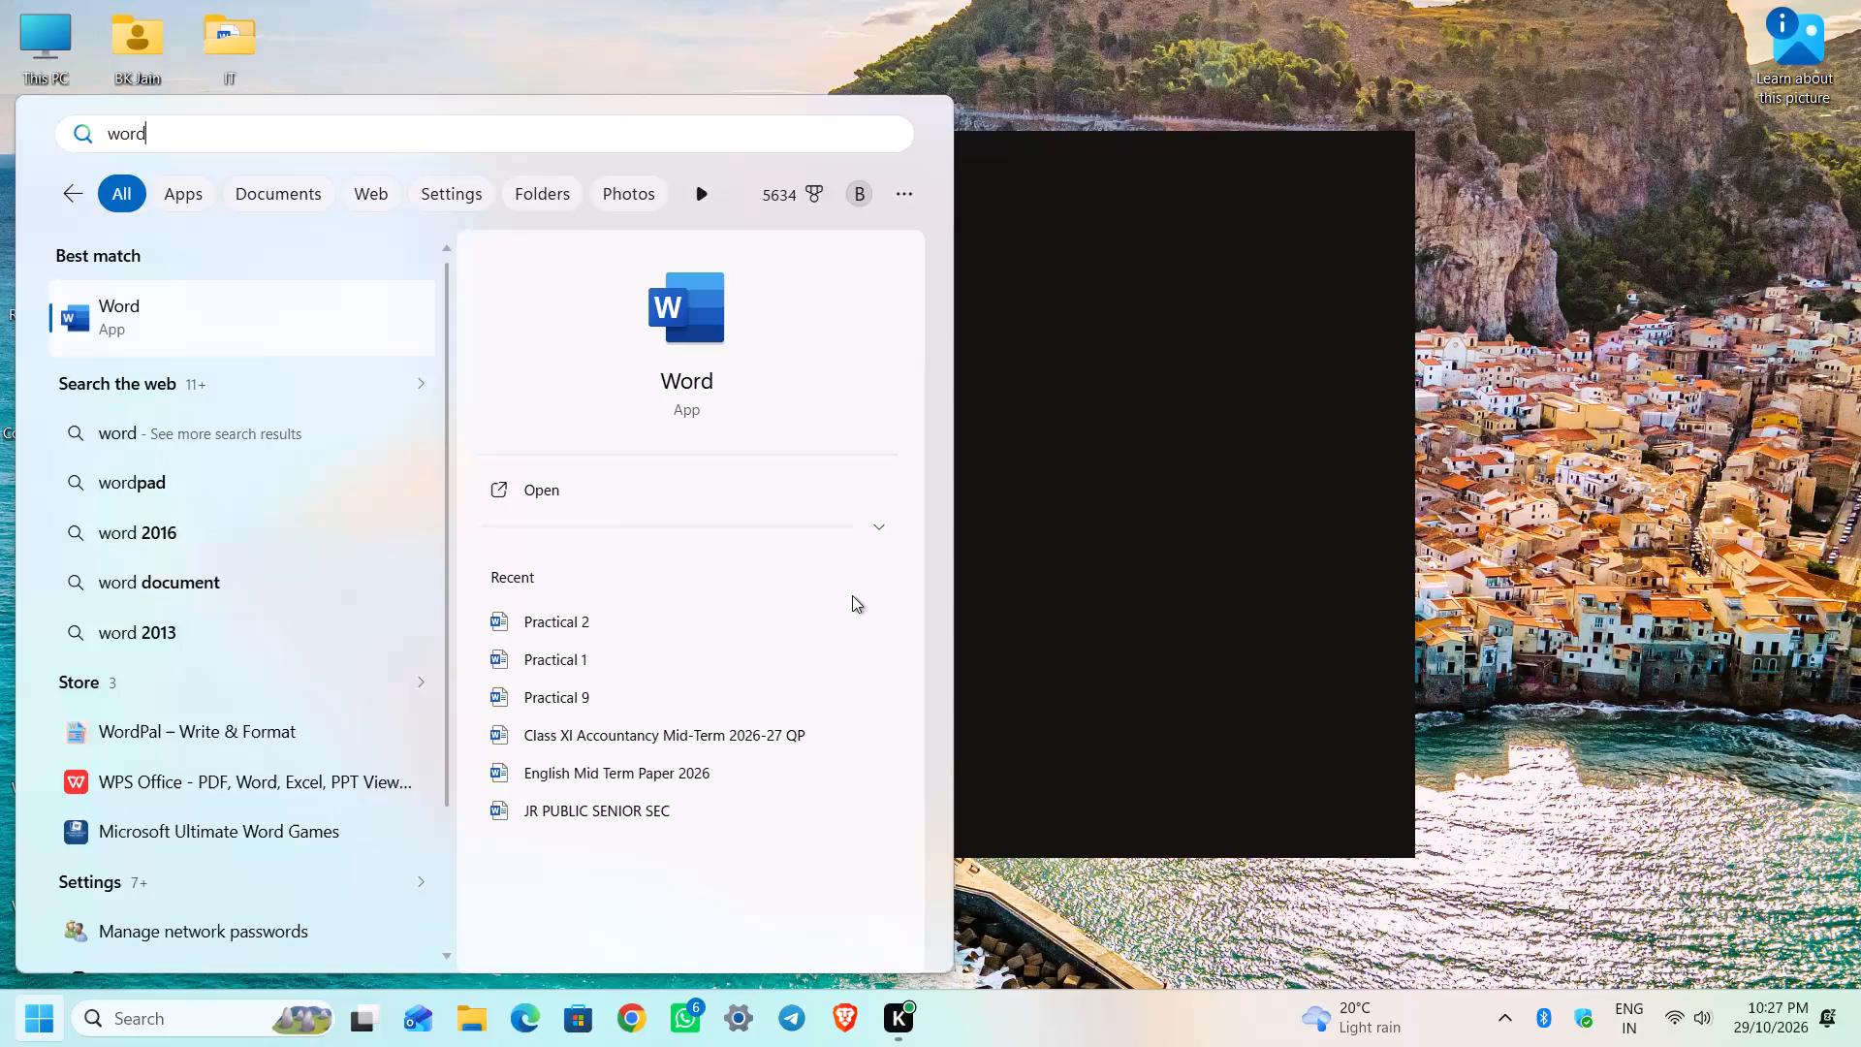
Launch Word and create a new blank document.
key("Return")
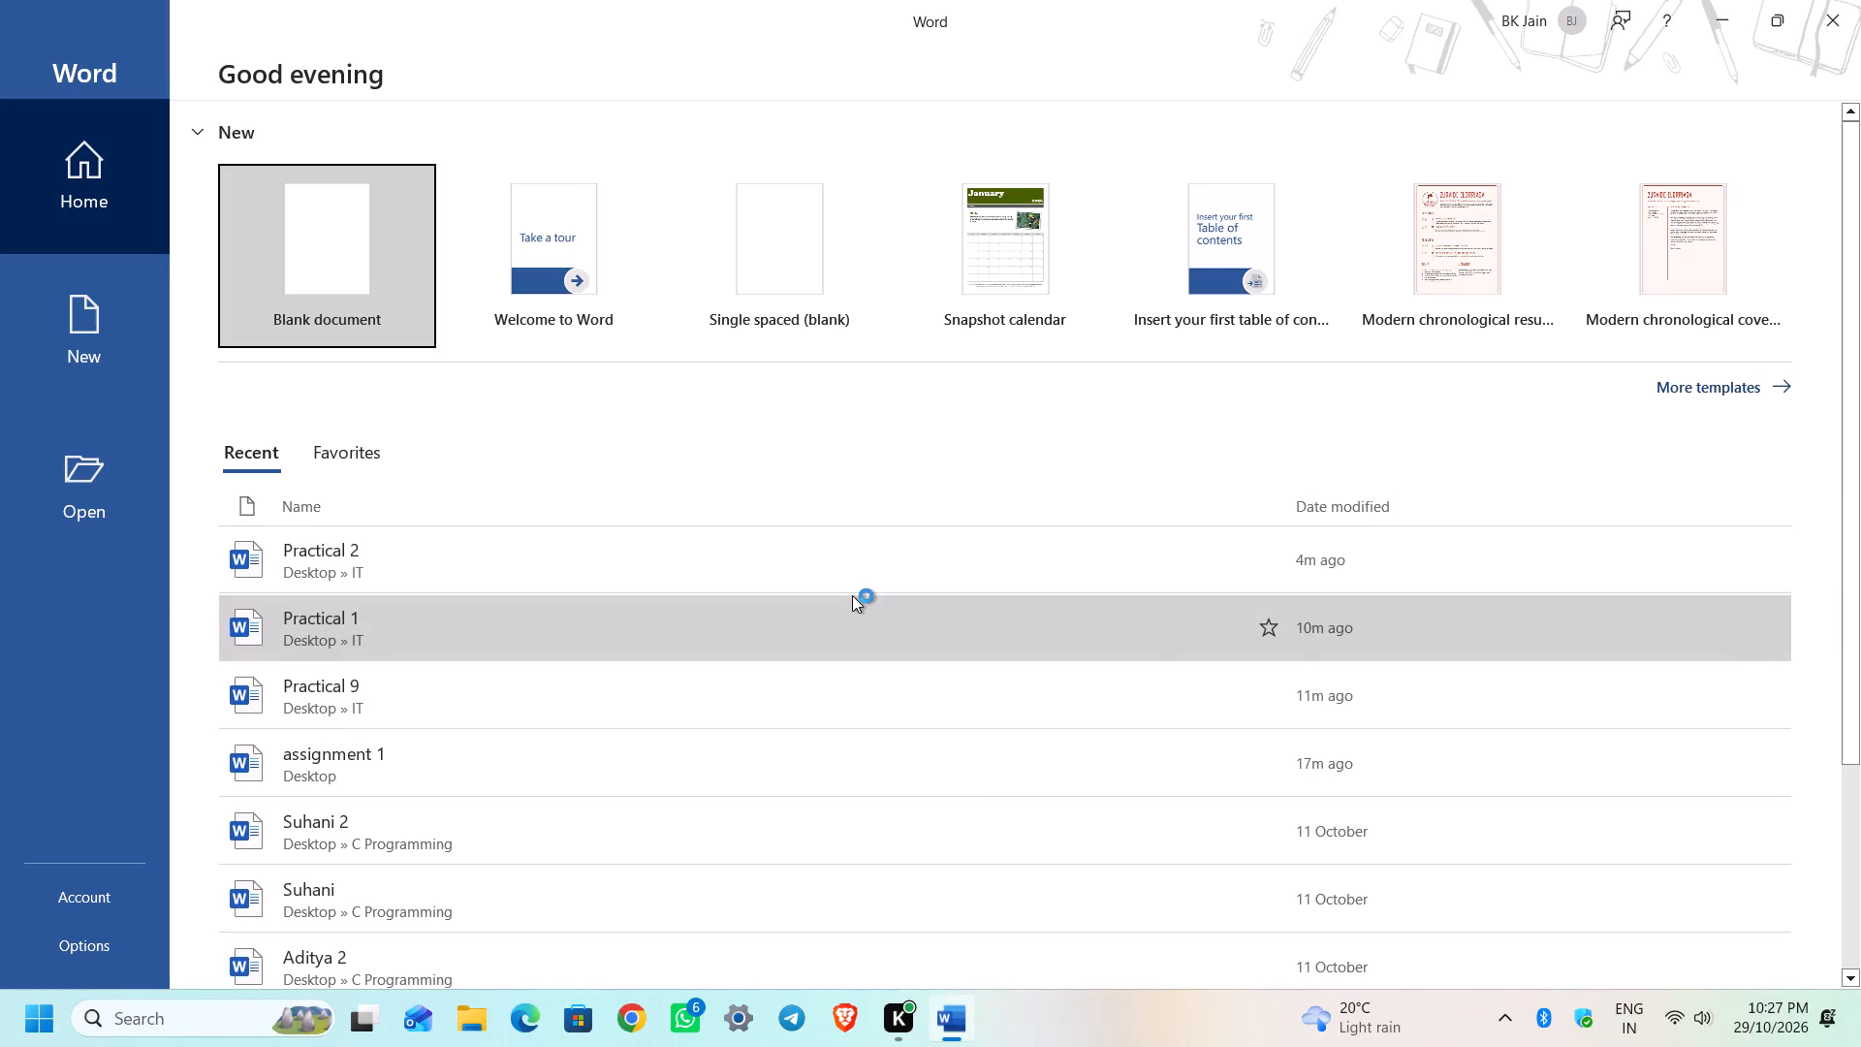
left_click(328, 266)
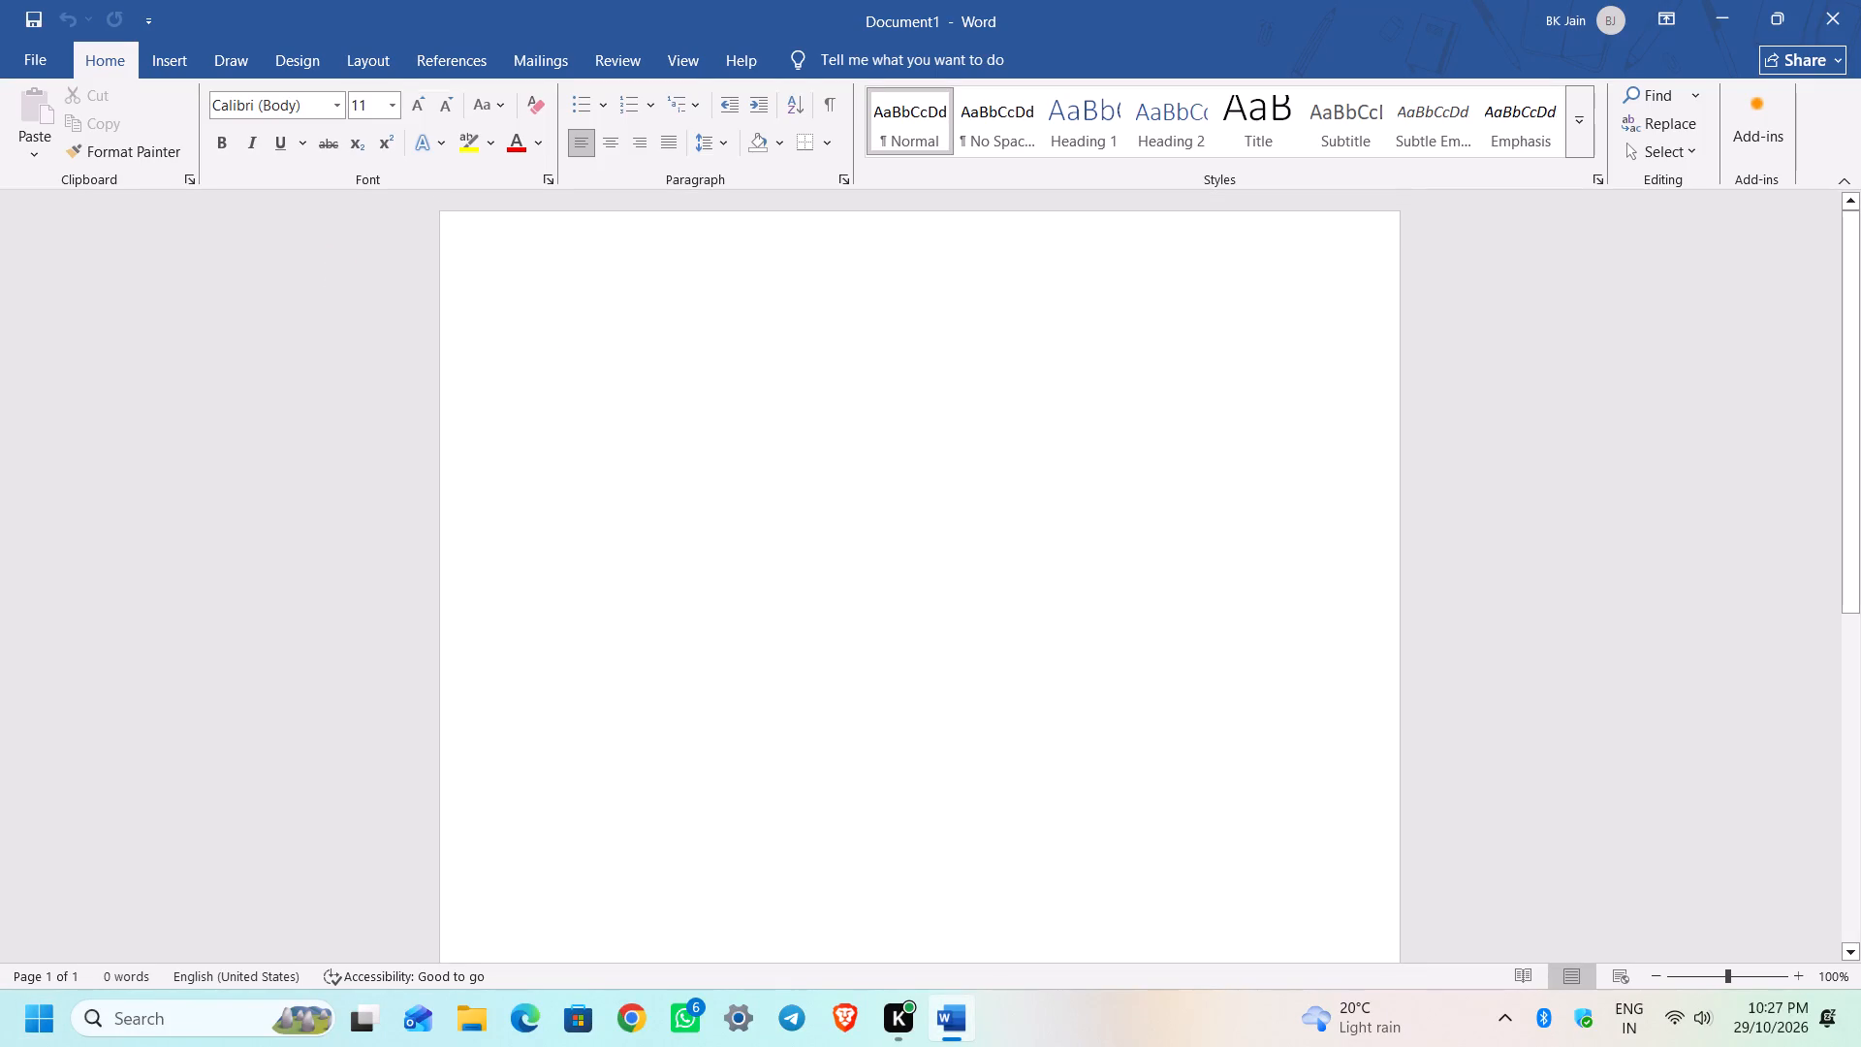
Save the blank document as "Mail Merge" in the Aditya folder on the Desktop.
left_click(8, 69)
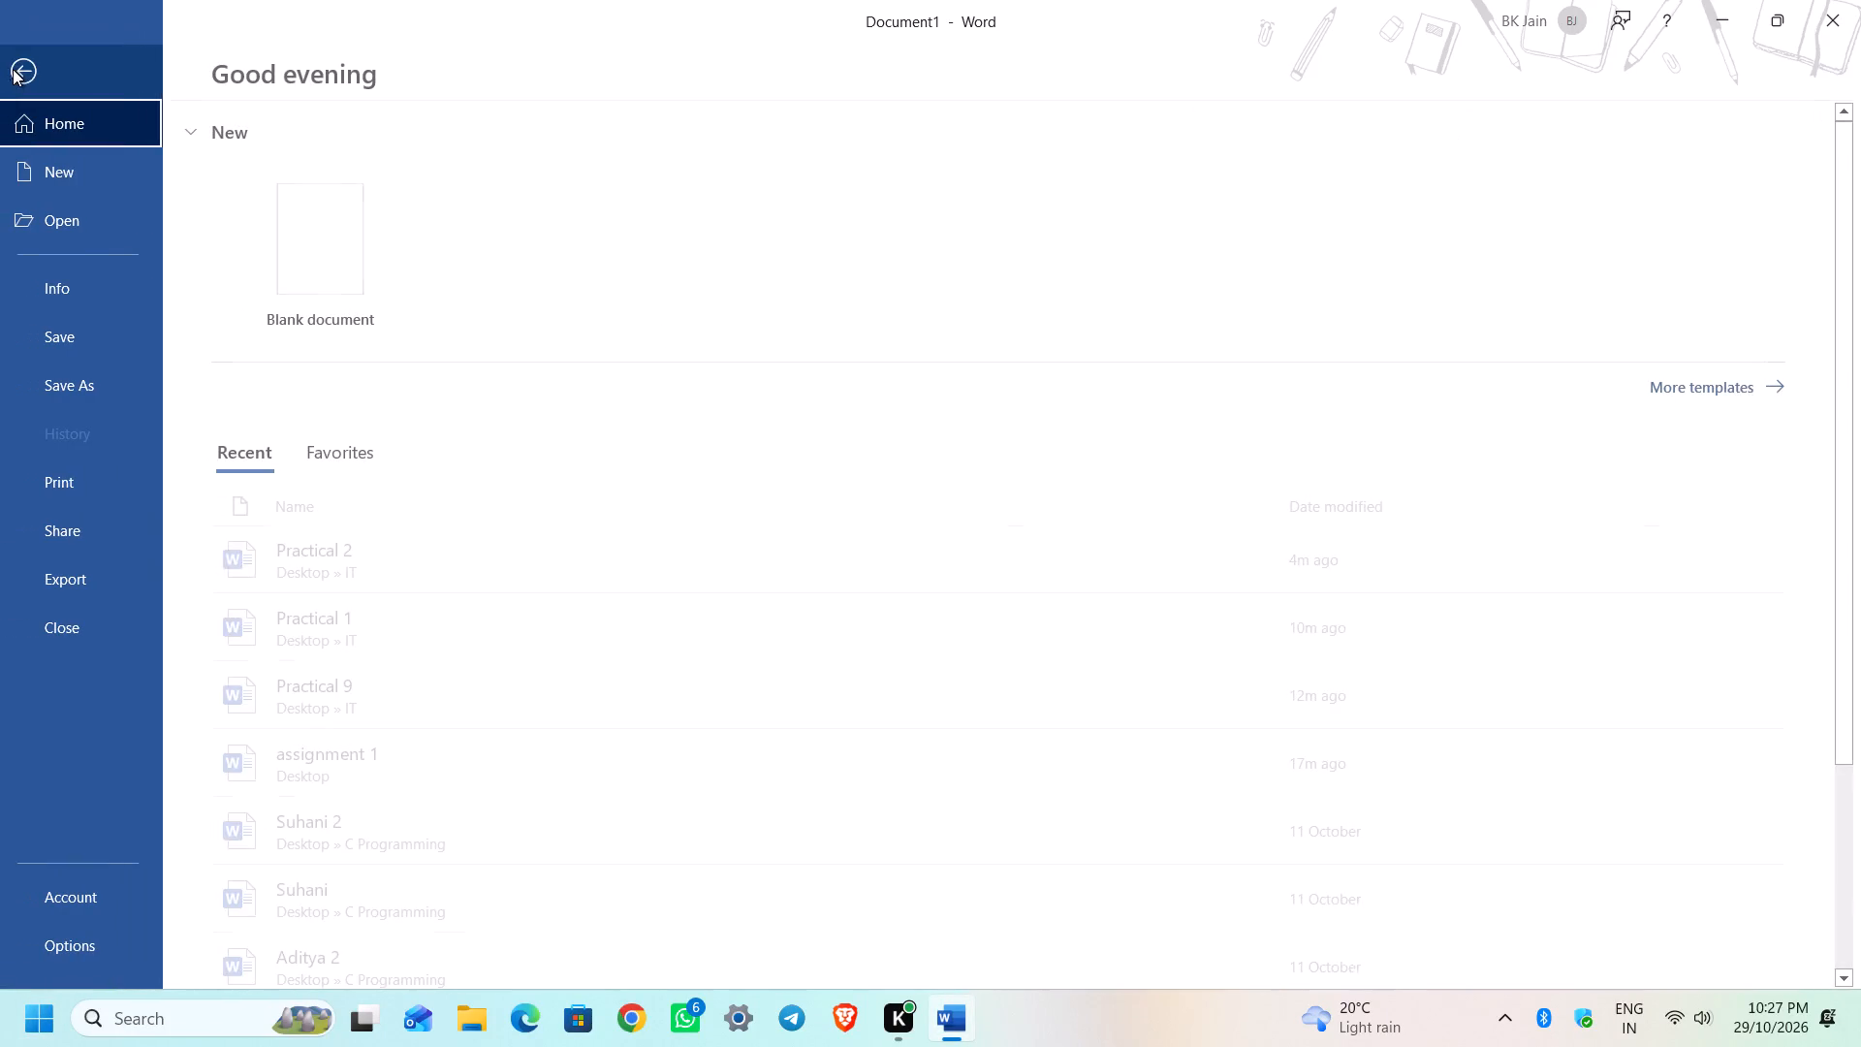
left_click(99, 384)
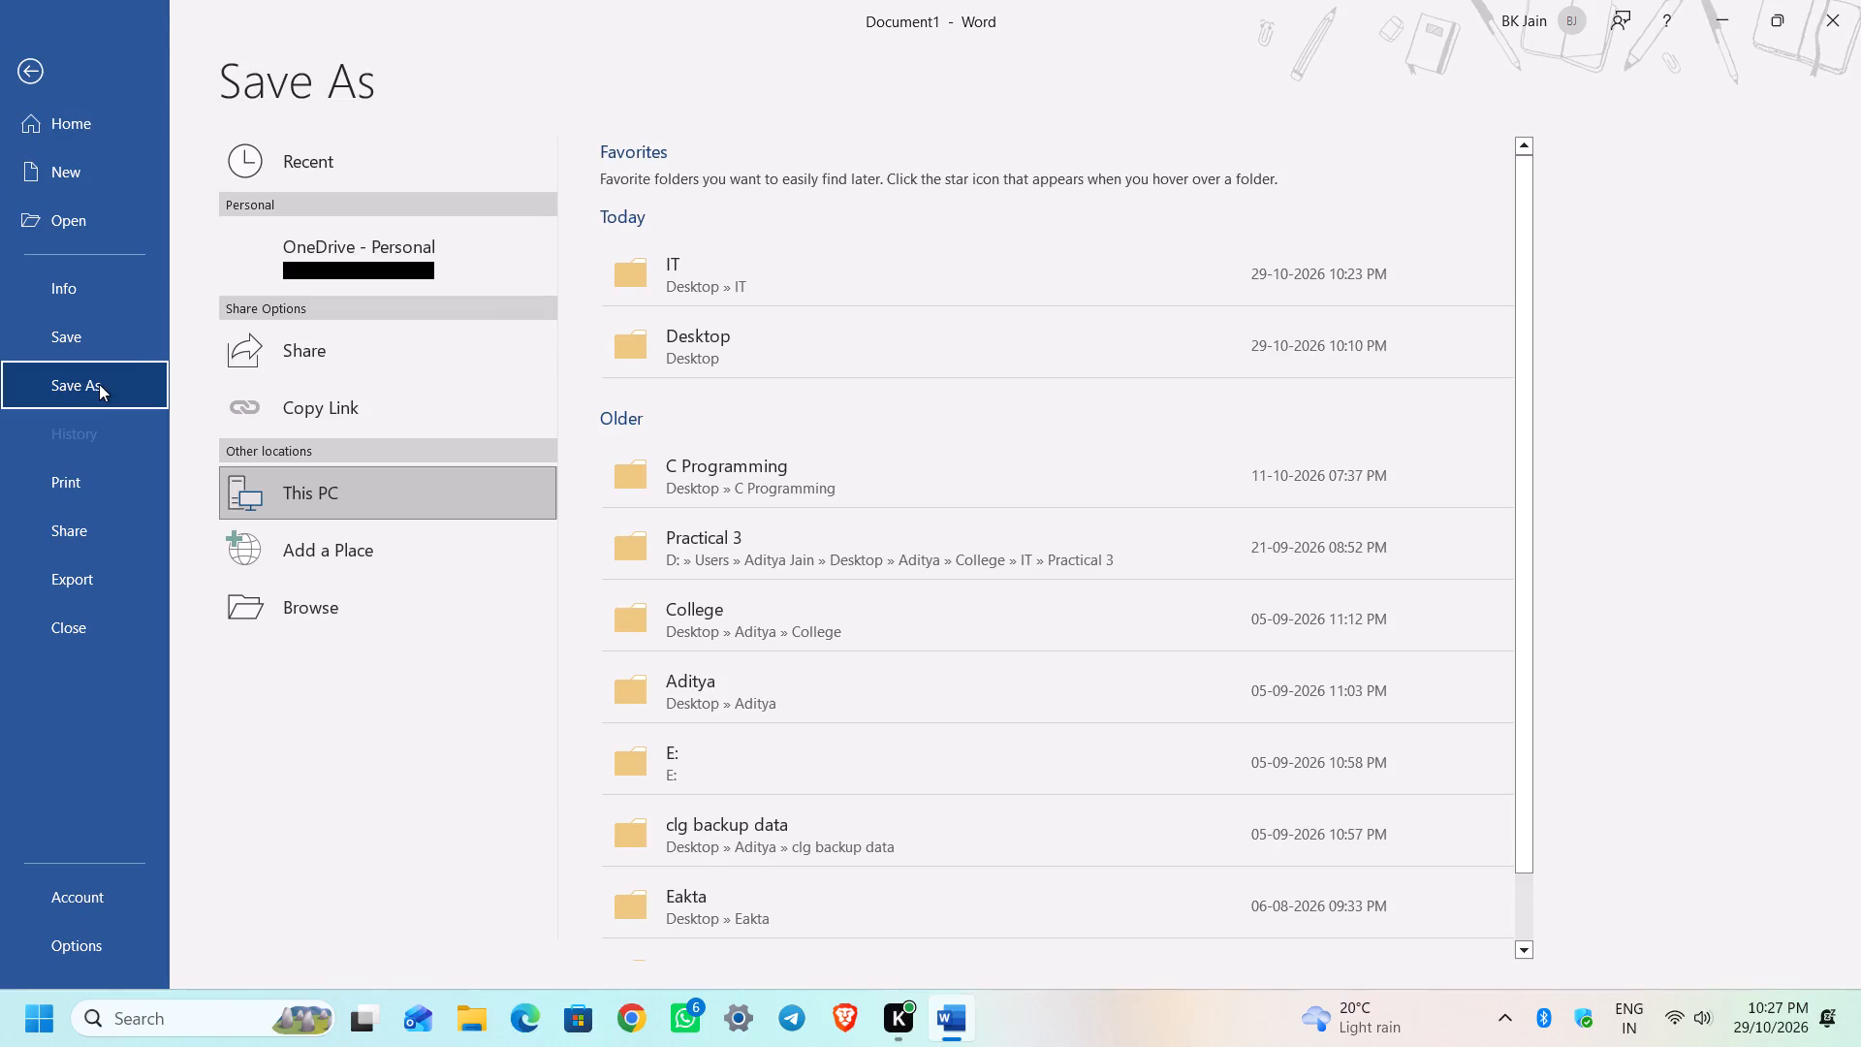
scroll(685, 412, "down", 3)
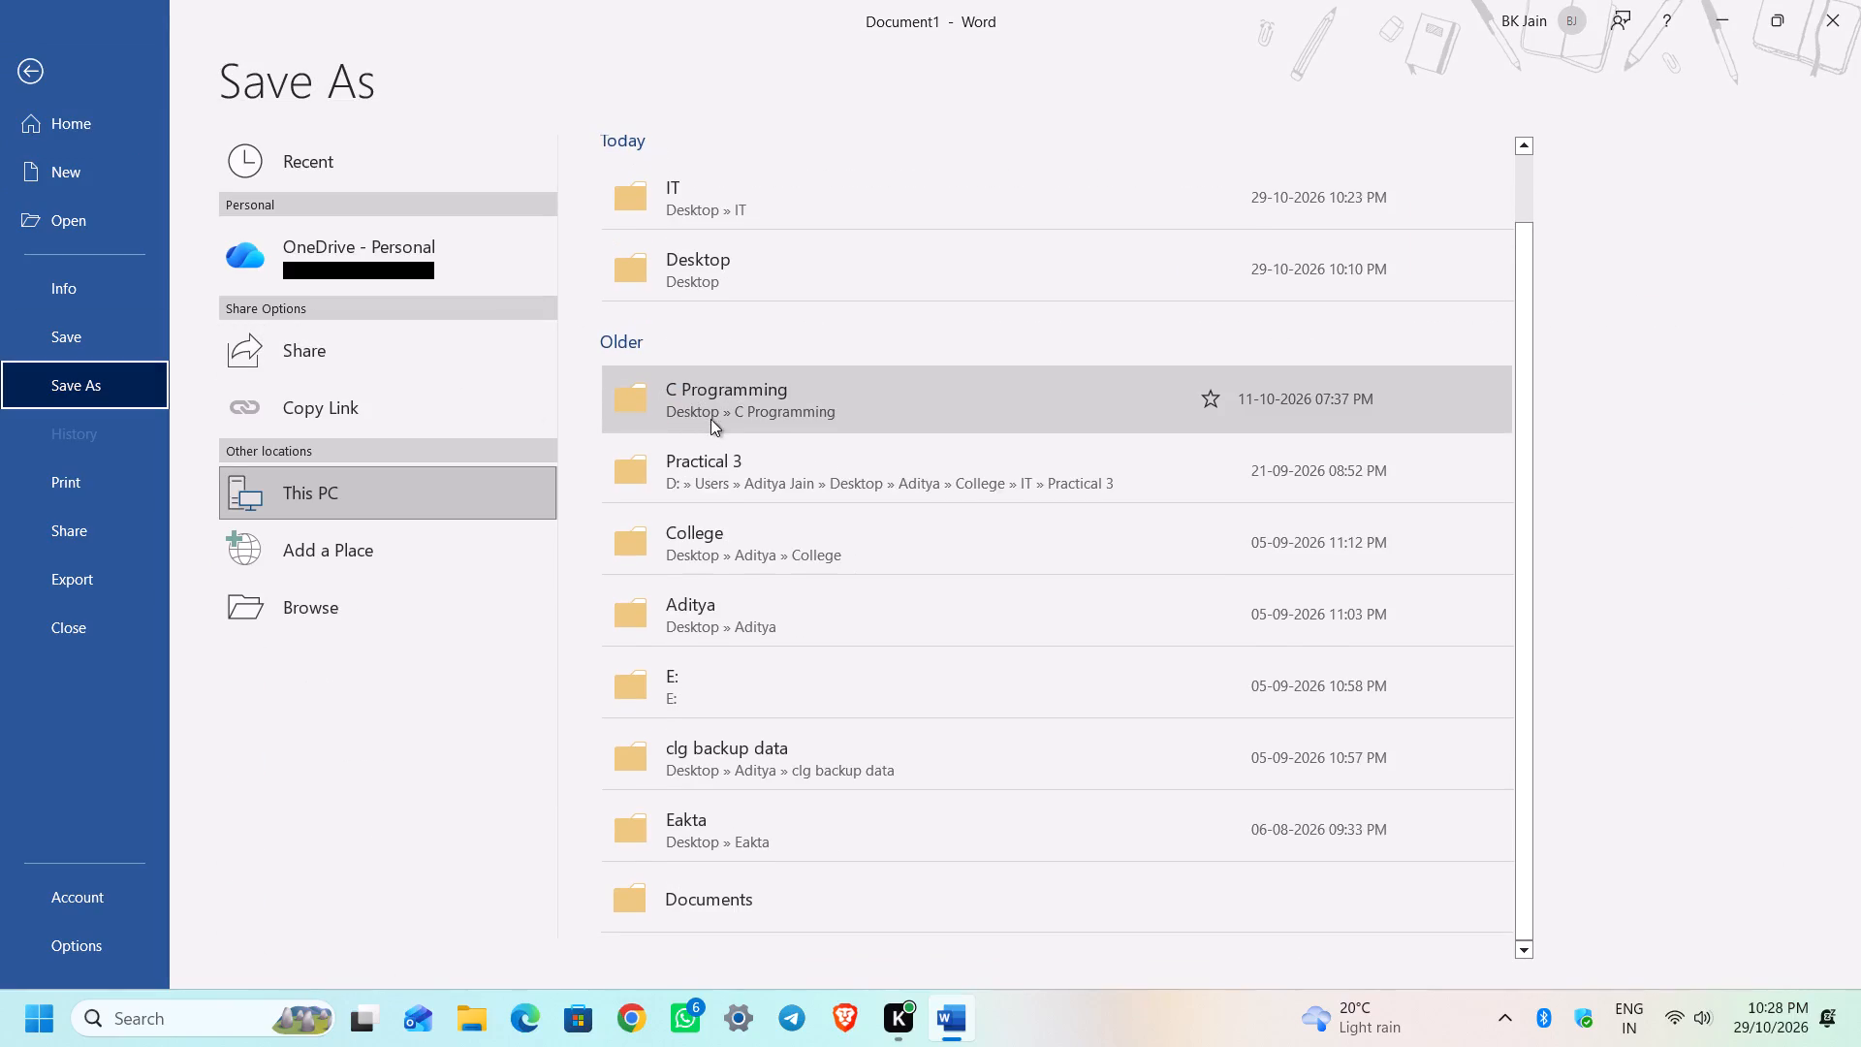
left_click(827, 619)
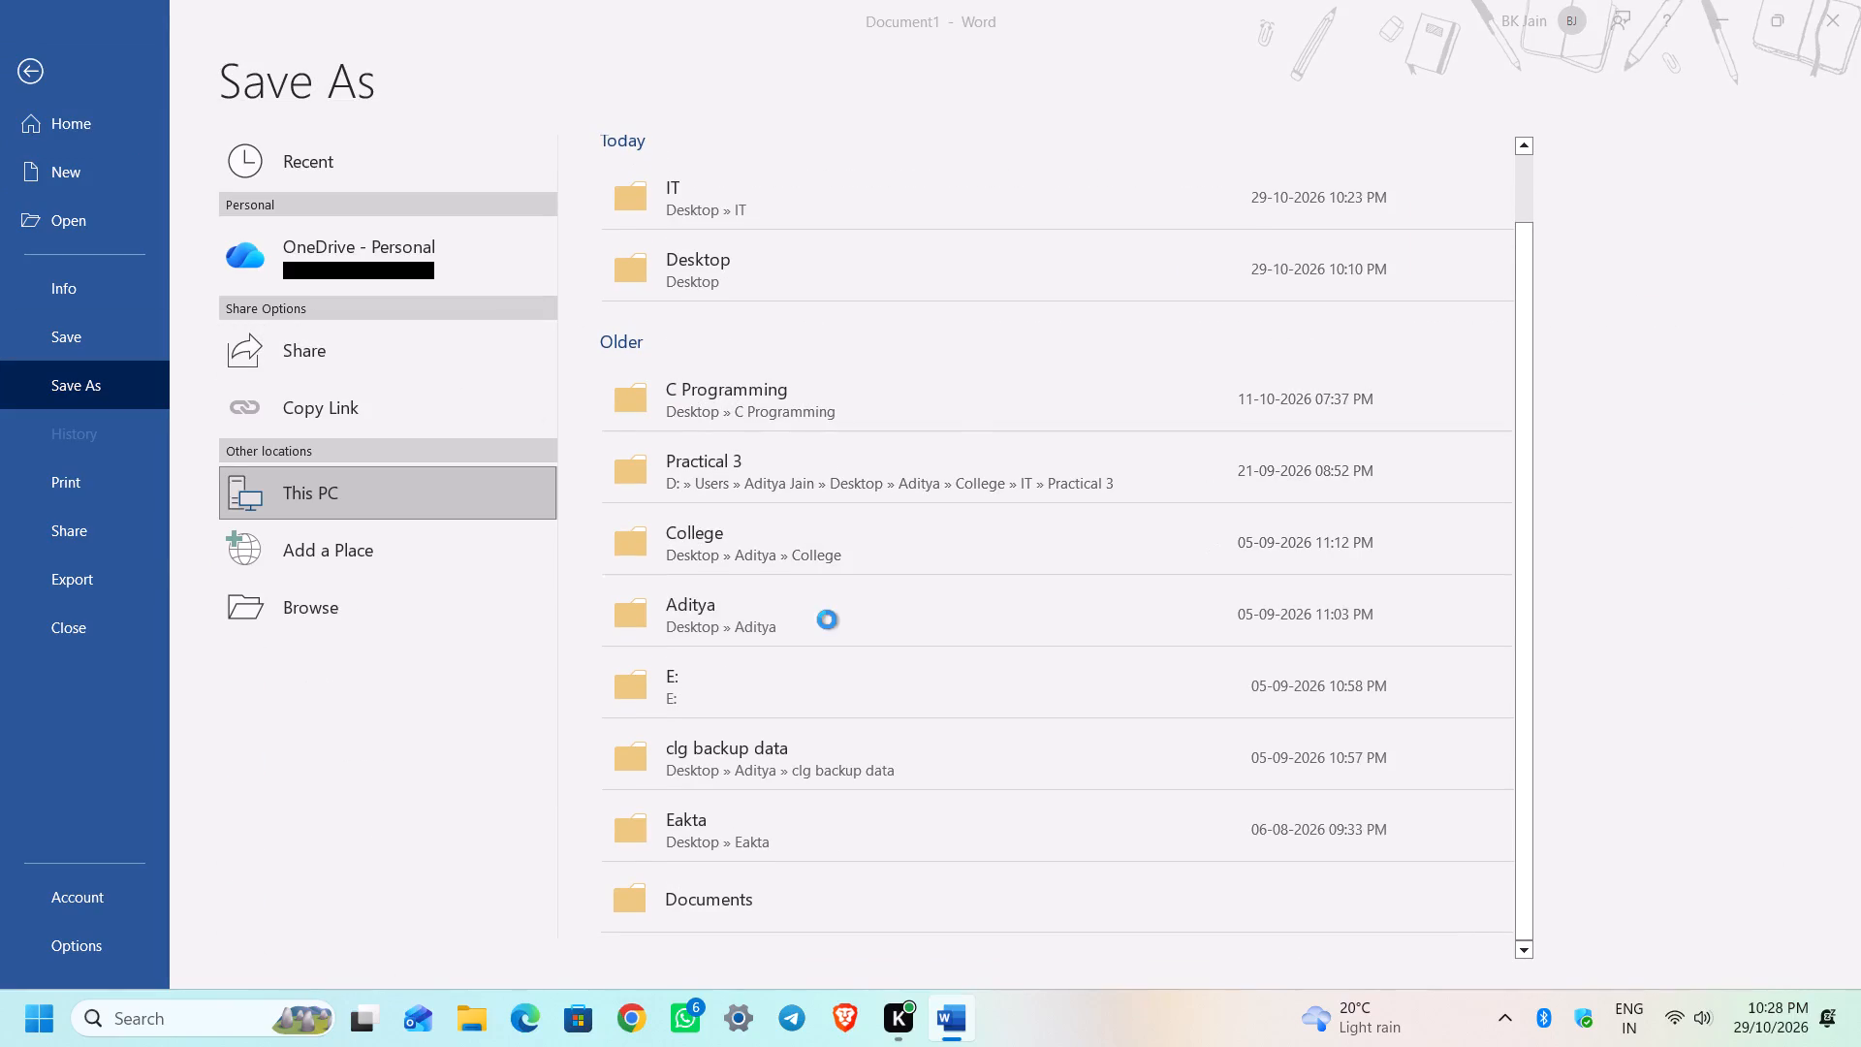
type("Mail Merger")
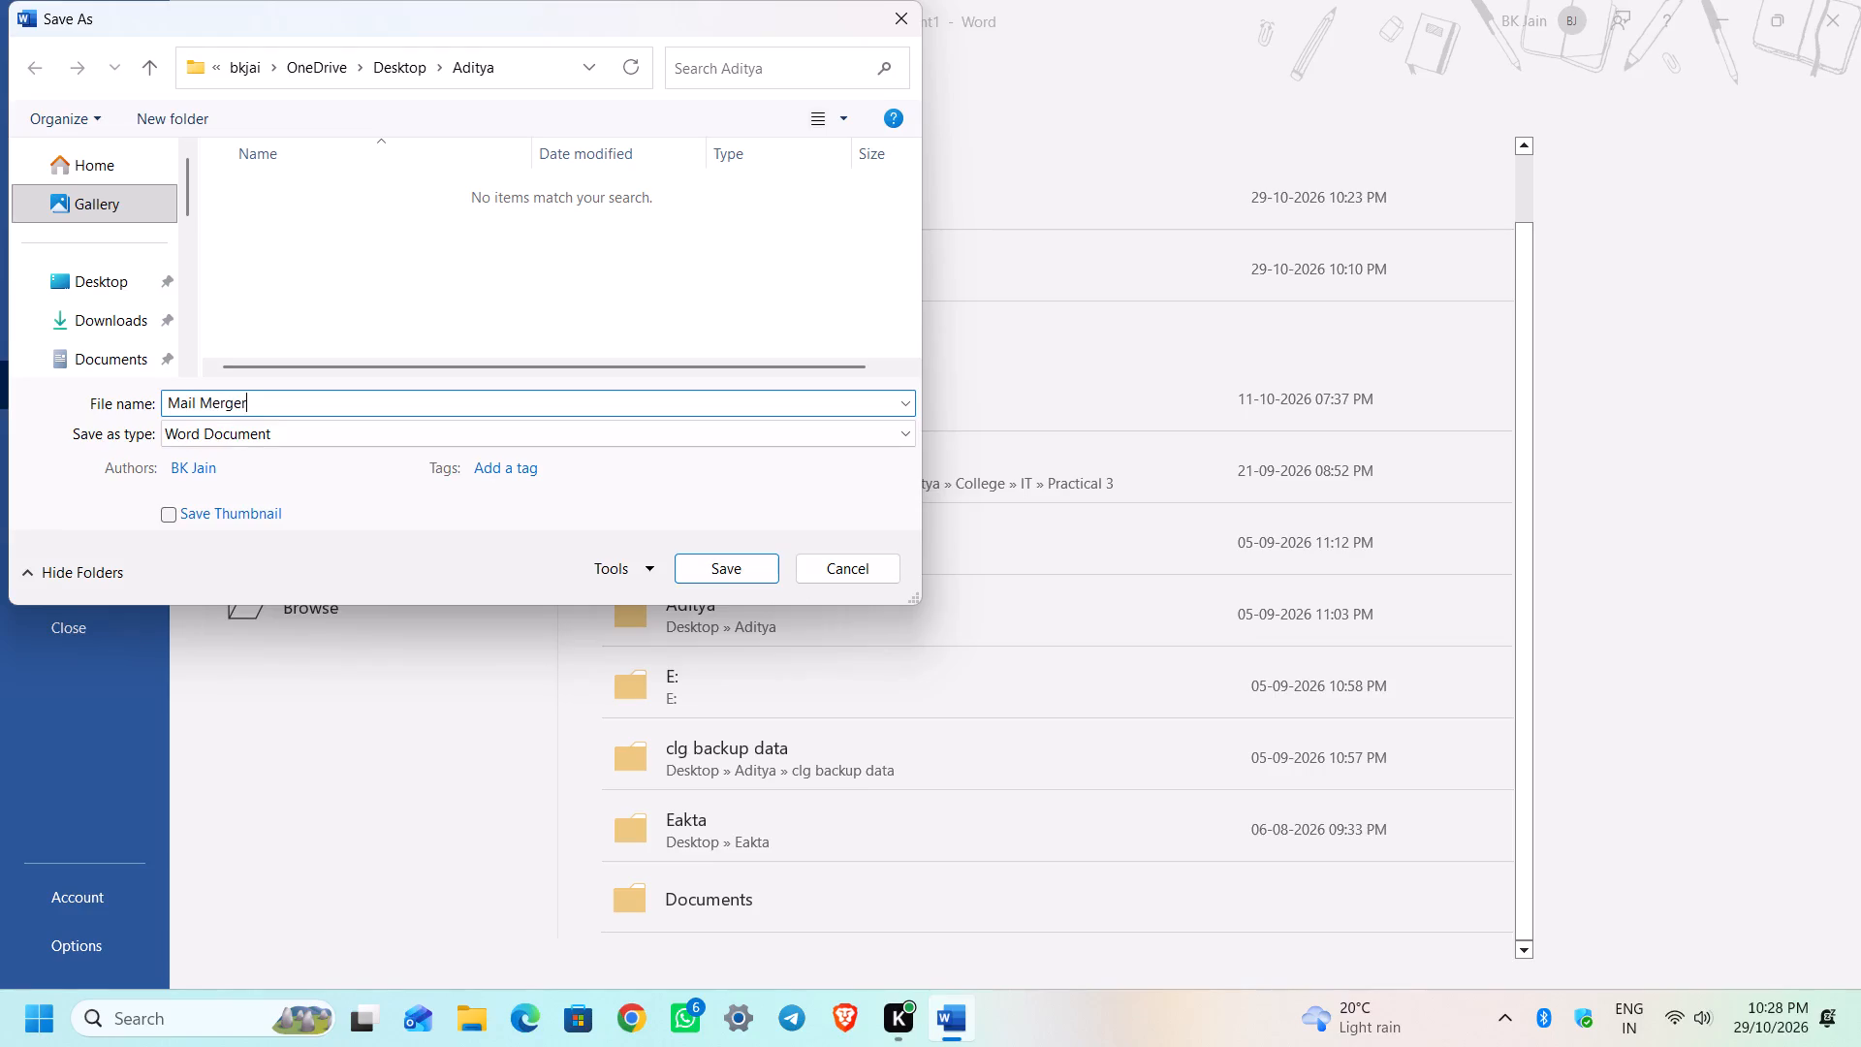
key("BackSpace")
left_click(720, 573)
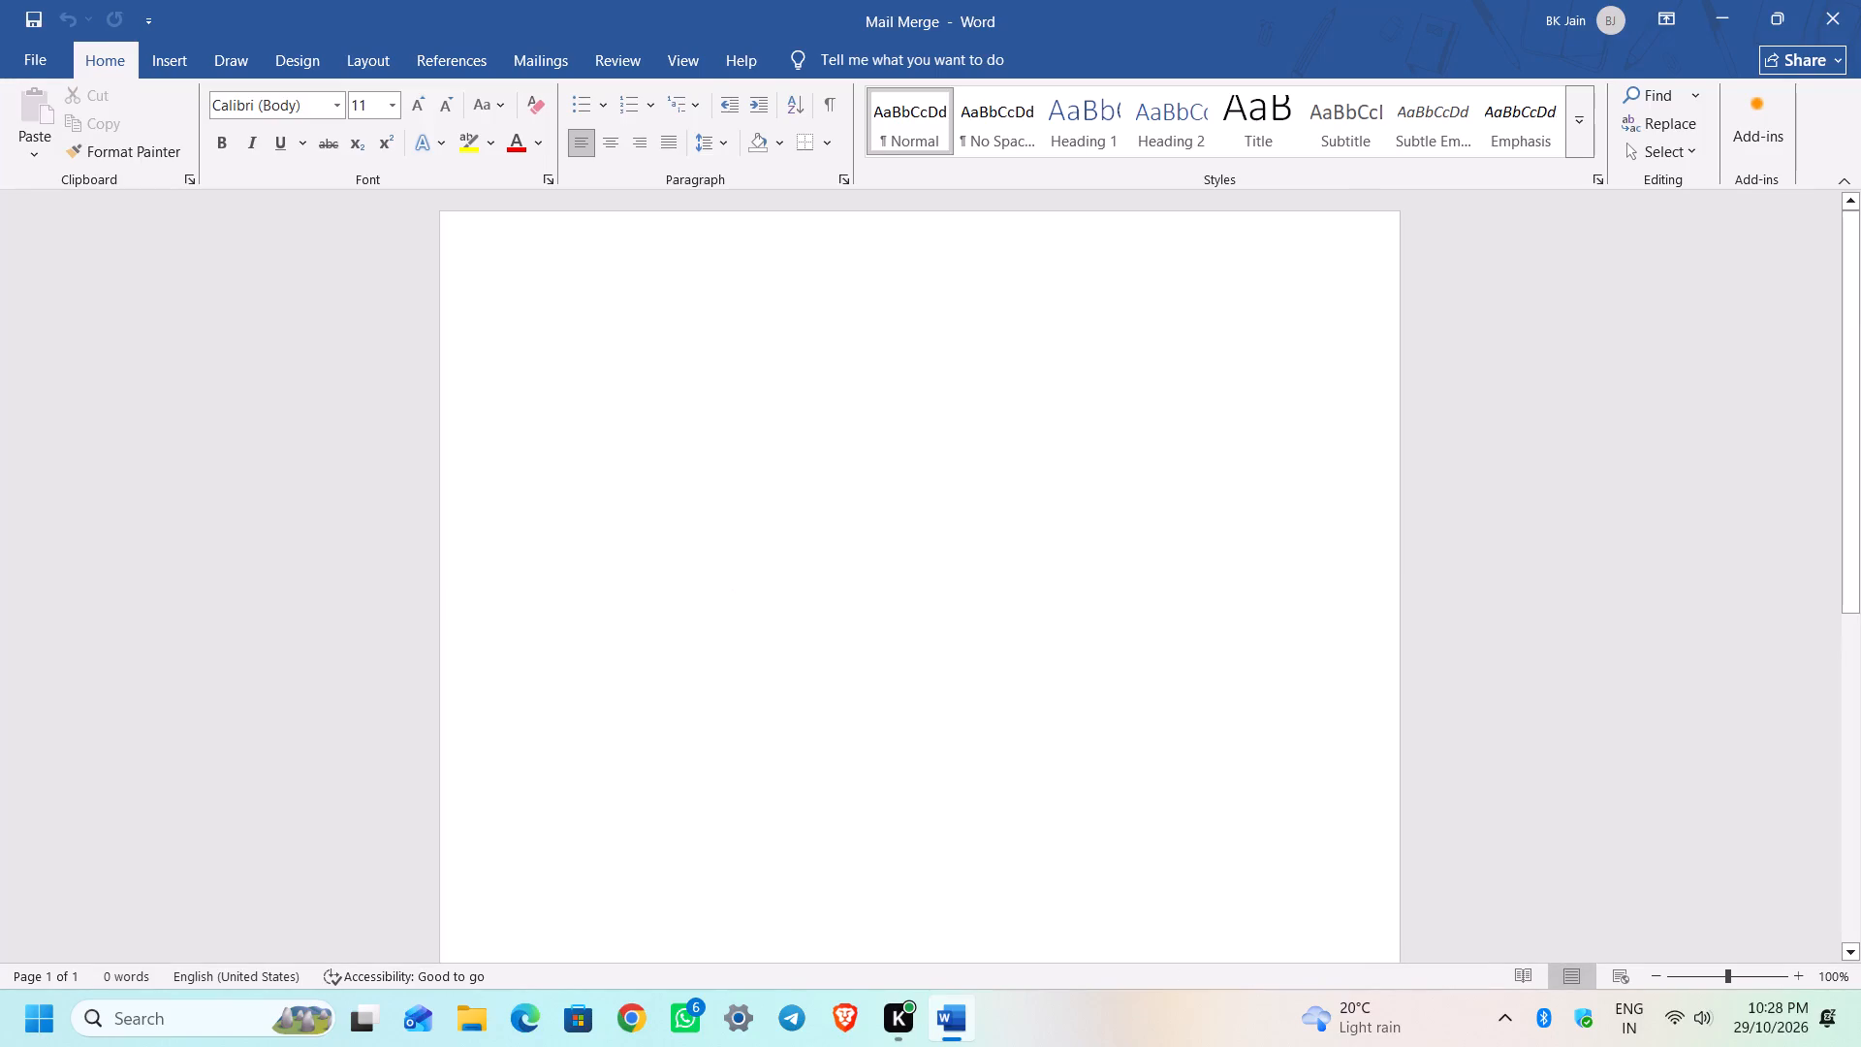
Start a mail merge in the document using the Letters type.
left_click(696, 355)
left_click(556, 64)
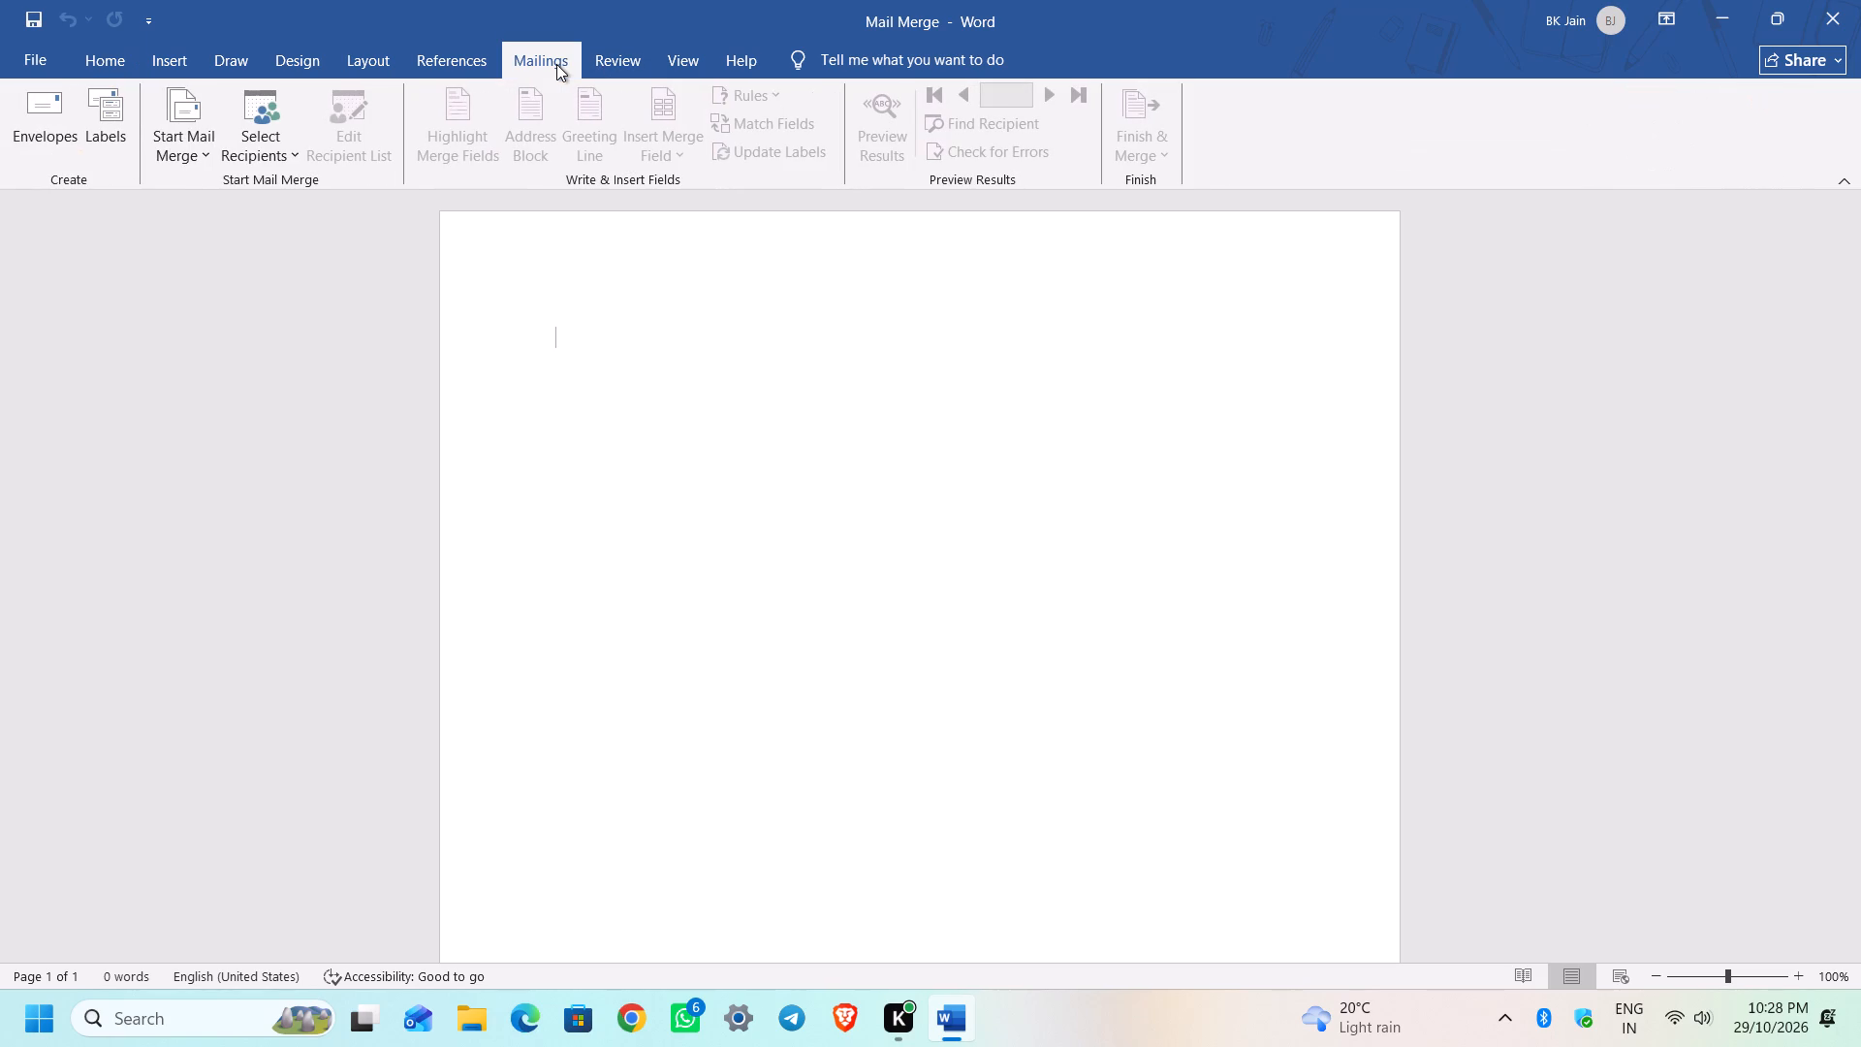
left_click(279, 150)
left_click(279, 150)
left_click(180, 146)
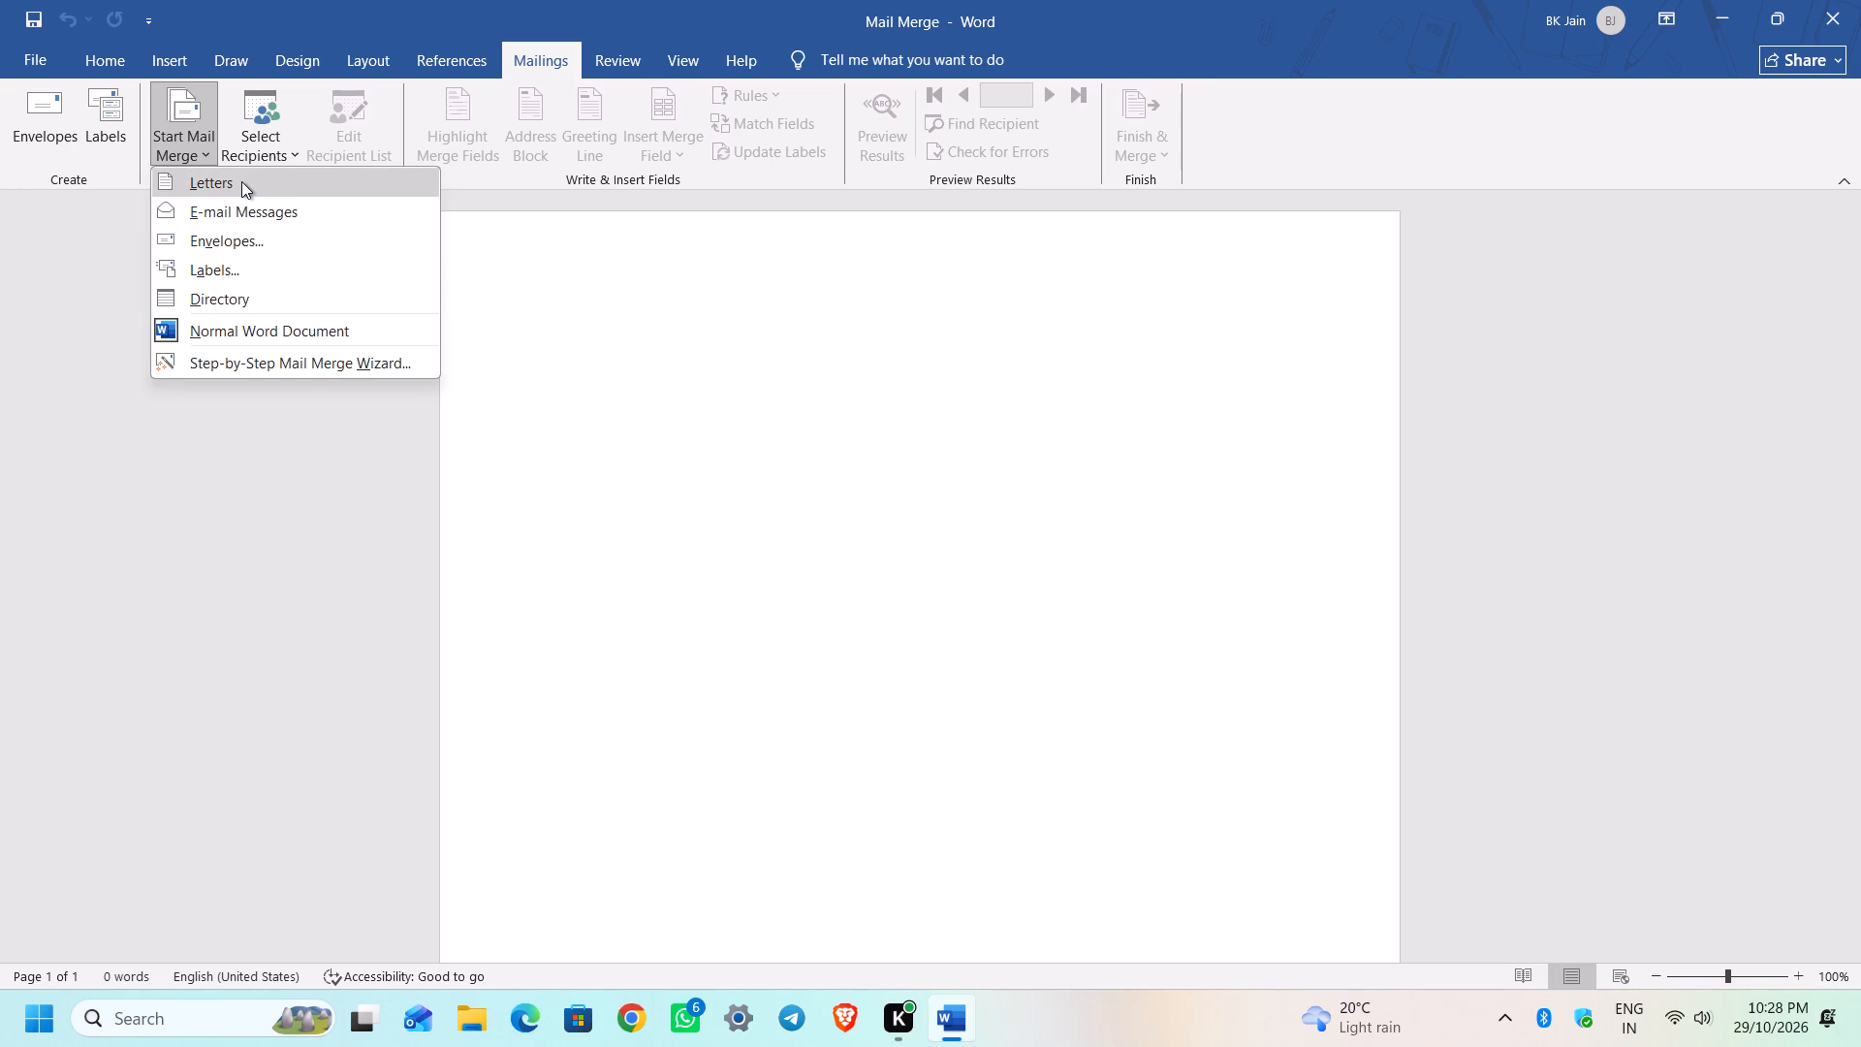
left_click(241, 181)
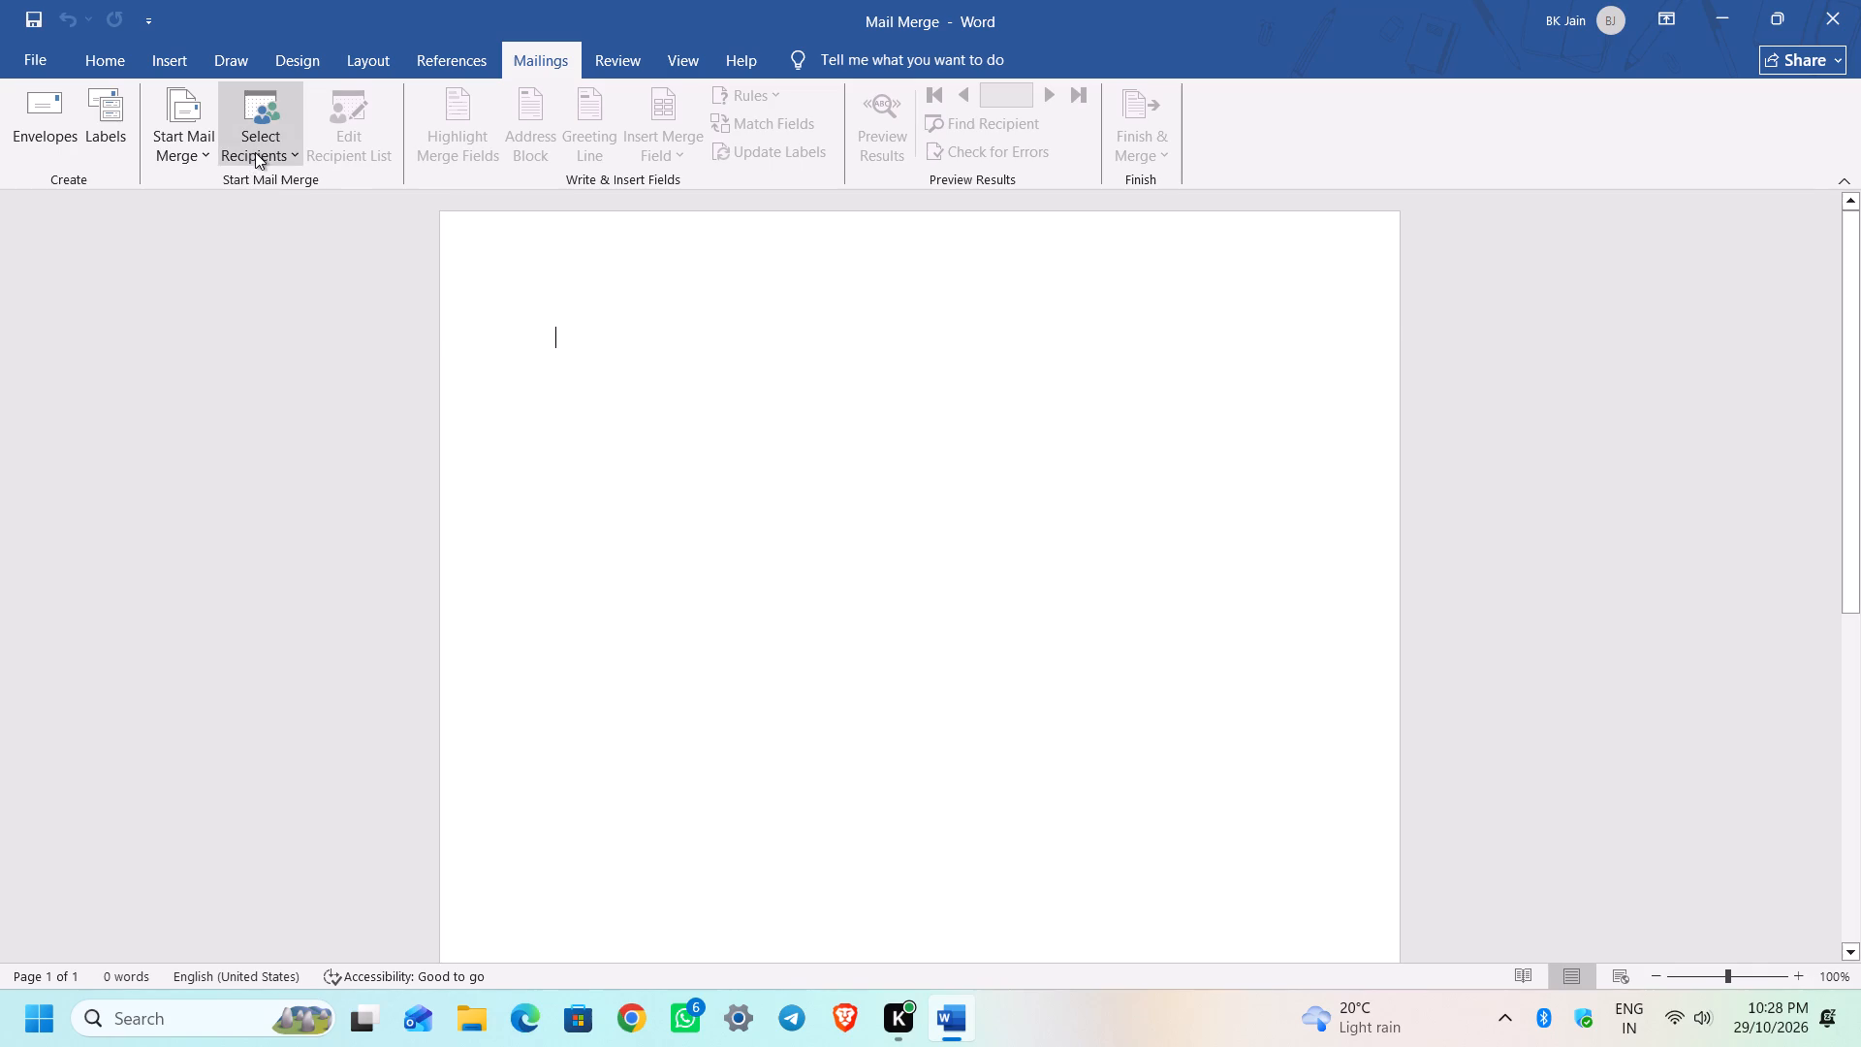
Start a new typed recipient list for the mail merge.
left_click(255, 152)
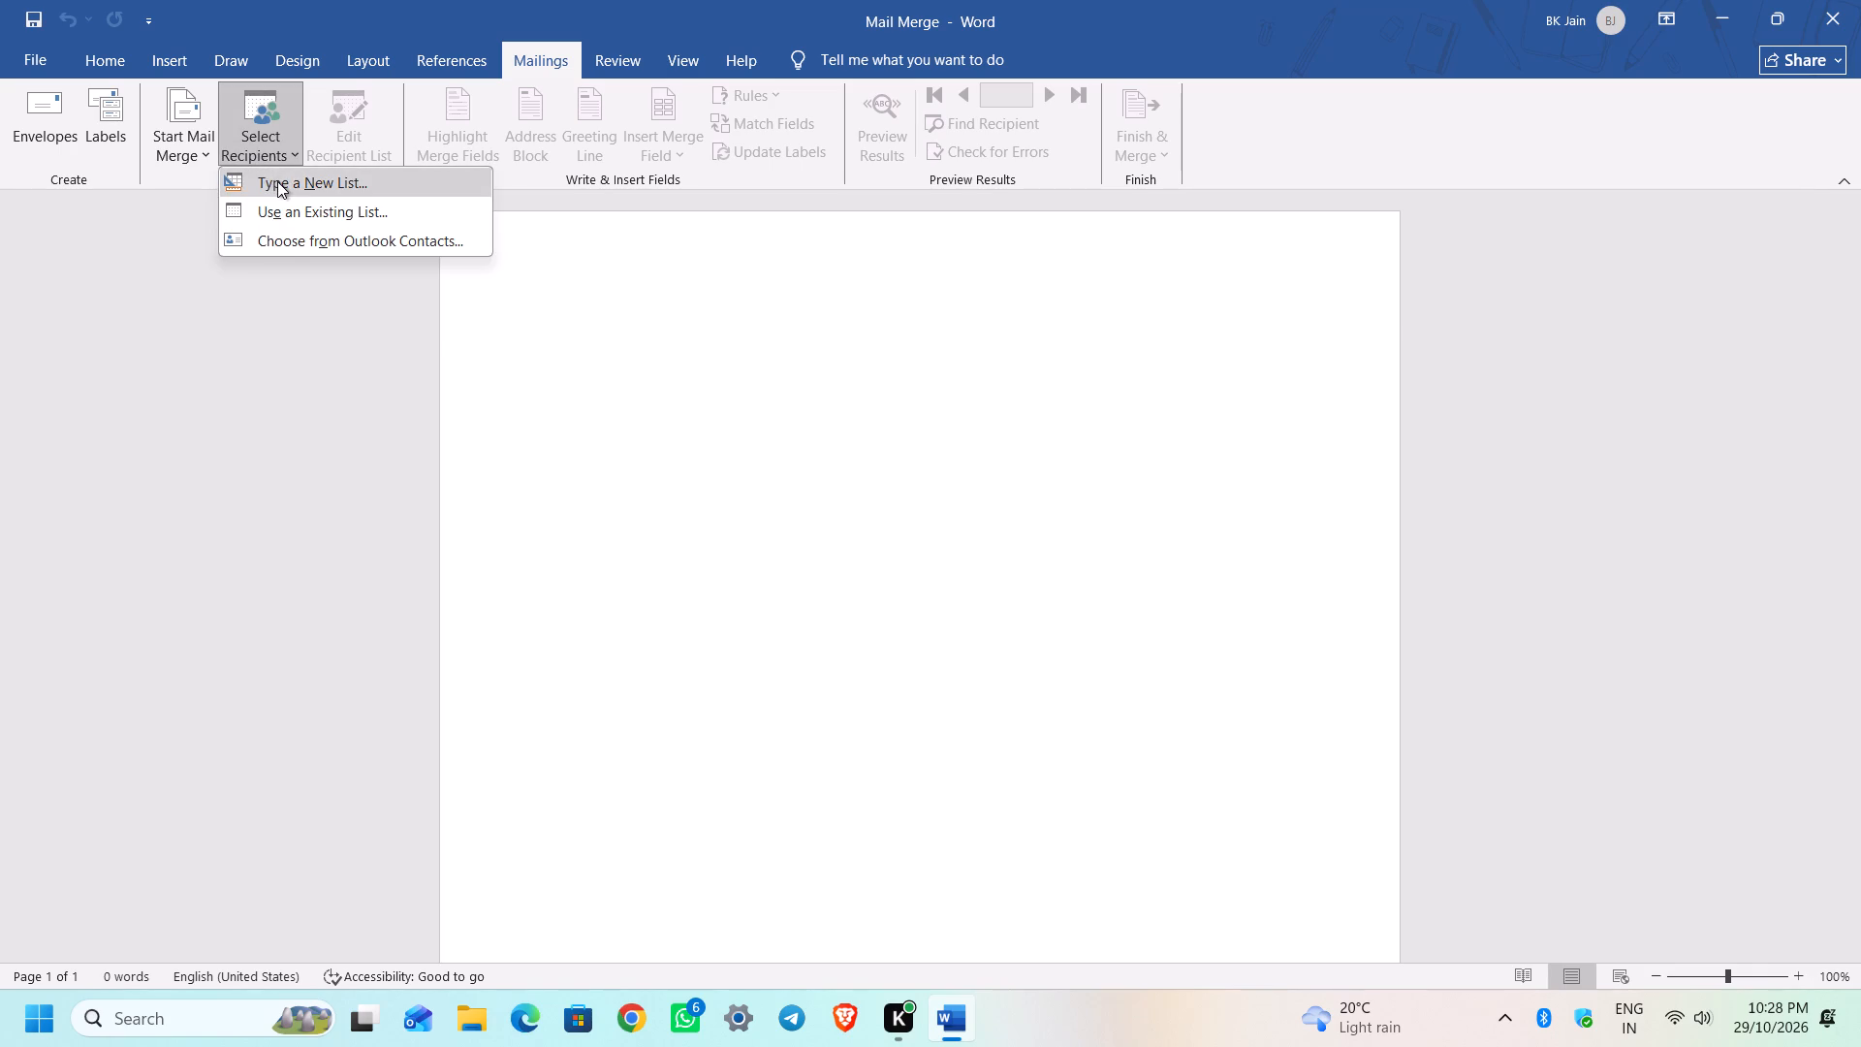
left_click(277, 181)
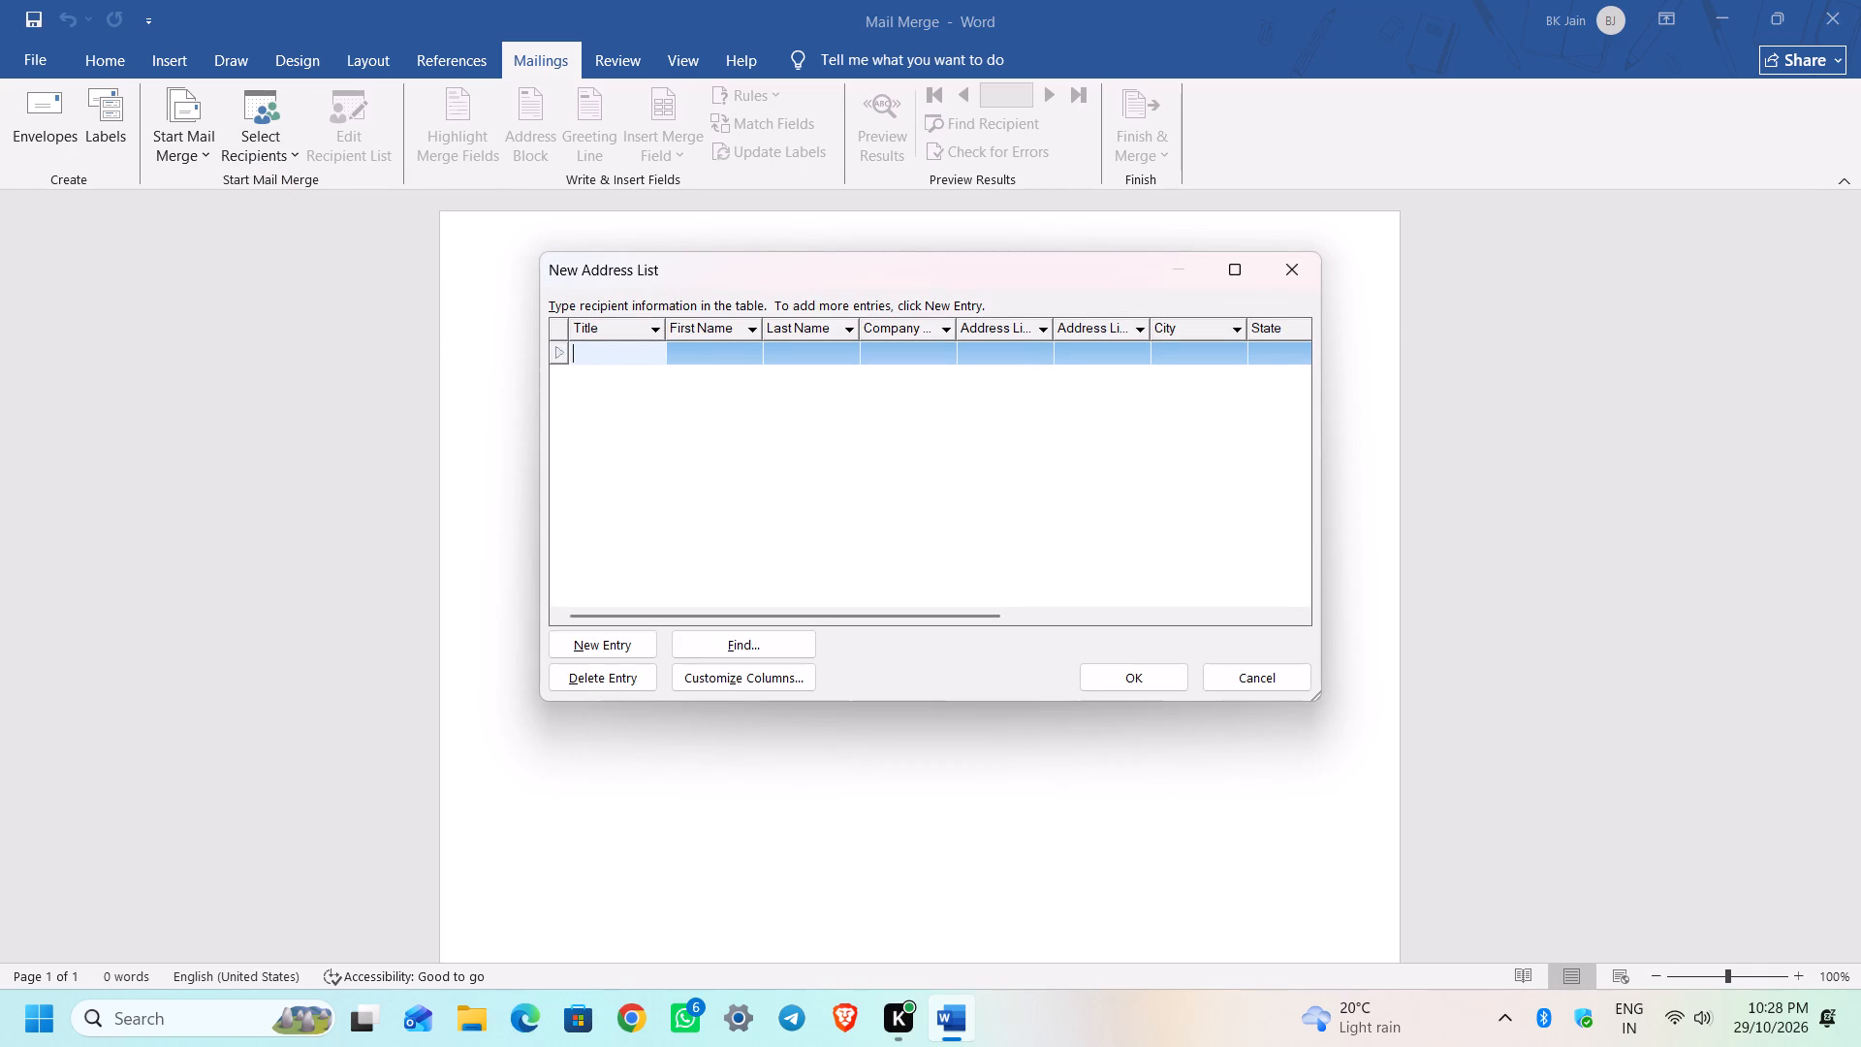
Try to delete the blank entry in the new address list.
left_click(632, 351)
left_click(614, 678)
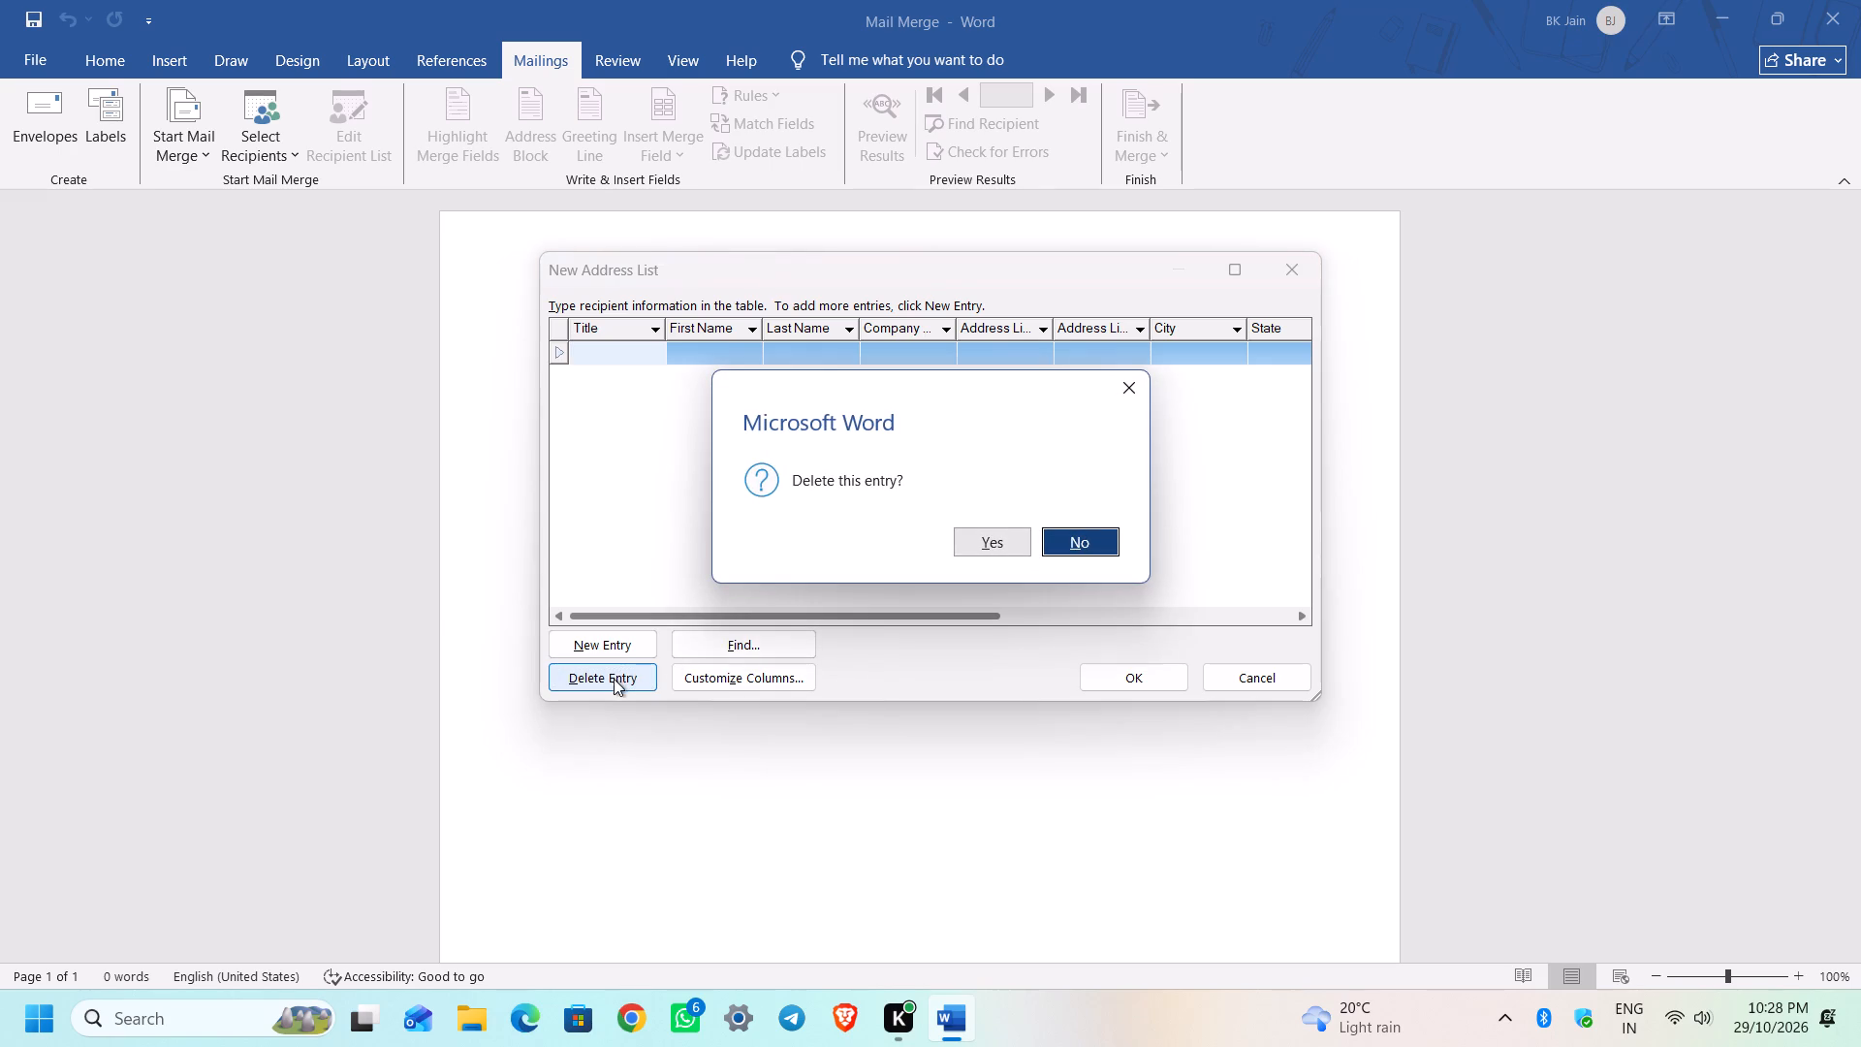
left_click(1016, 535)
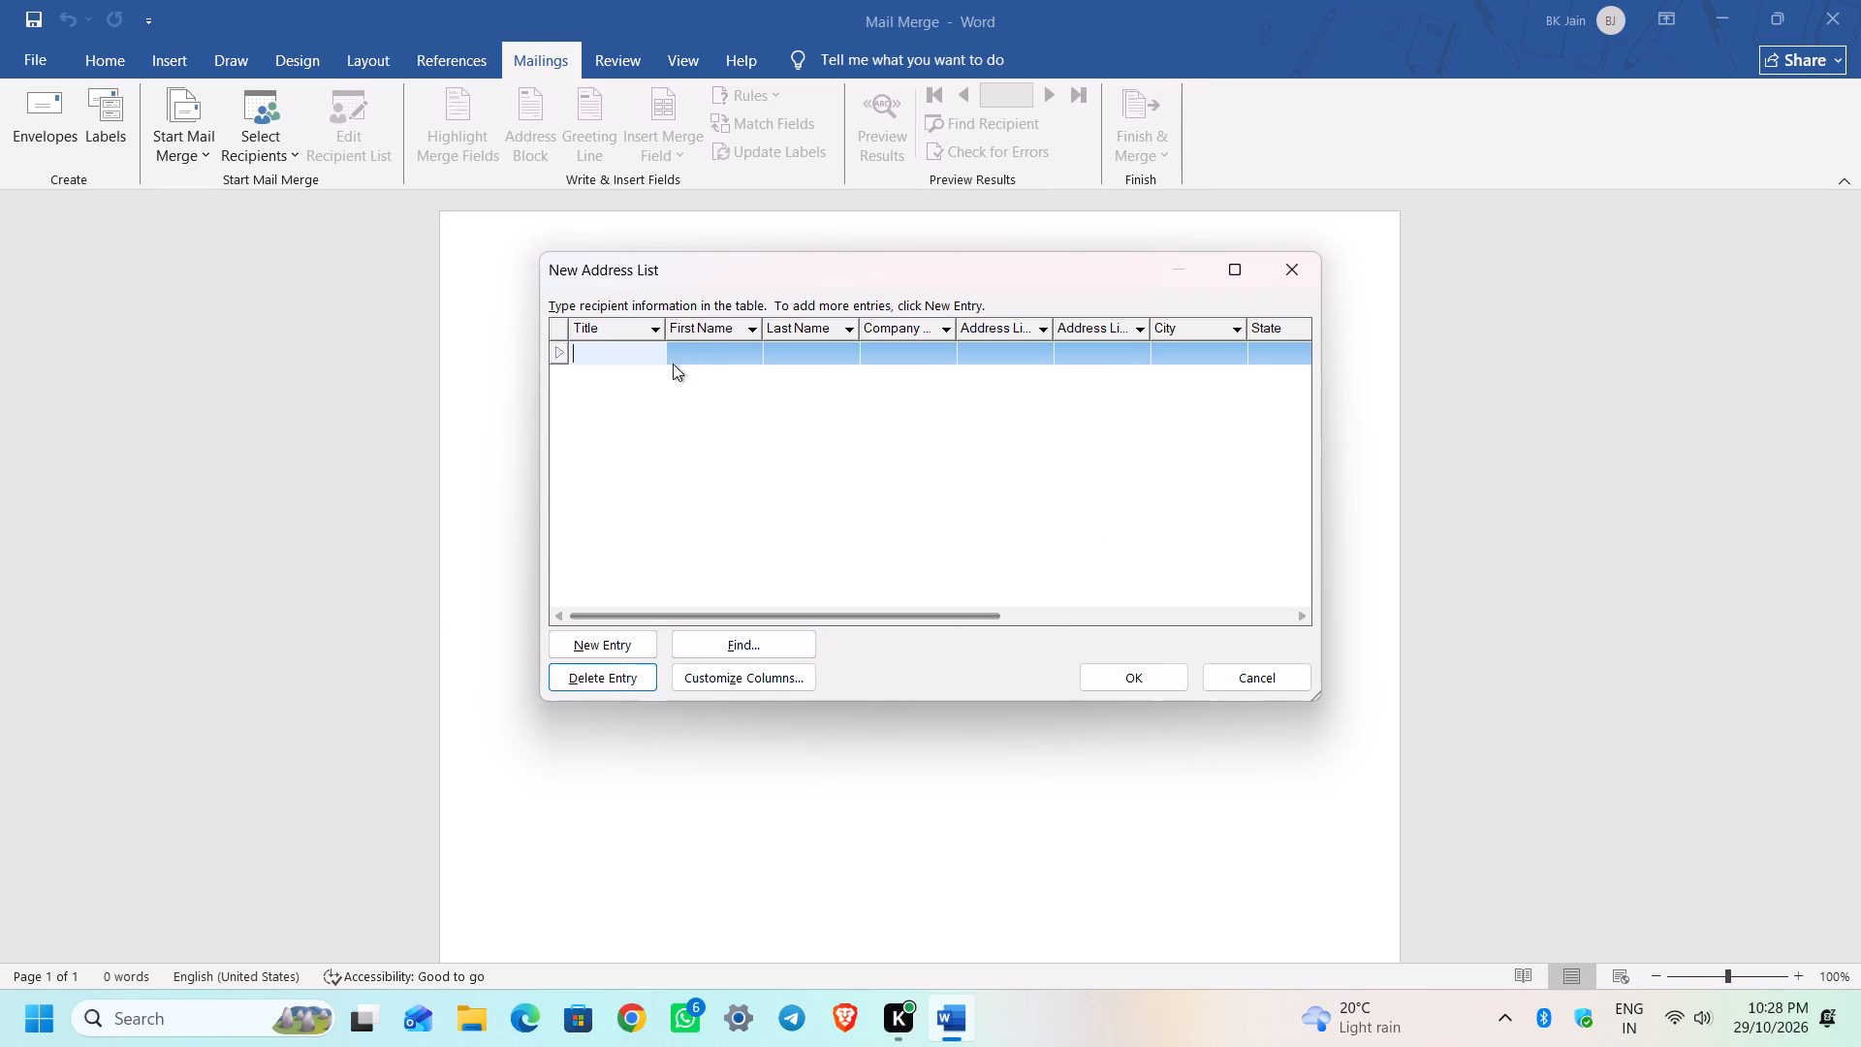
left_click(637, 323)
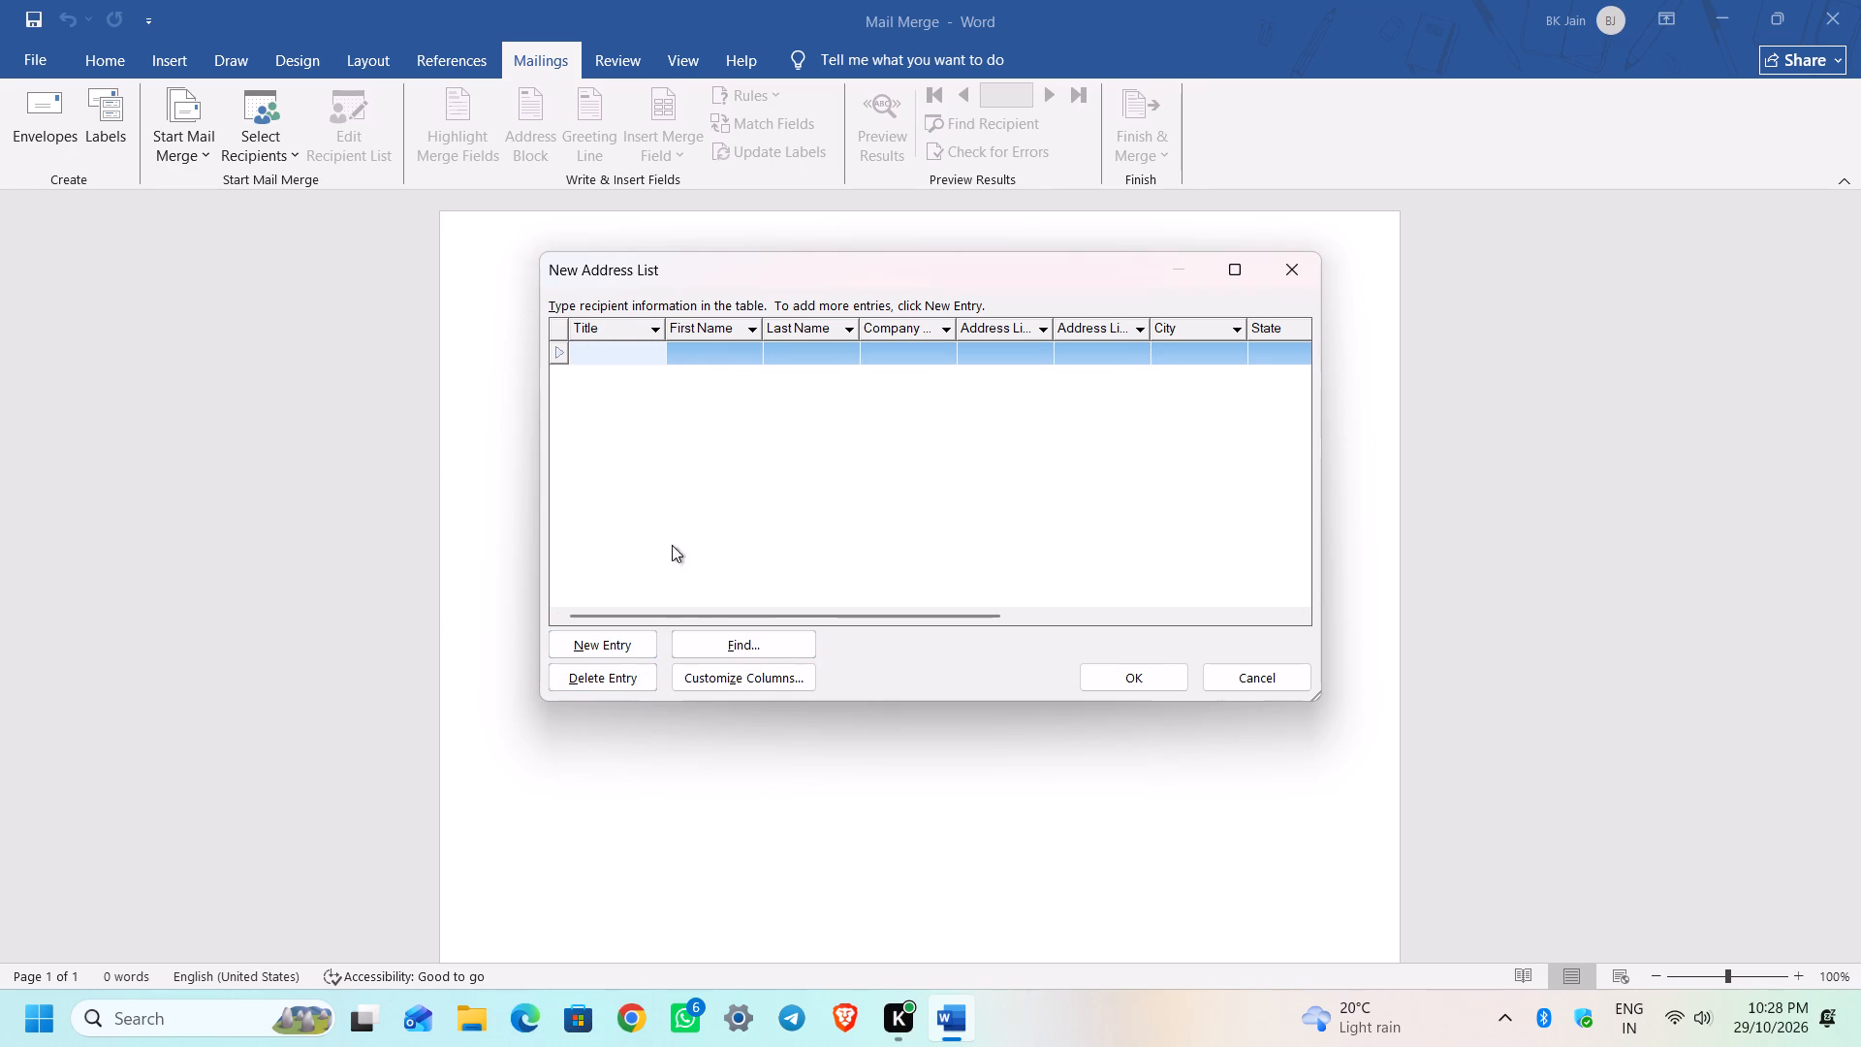
Customize the address list columns by deleting the Title, First Name, Last Name and Company Name fields.
left_click(731, 684)
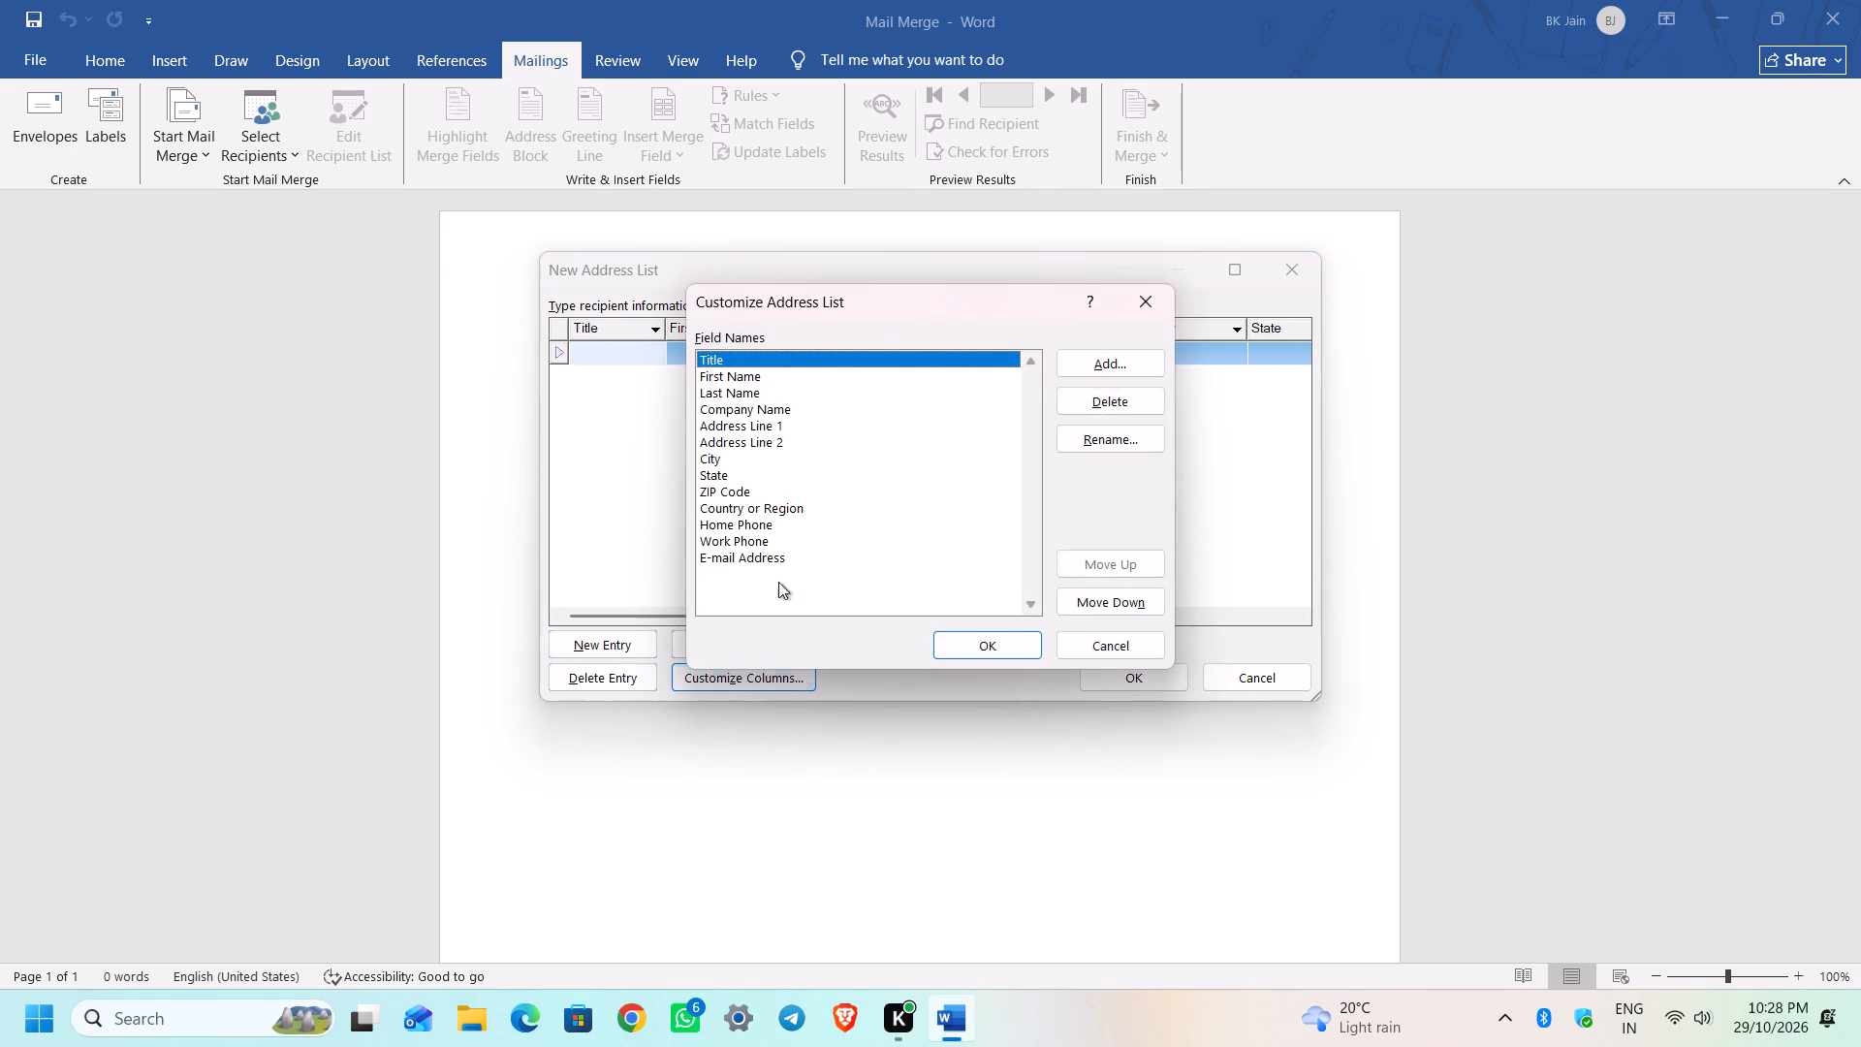
left_click(1143, 411)
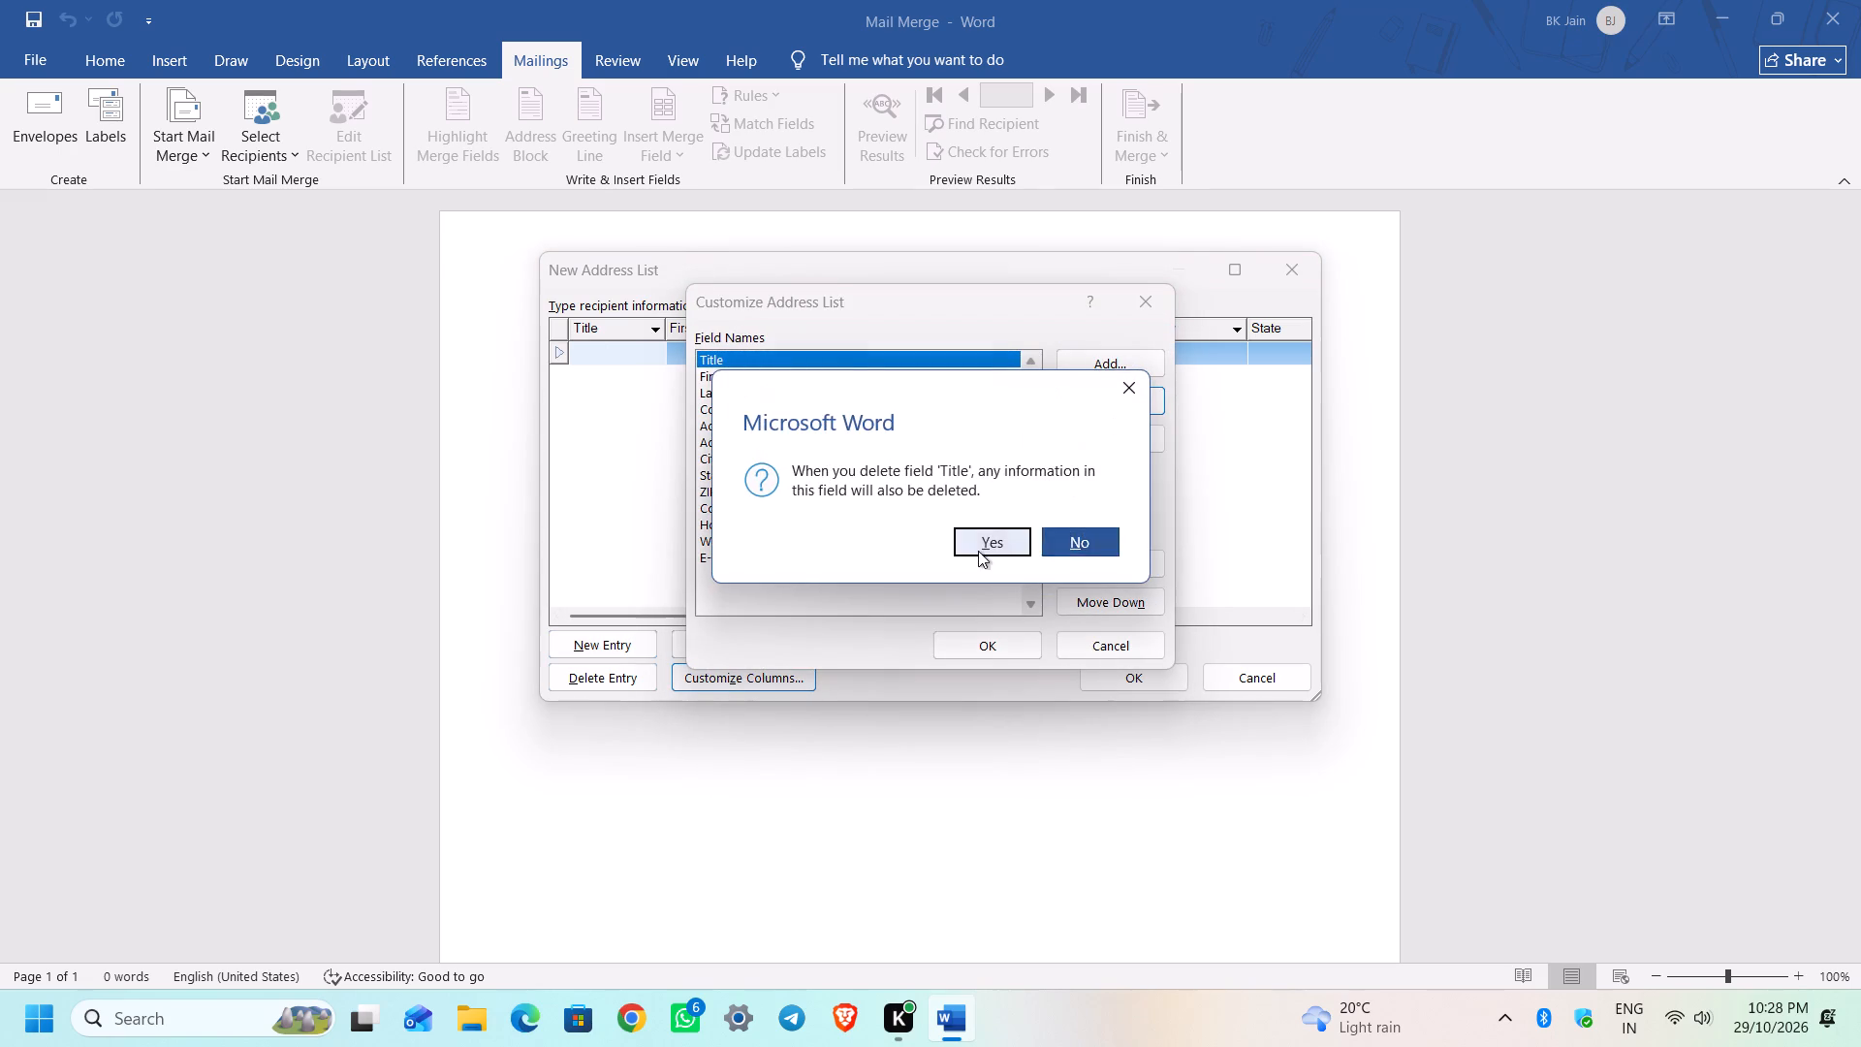
left_click(978, 551)
left_click(1098, 409)
left_click(998, 533)
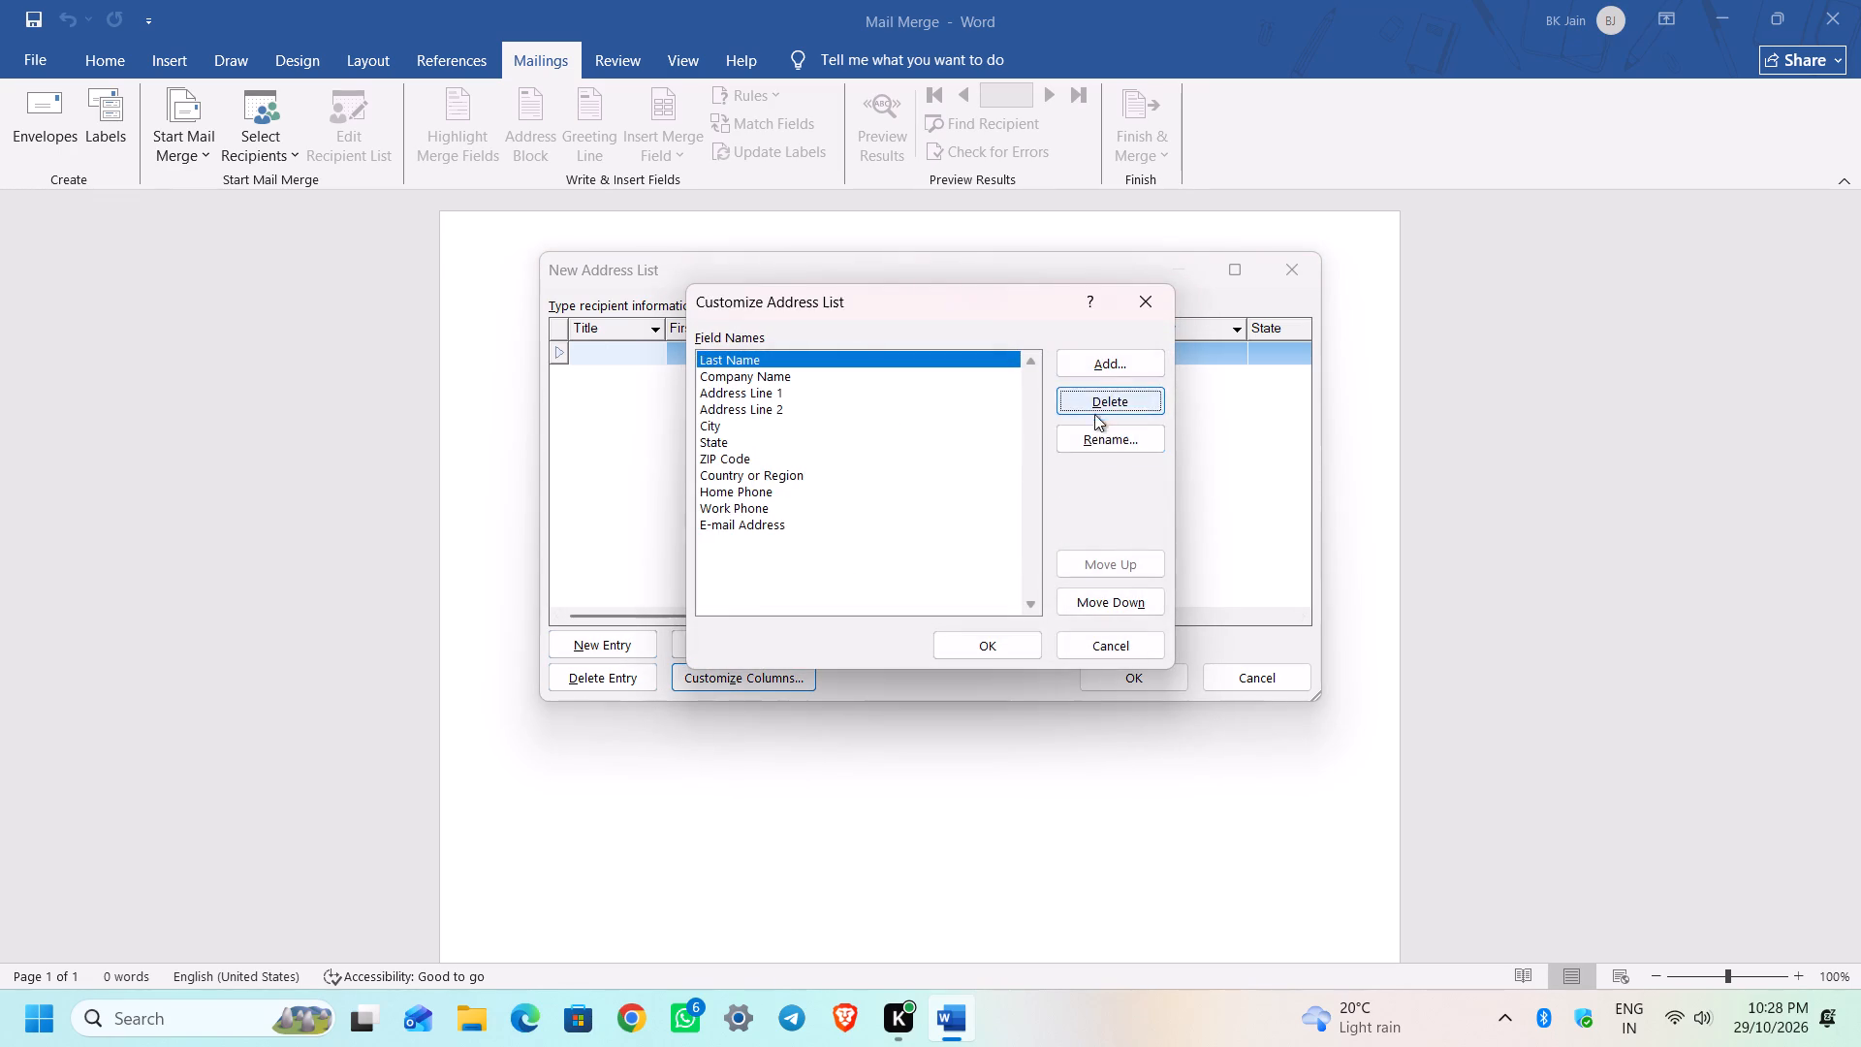
left_click(1096, 407)
left_click(1012, 544)
left_click(1107, 407)
left_click(1011, 532)
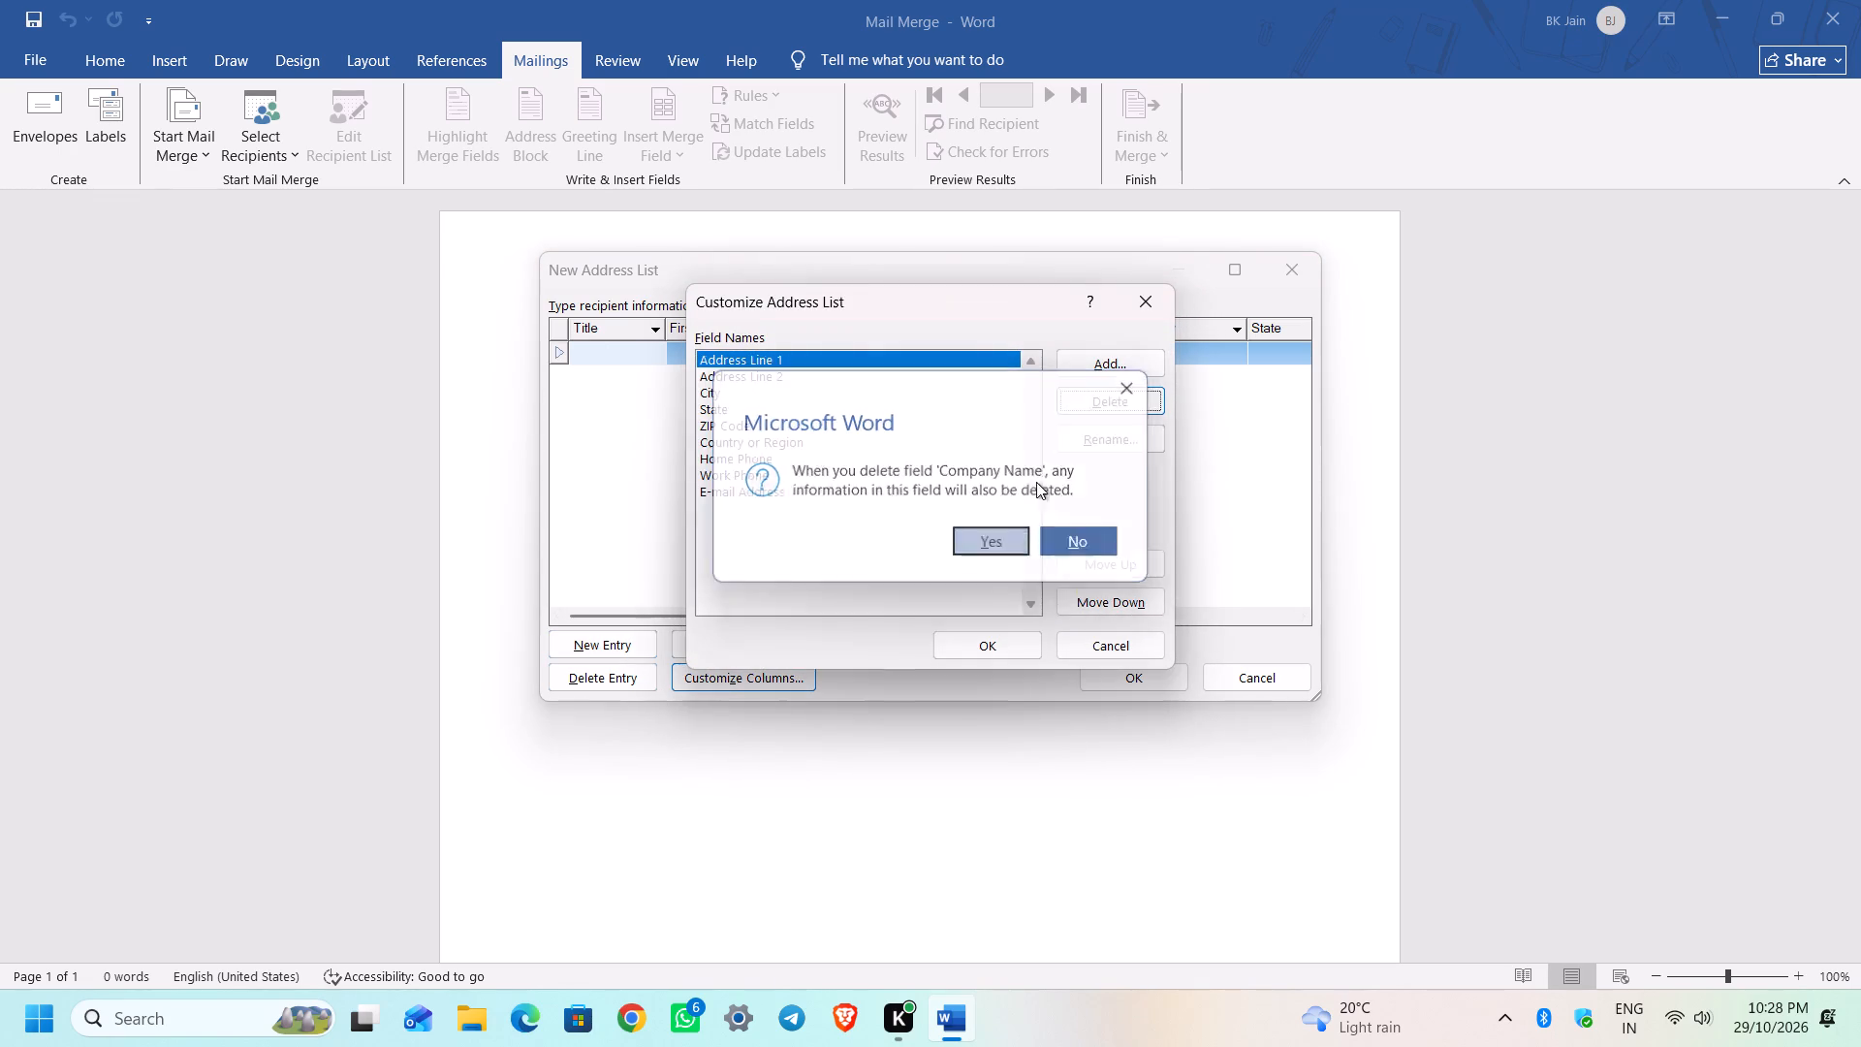
Delete the Address Line 1, Address Line 2, City, State and ZIP Code fields from the address list.
left_click(1093, 393)
left_click_drag(1020, 514, 1016, 523)
left_click(1003, 543)
left_click(1099, 392)
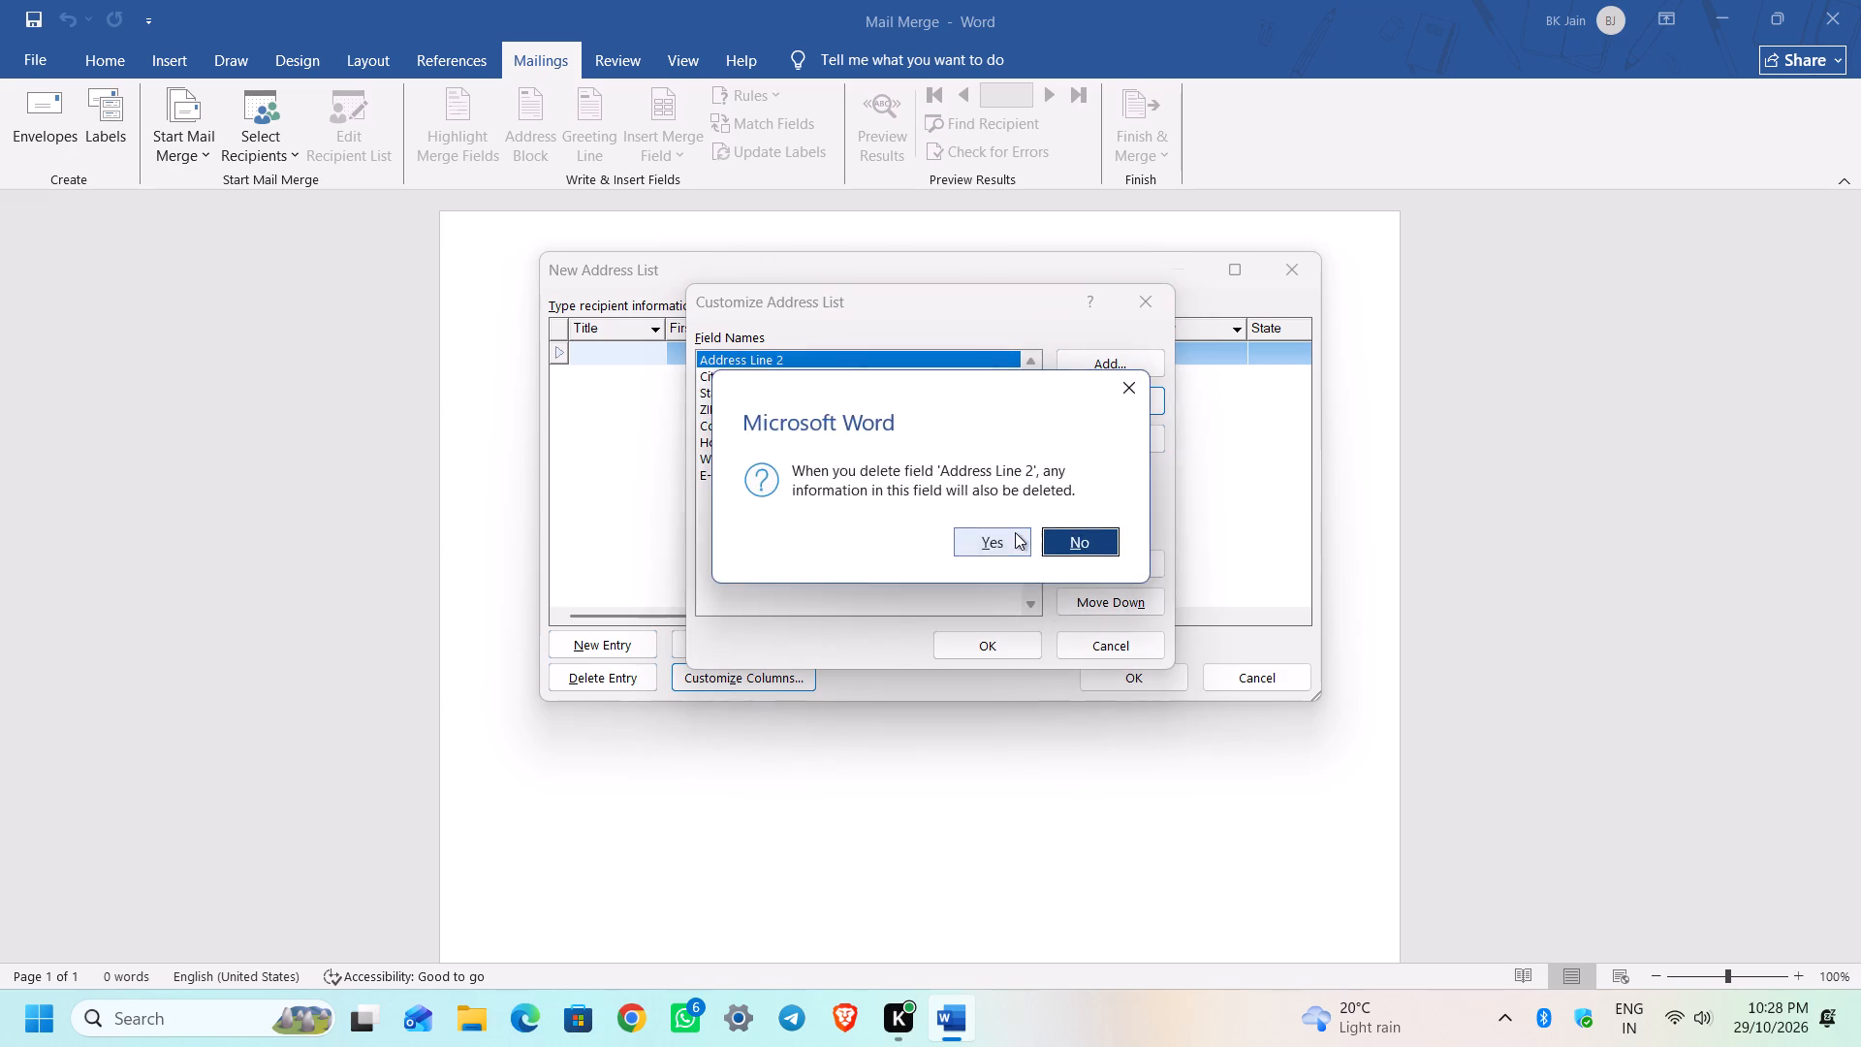
left_click(1015, 532)
left_click(1112, 403)
left_click(1011, 545)
left_click(1104, 390)
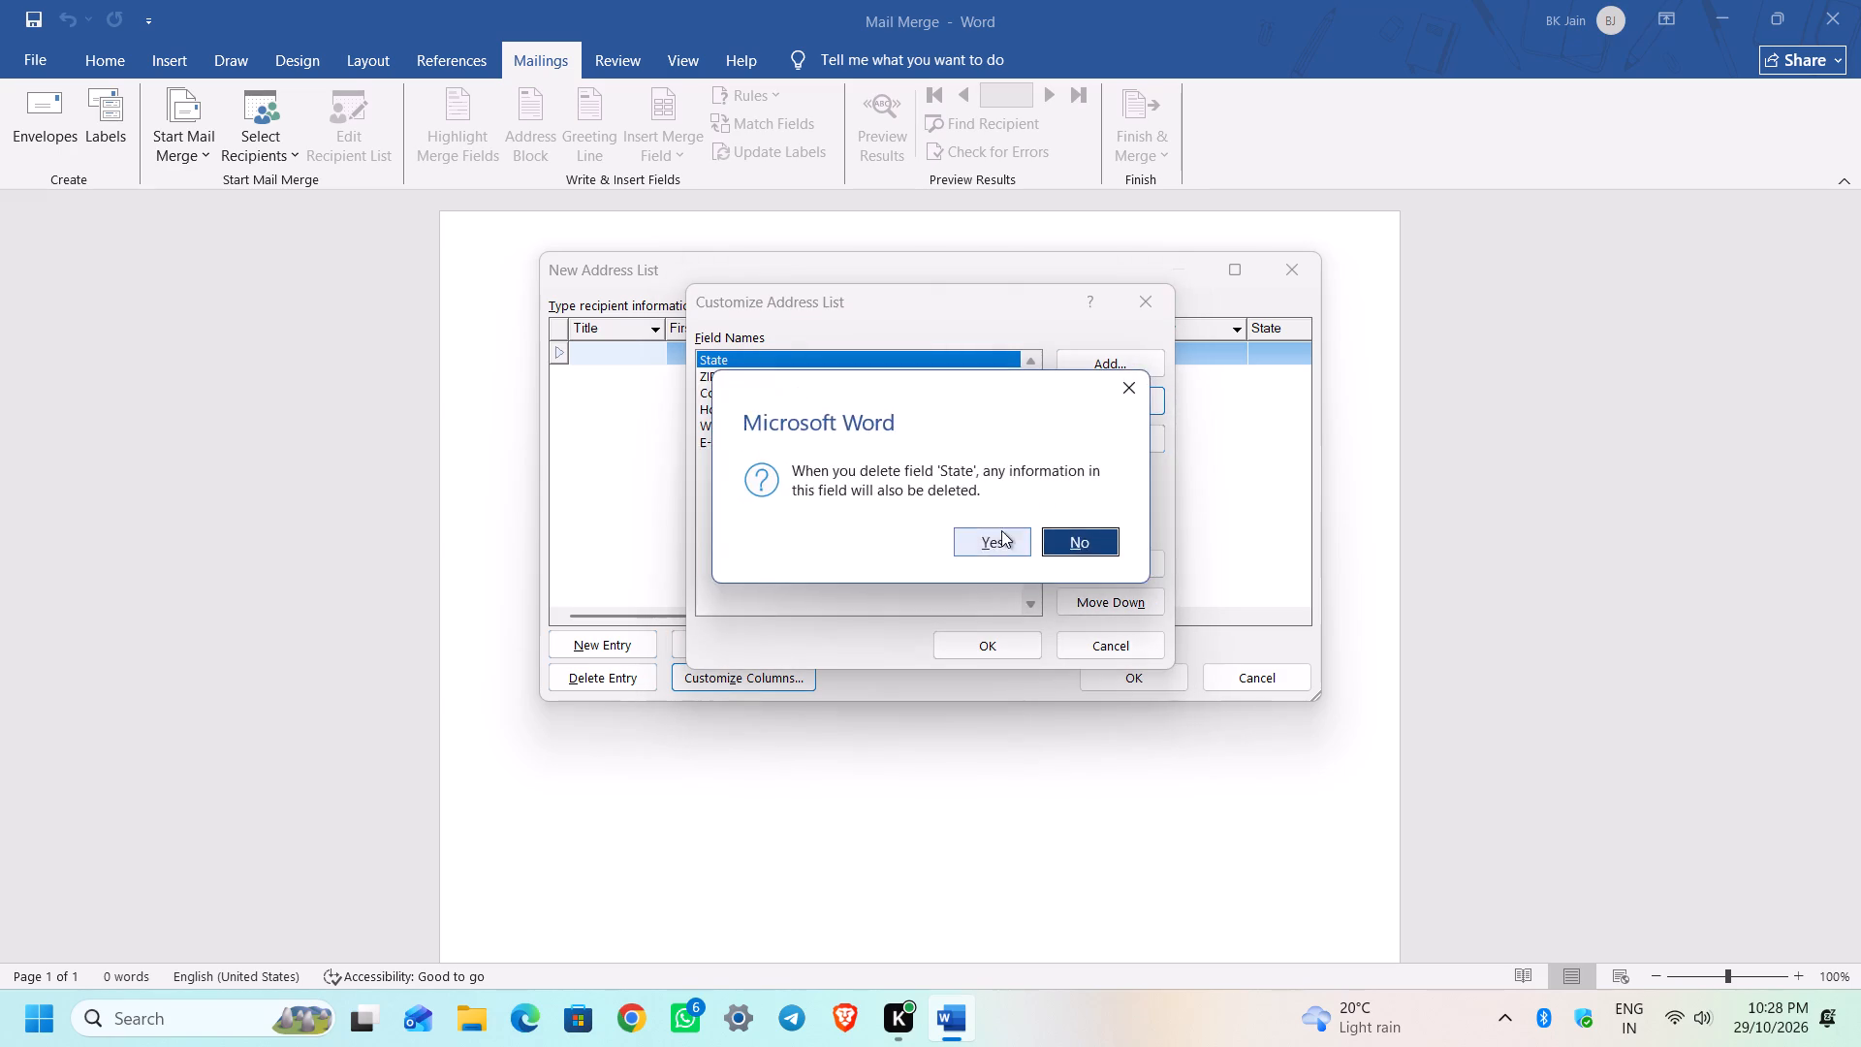
left_click(998, 535)
left_click(1100, 402)
left_click(1001, 555)
Delete the Country or Region, Home Phone, Work Phone and E-mail Address fields from the address list.
left_click(1092, 415)
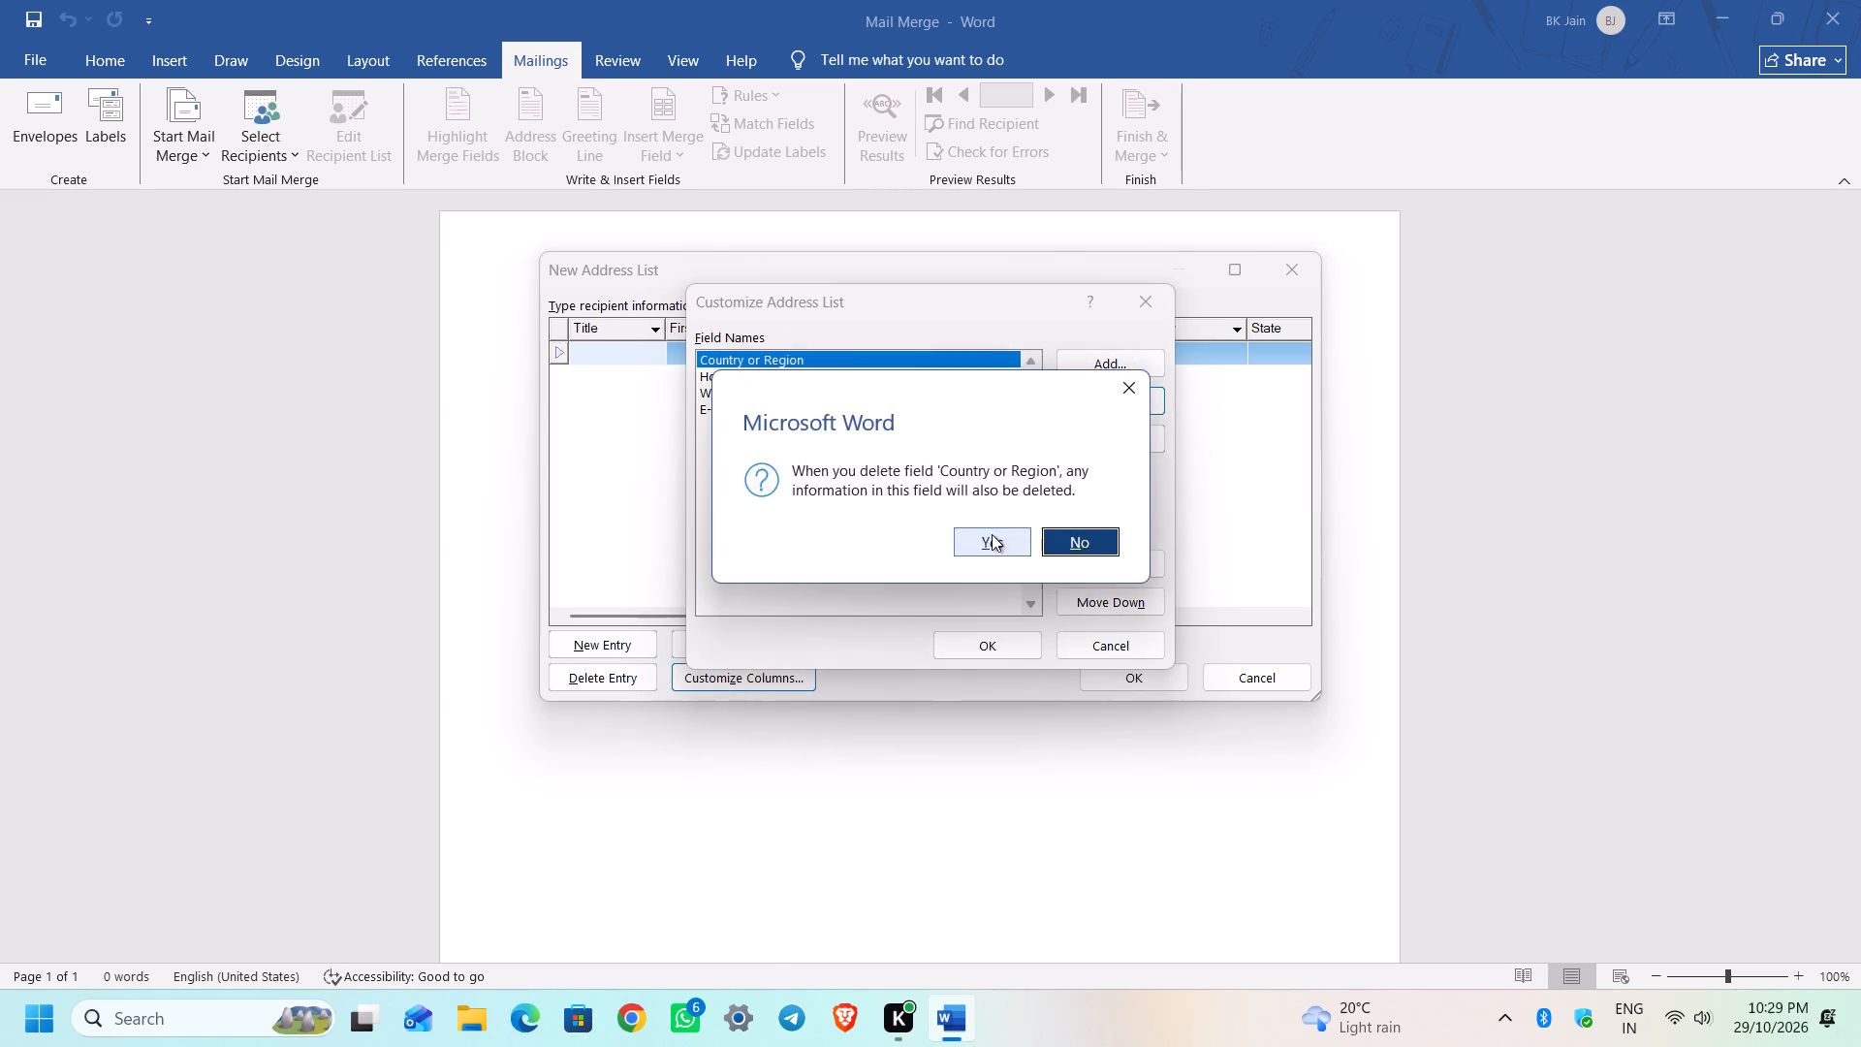
left_click(990, 541)
left_click(1083, 404)
left_click(1014, 531)
left_click(1105, 397)
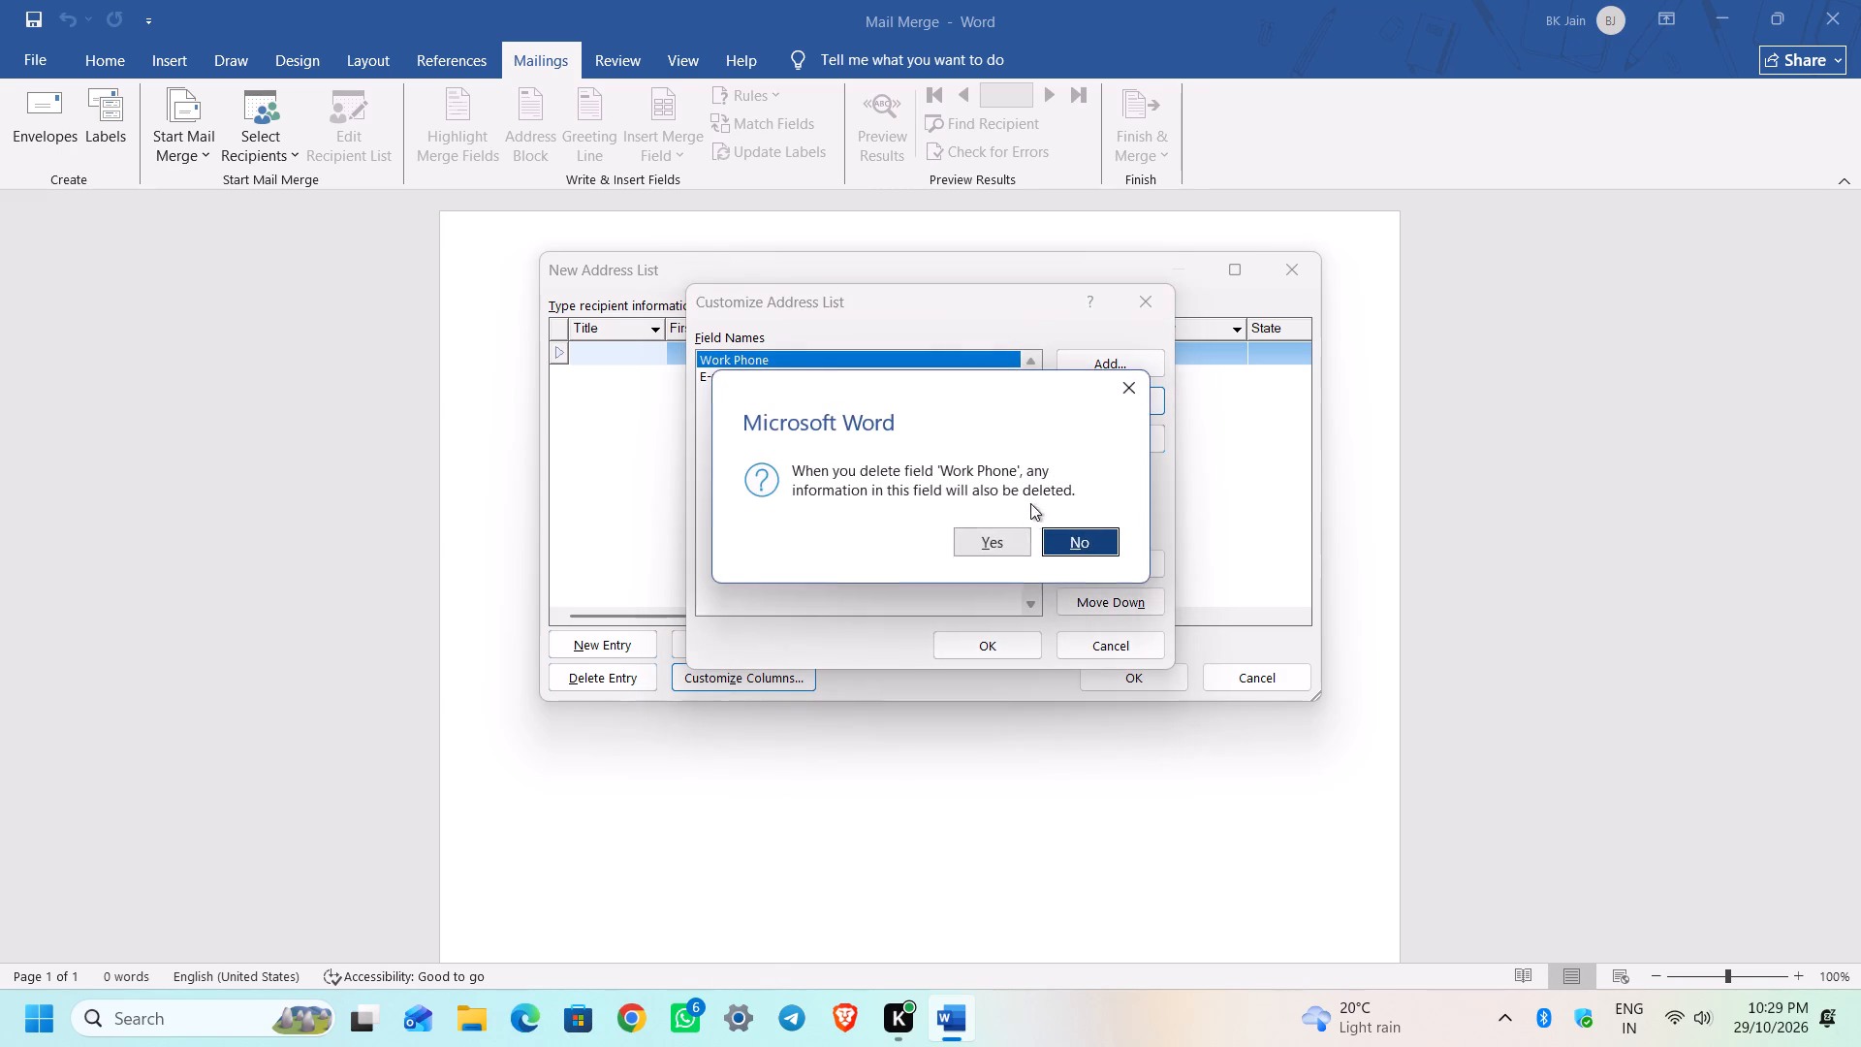
left_click(1016, 527)
left_click(1095, 384)
left_click(1083, 414)
left_click(1013, 539)
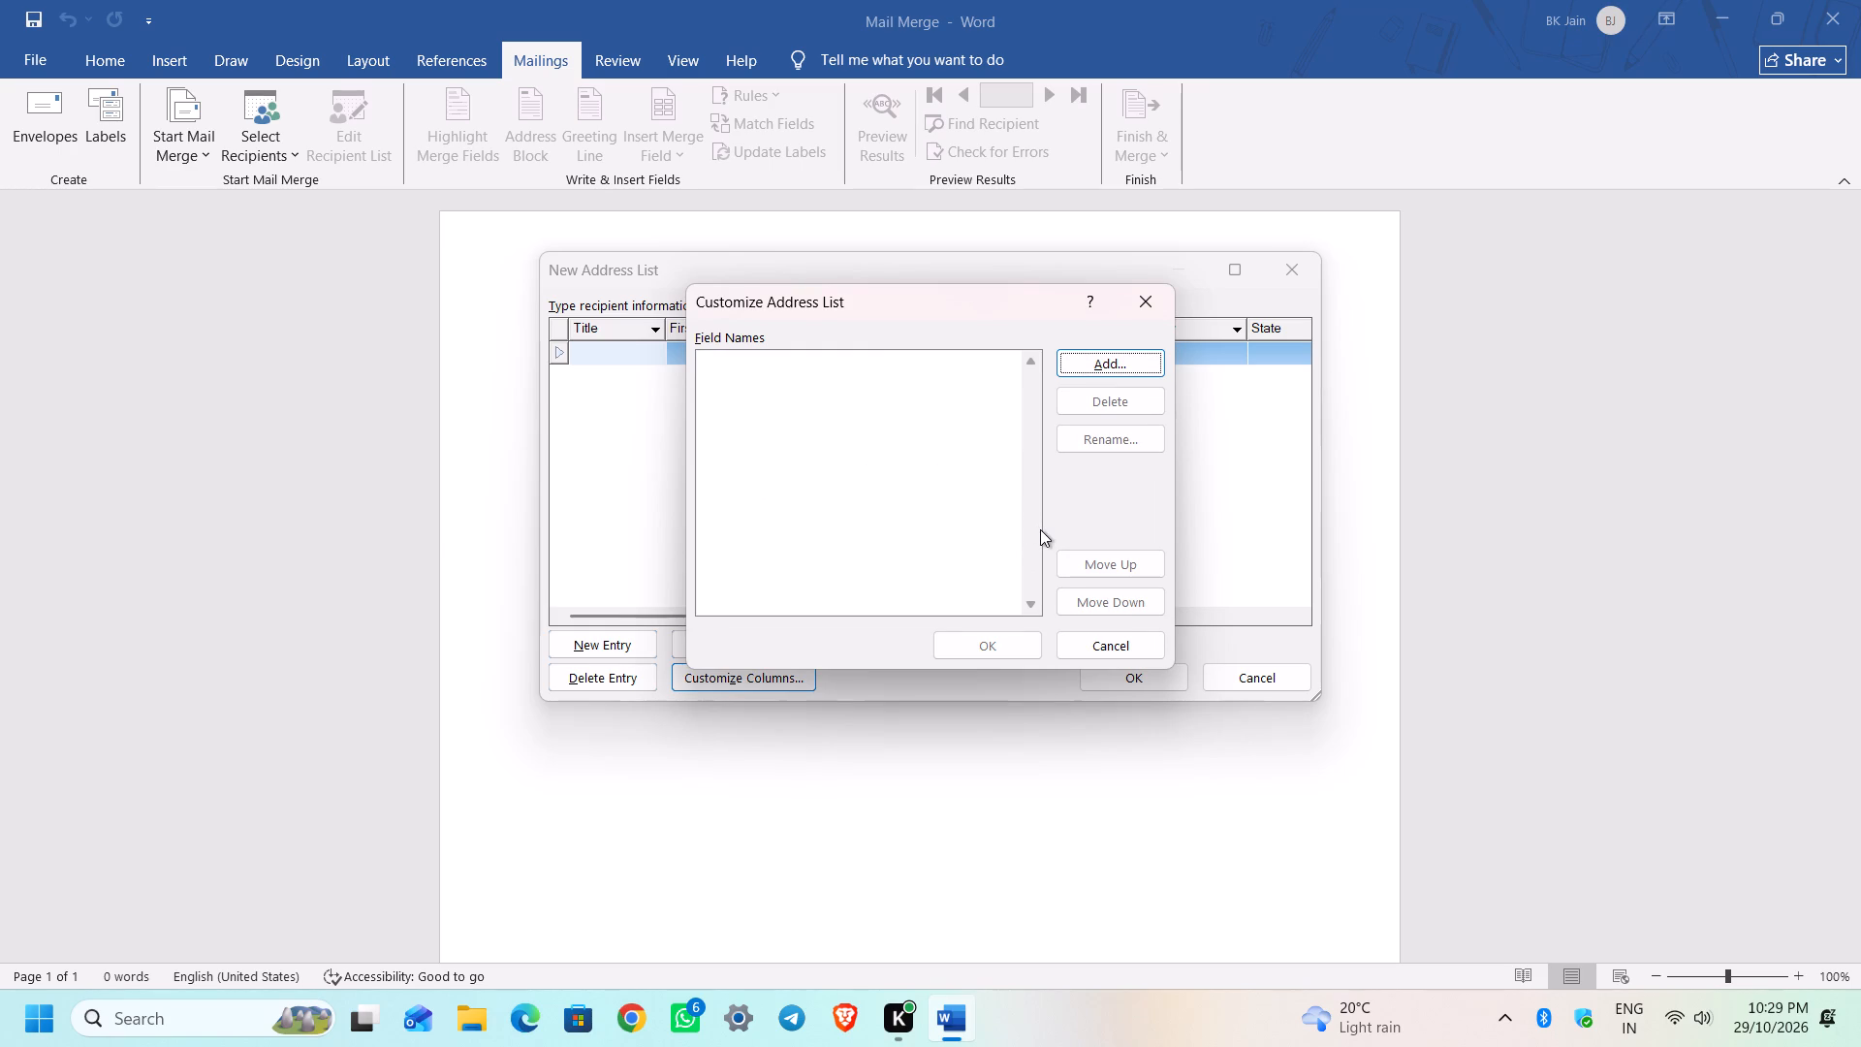
Add a field named Student_ID to the address list.
left_click(1105, 359)
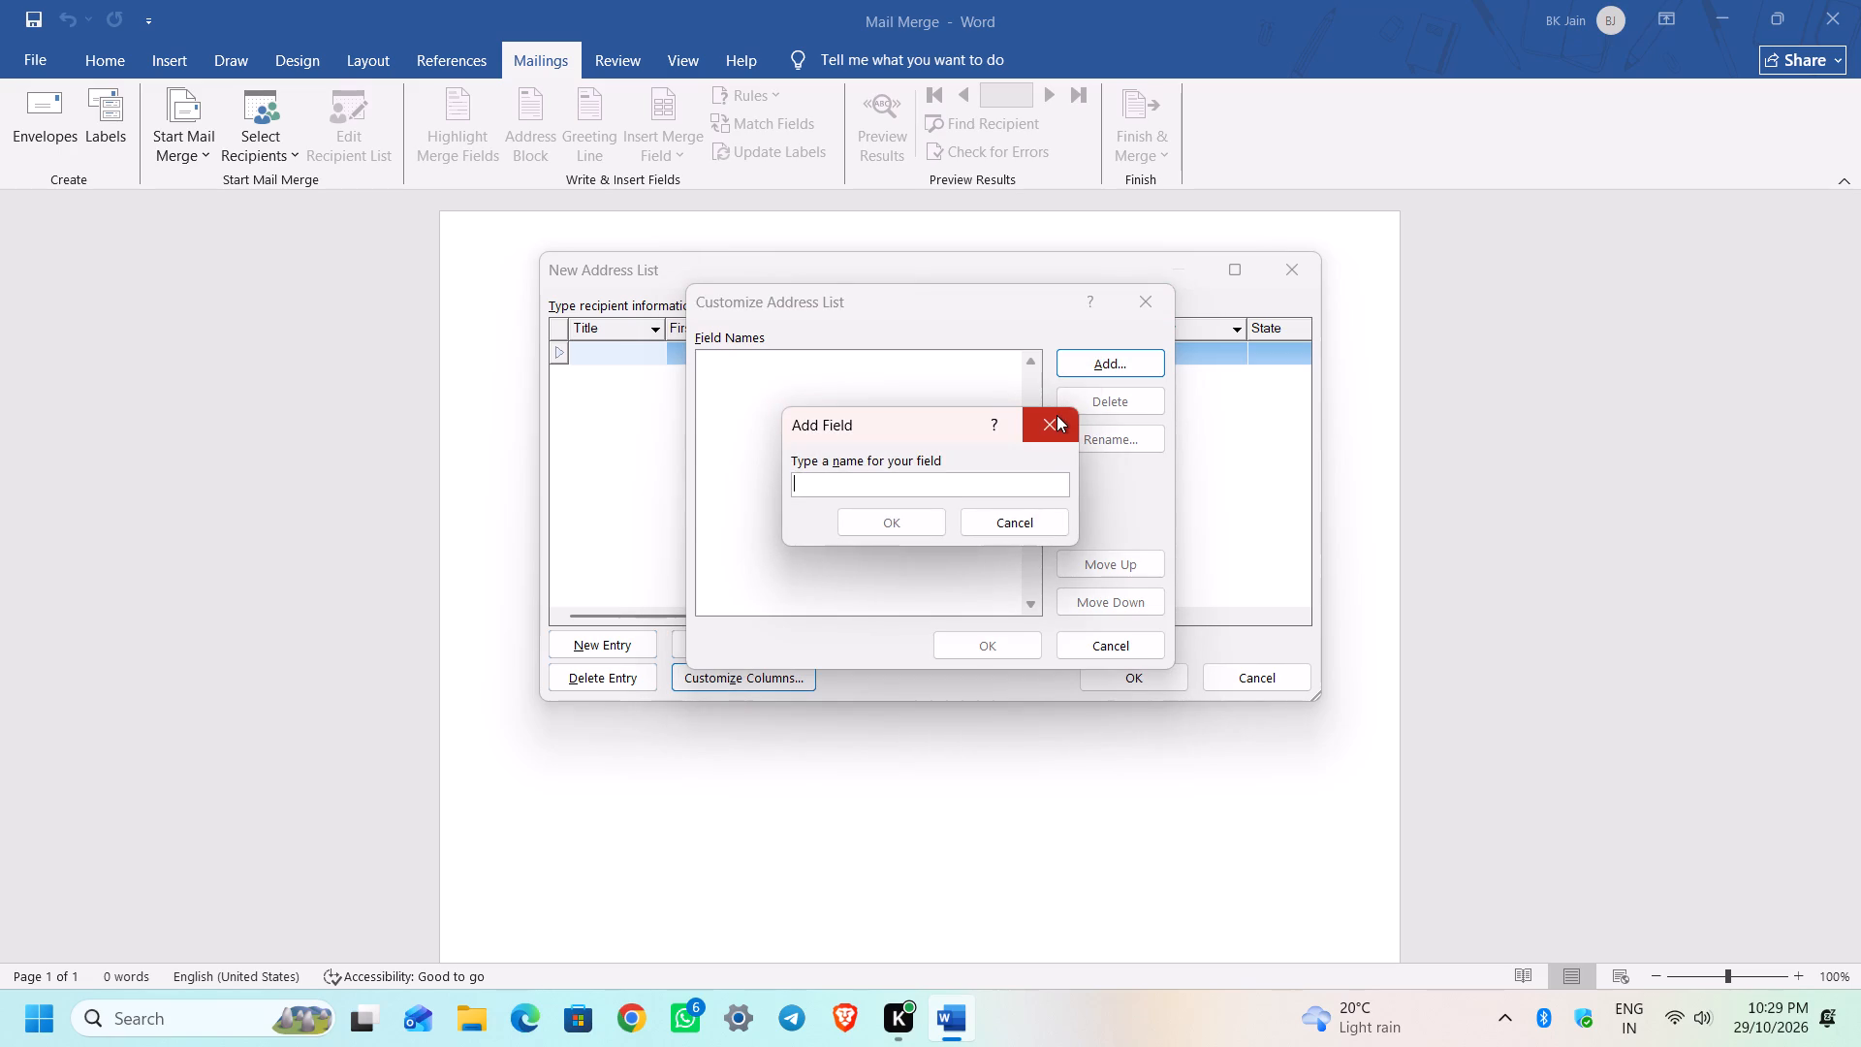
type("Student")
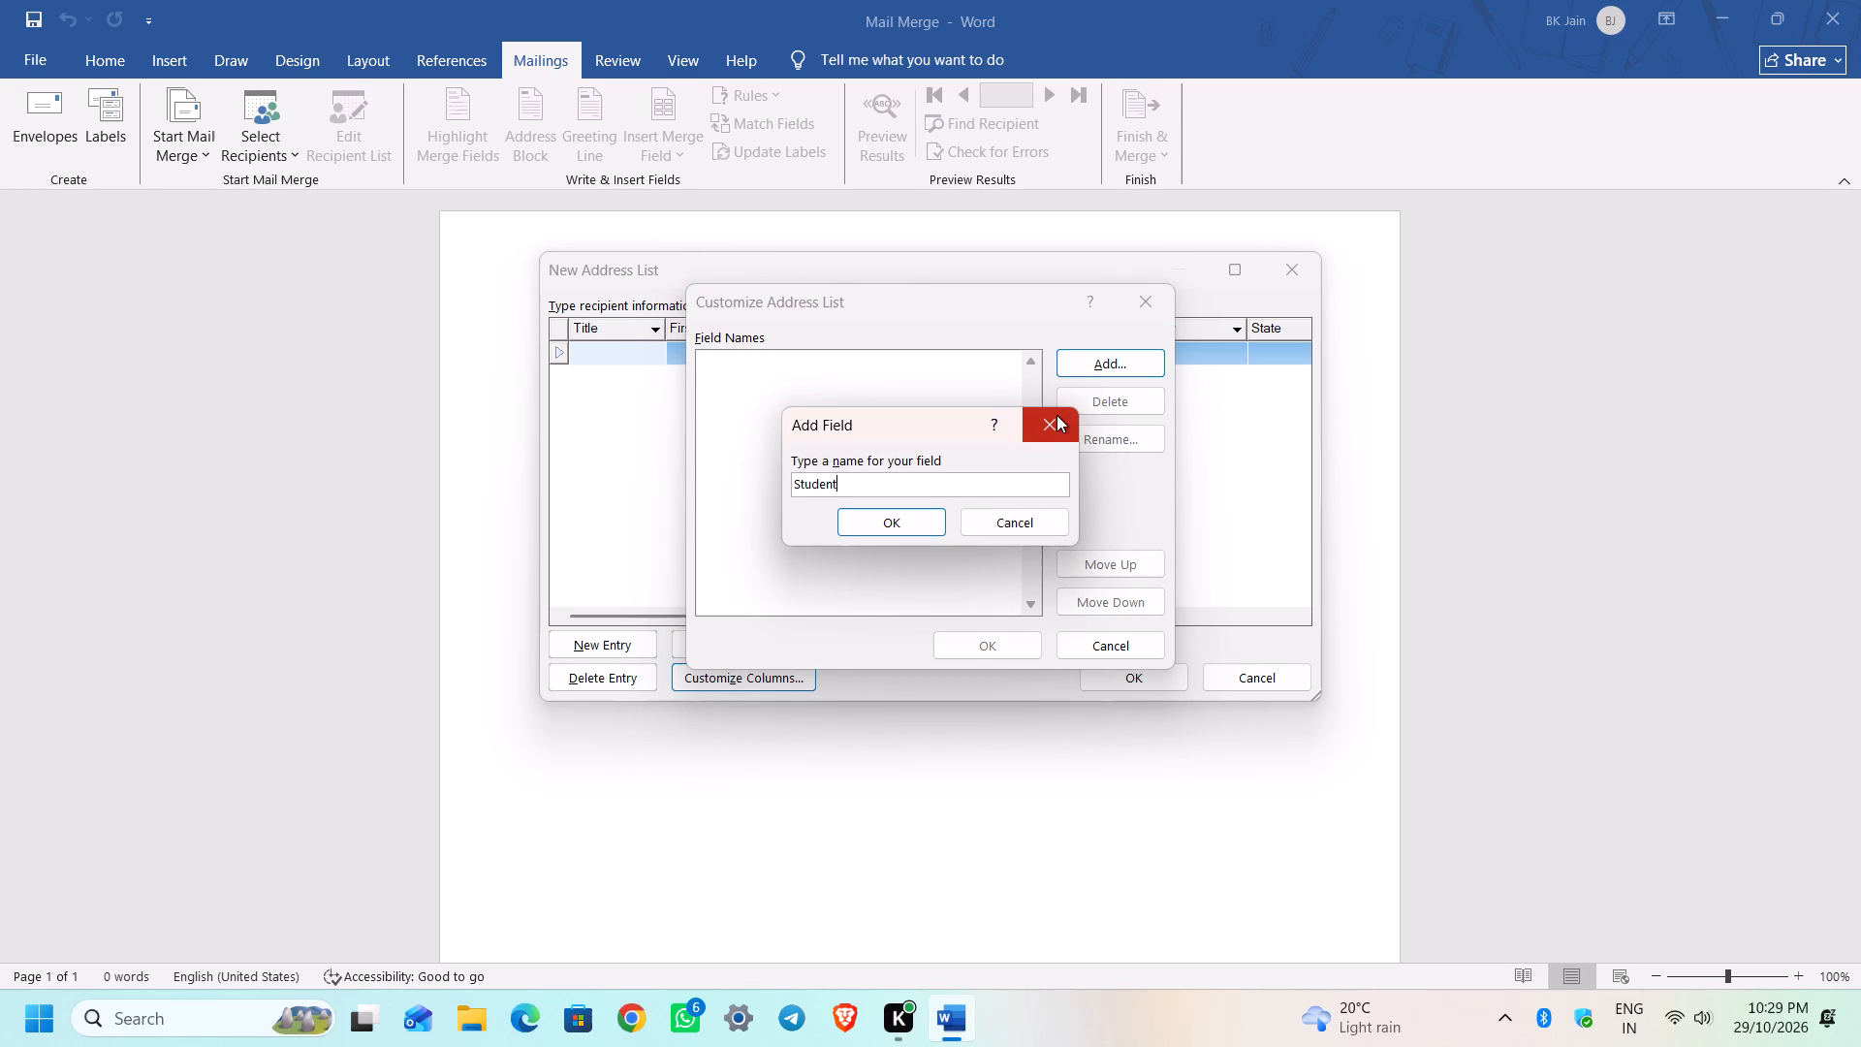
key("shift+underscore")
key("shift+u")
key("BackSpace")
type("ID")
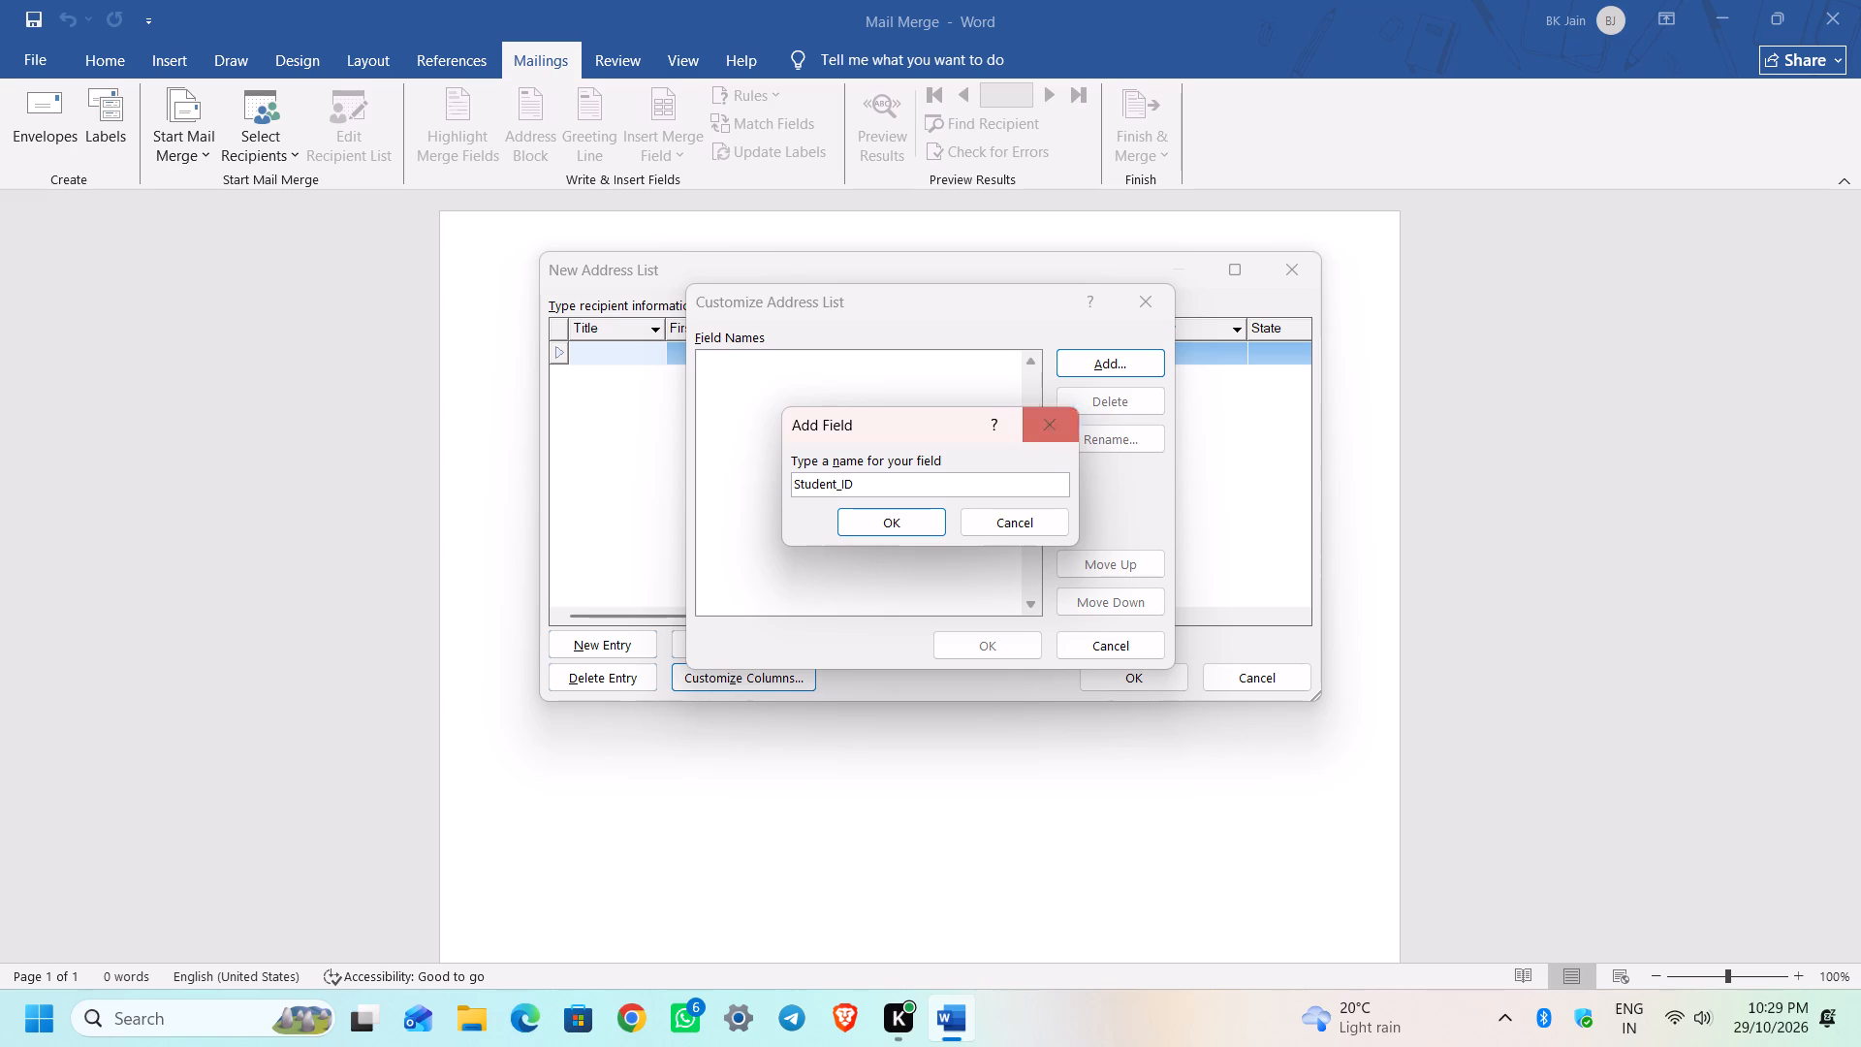
left_click(907, 523)
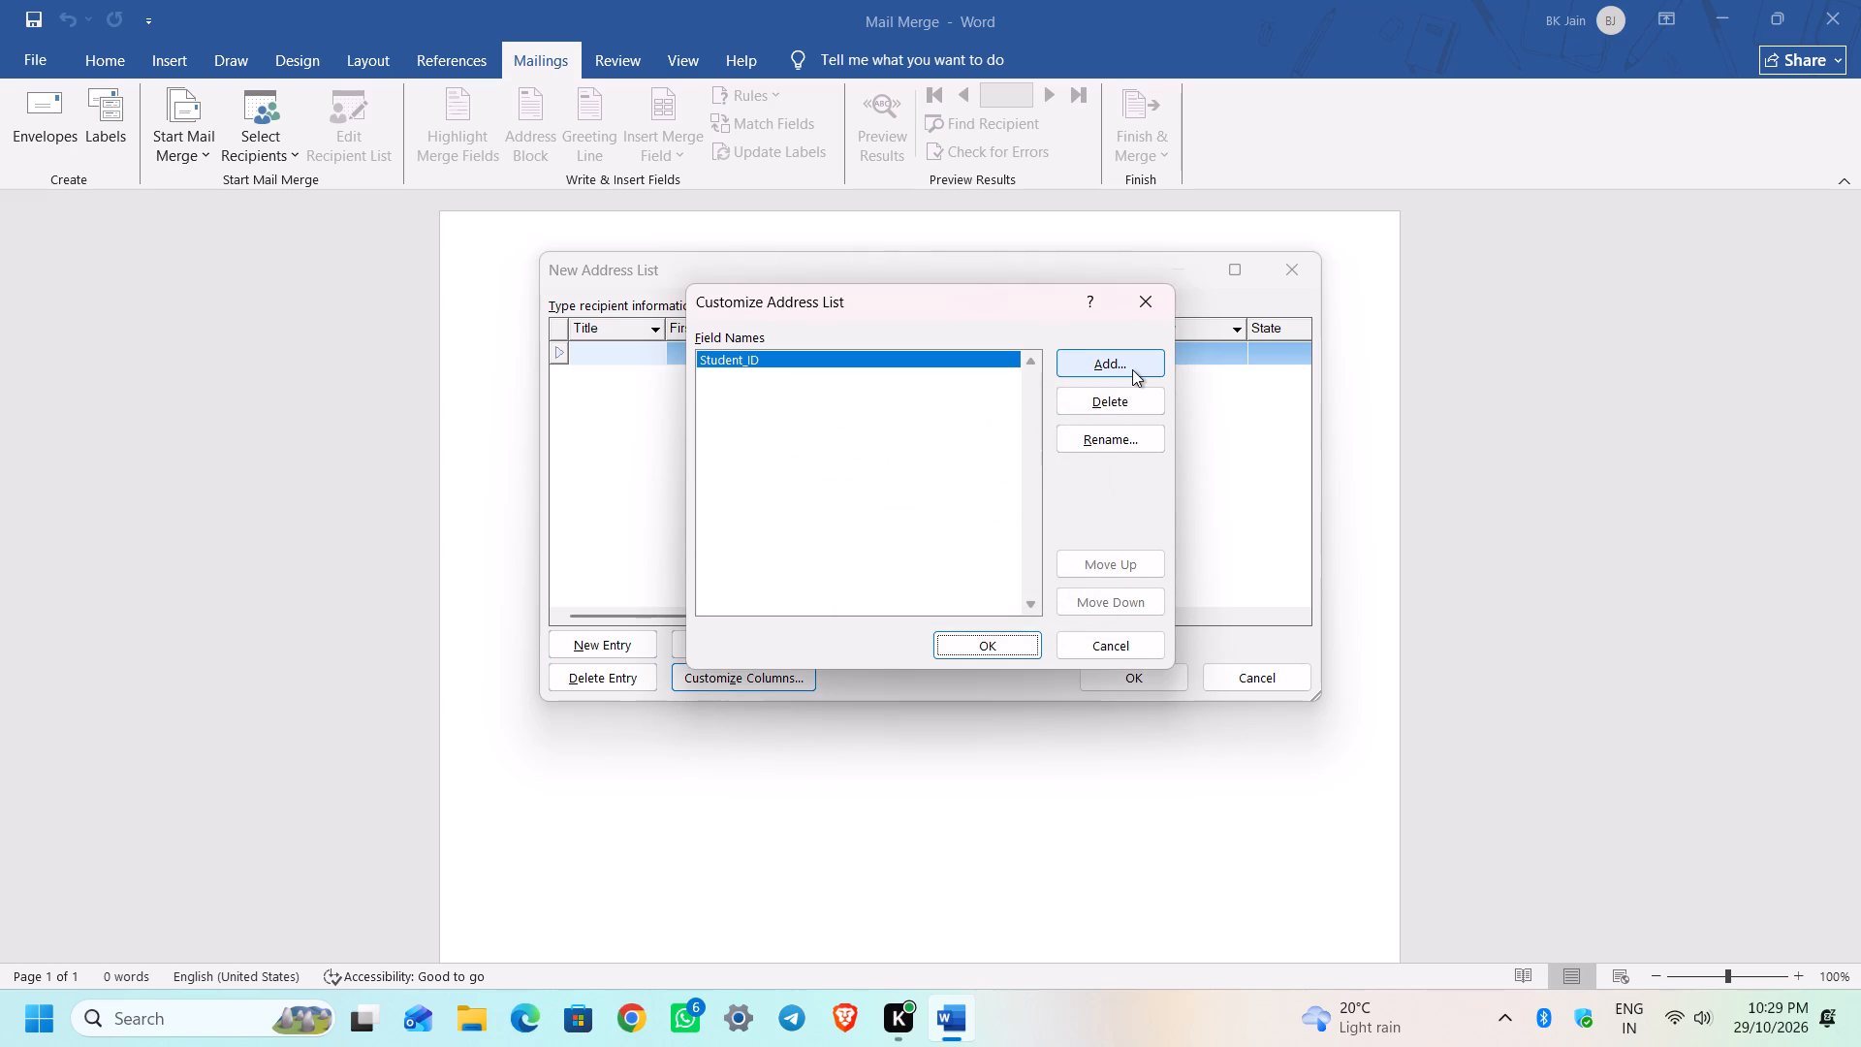
Add a field named Student_Name to the address list.
left_click(1132, 369)
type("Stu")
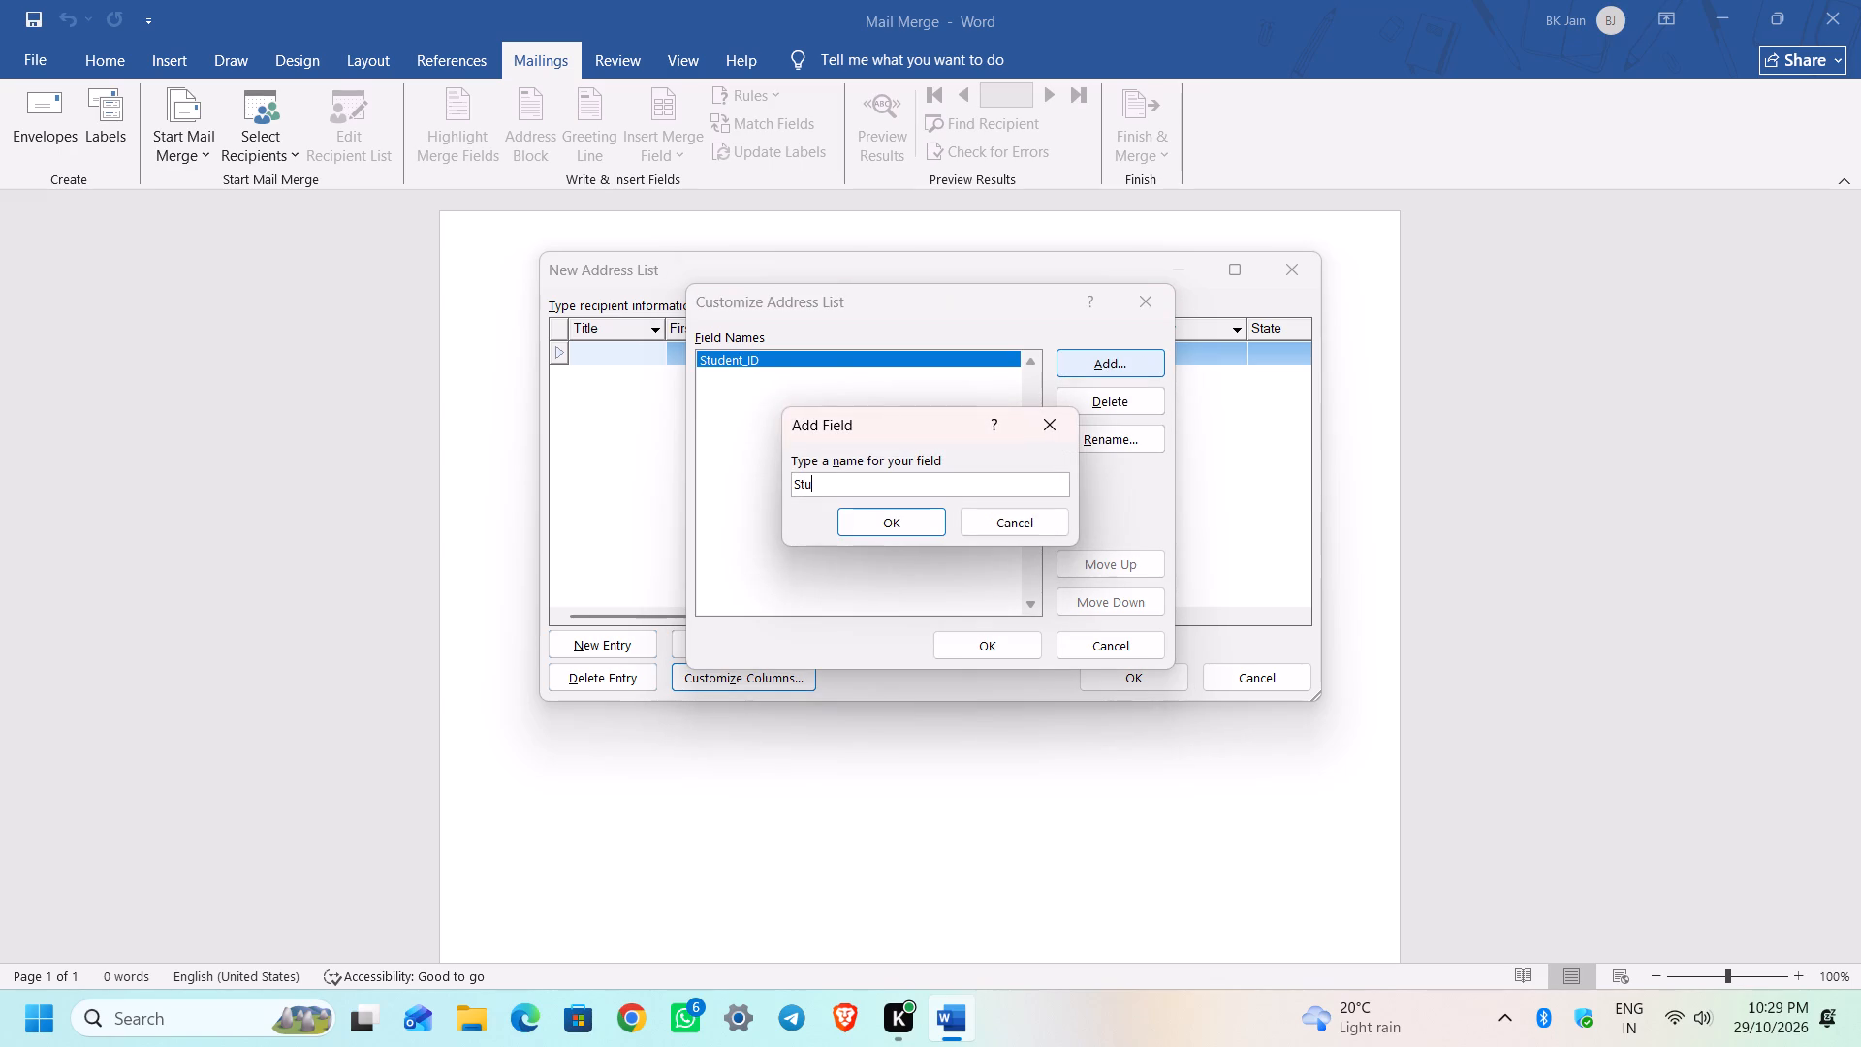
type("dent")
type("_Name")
left_click(925, 523)
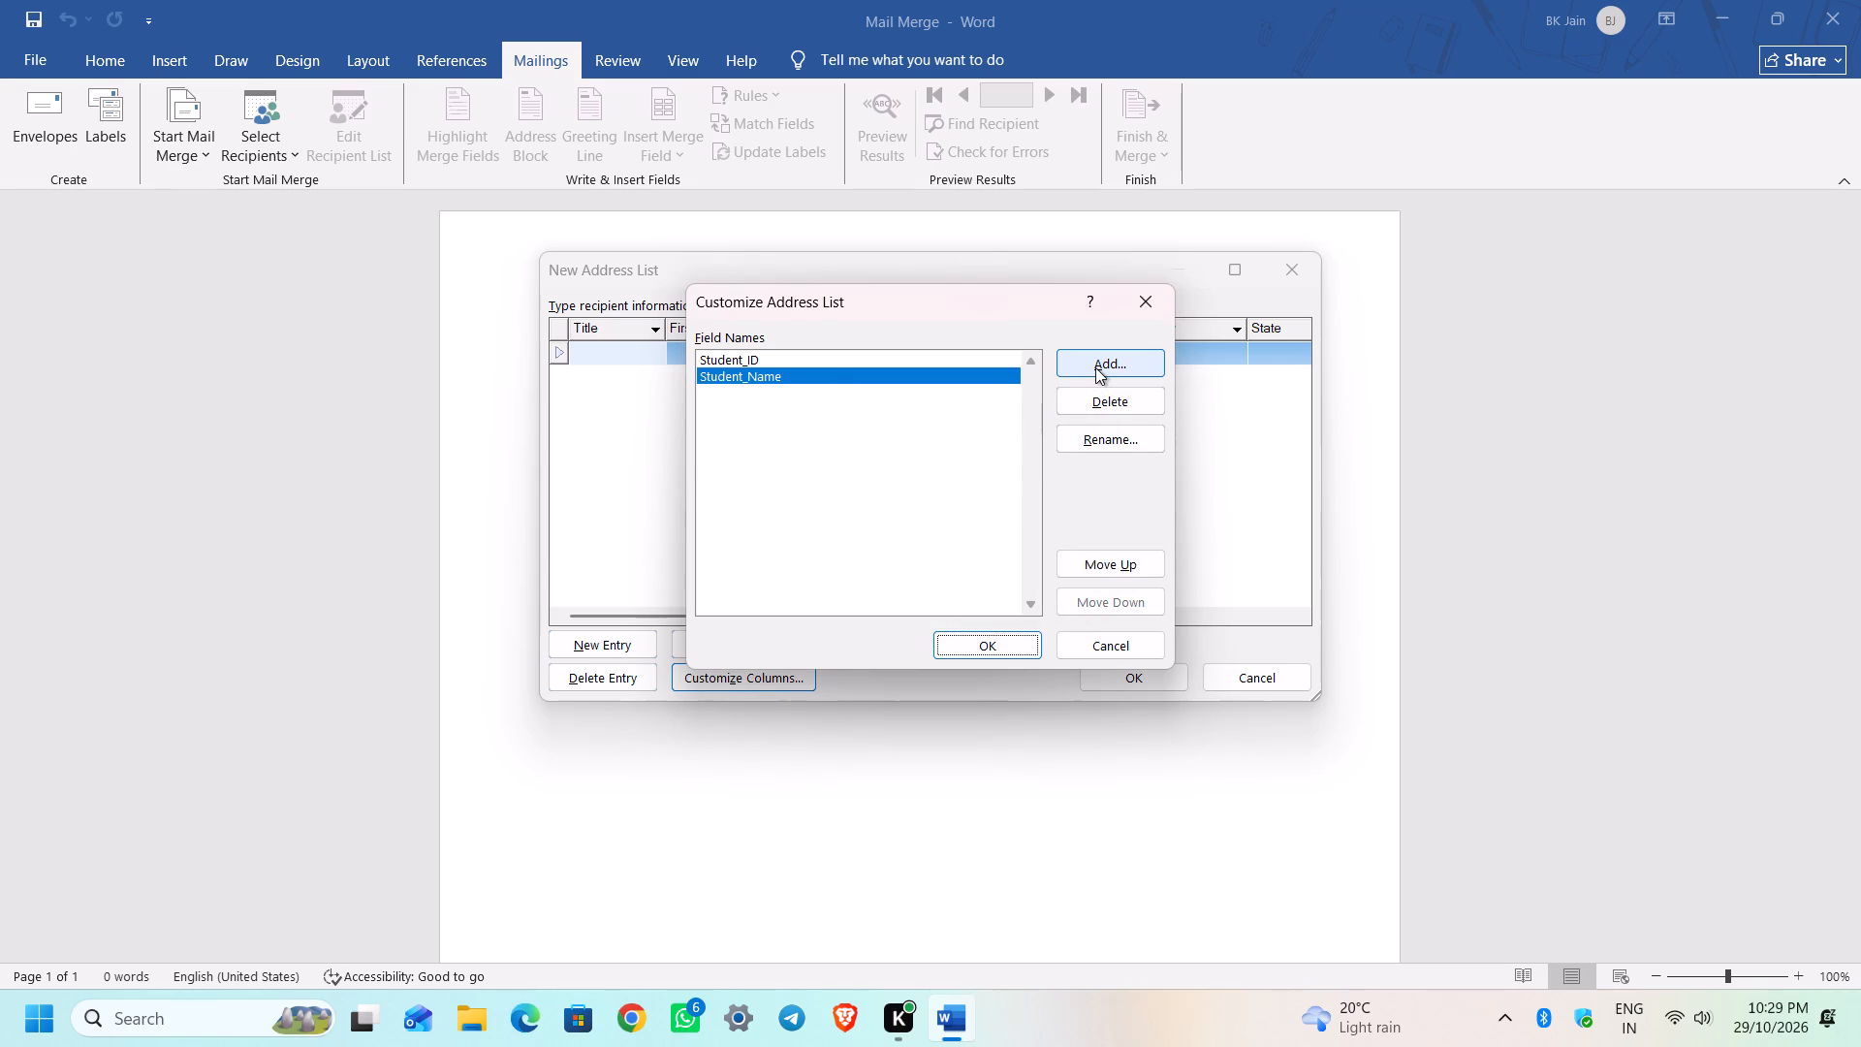
Add two more fields named Course and Email to the address list.
left_click(1095, 367)
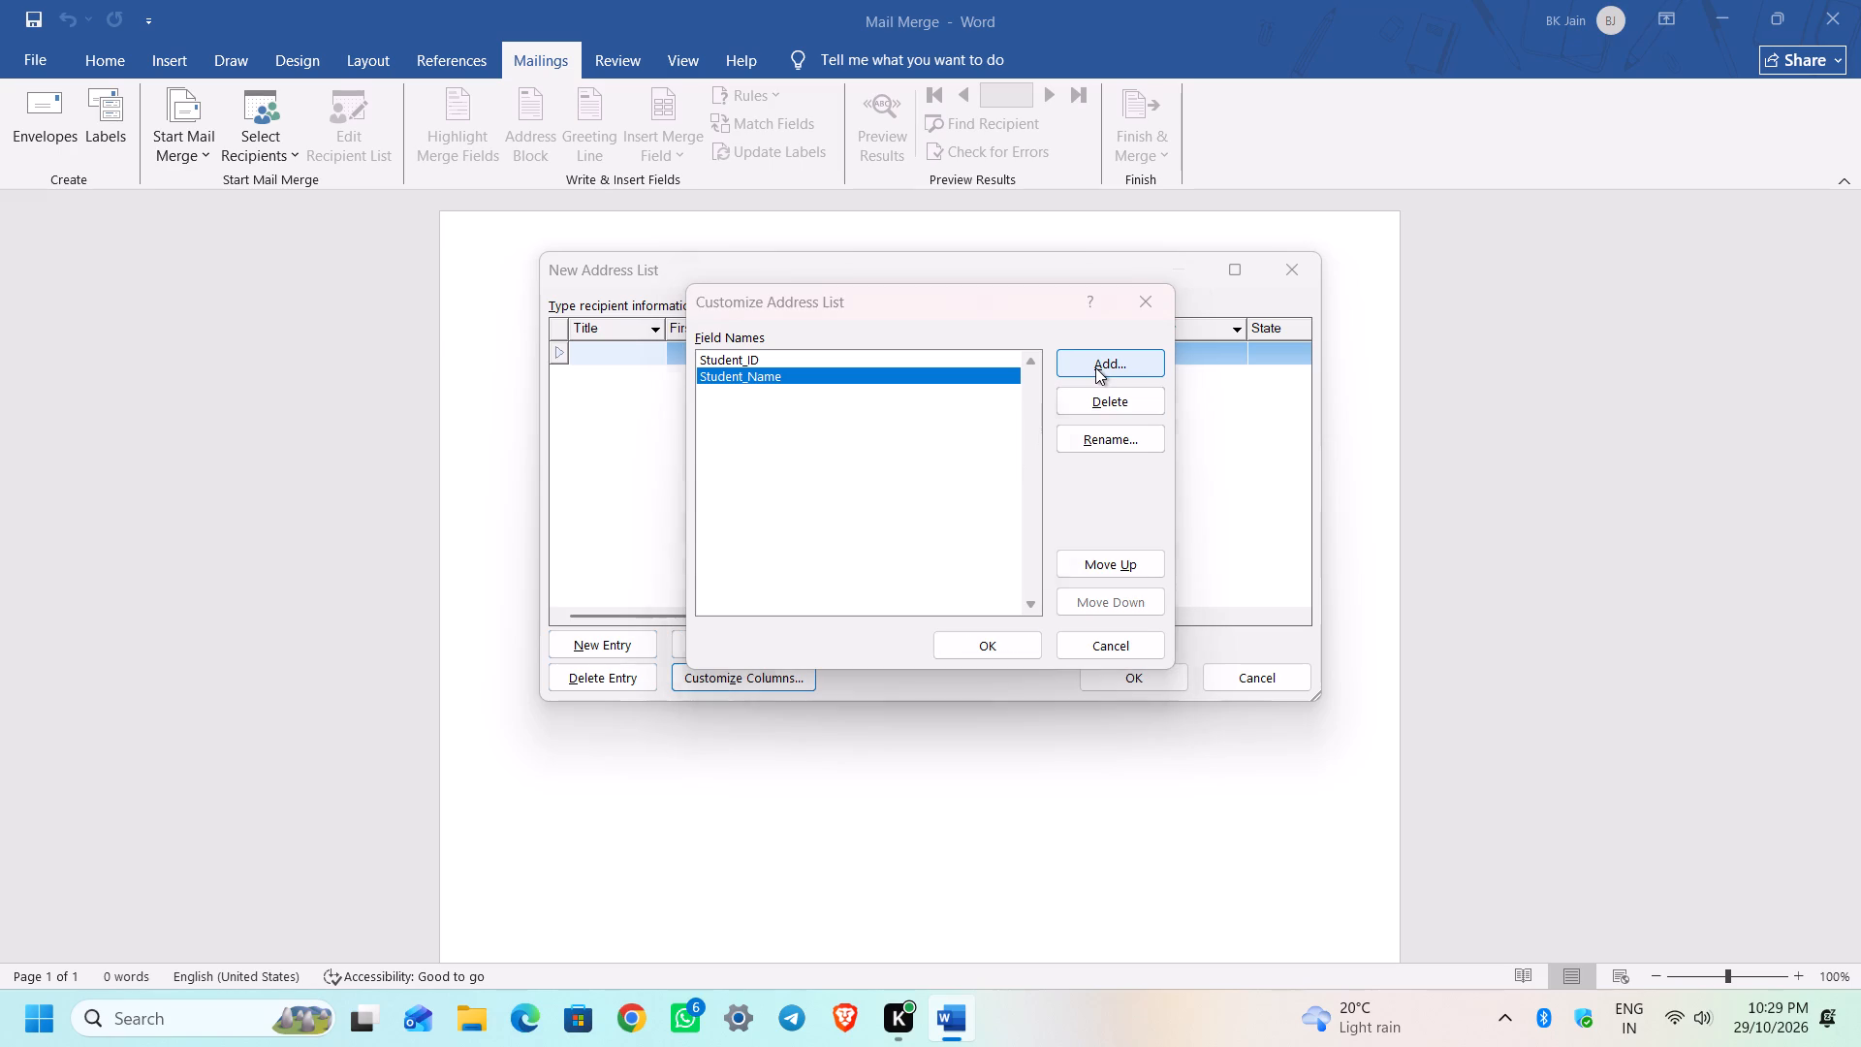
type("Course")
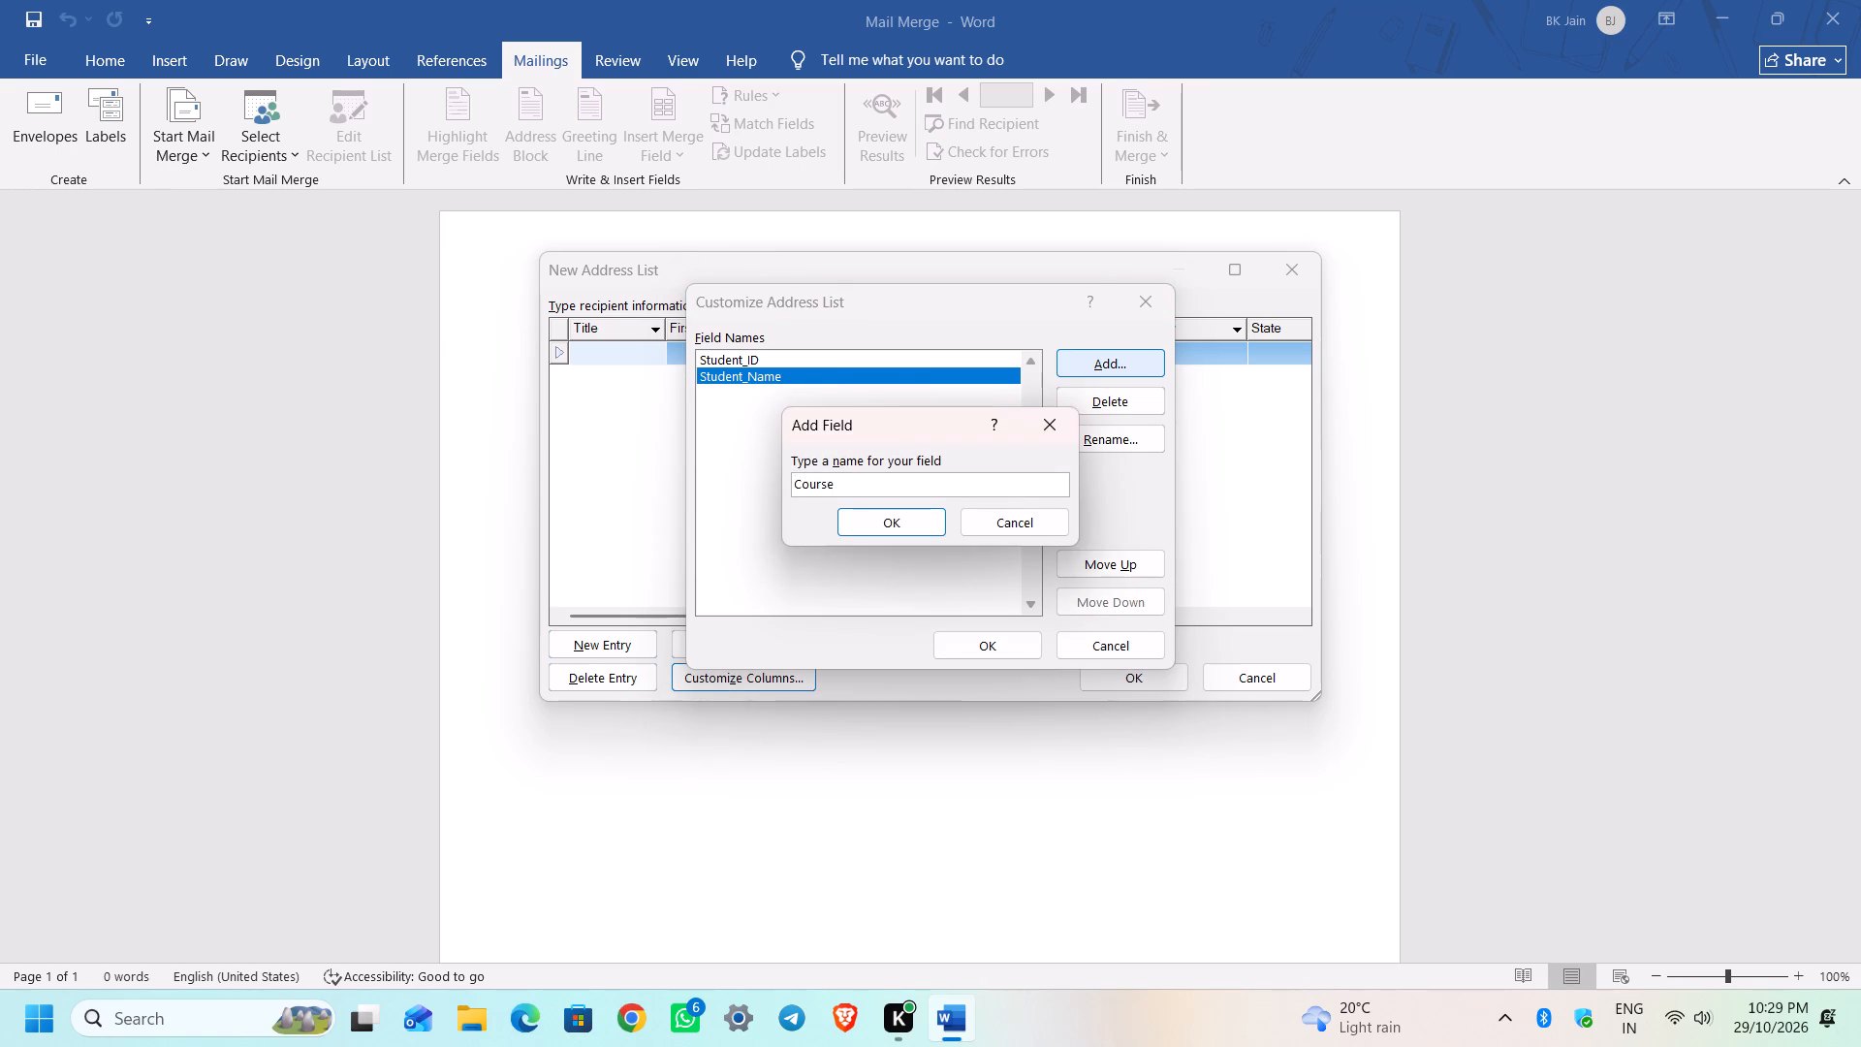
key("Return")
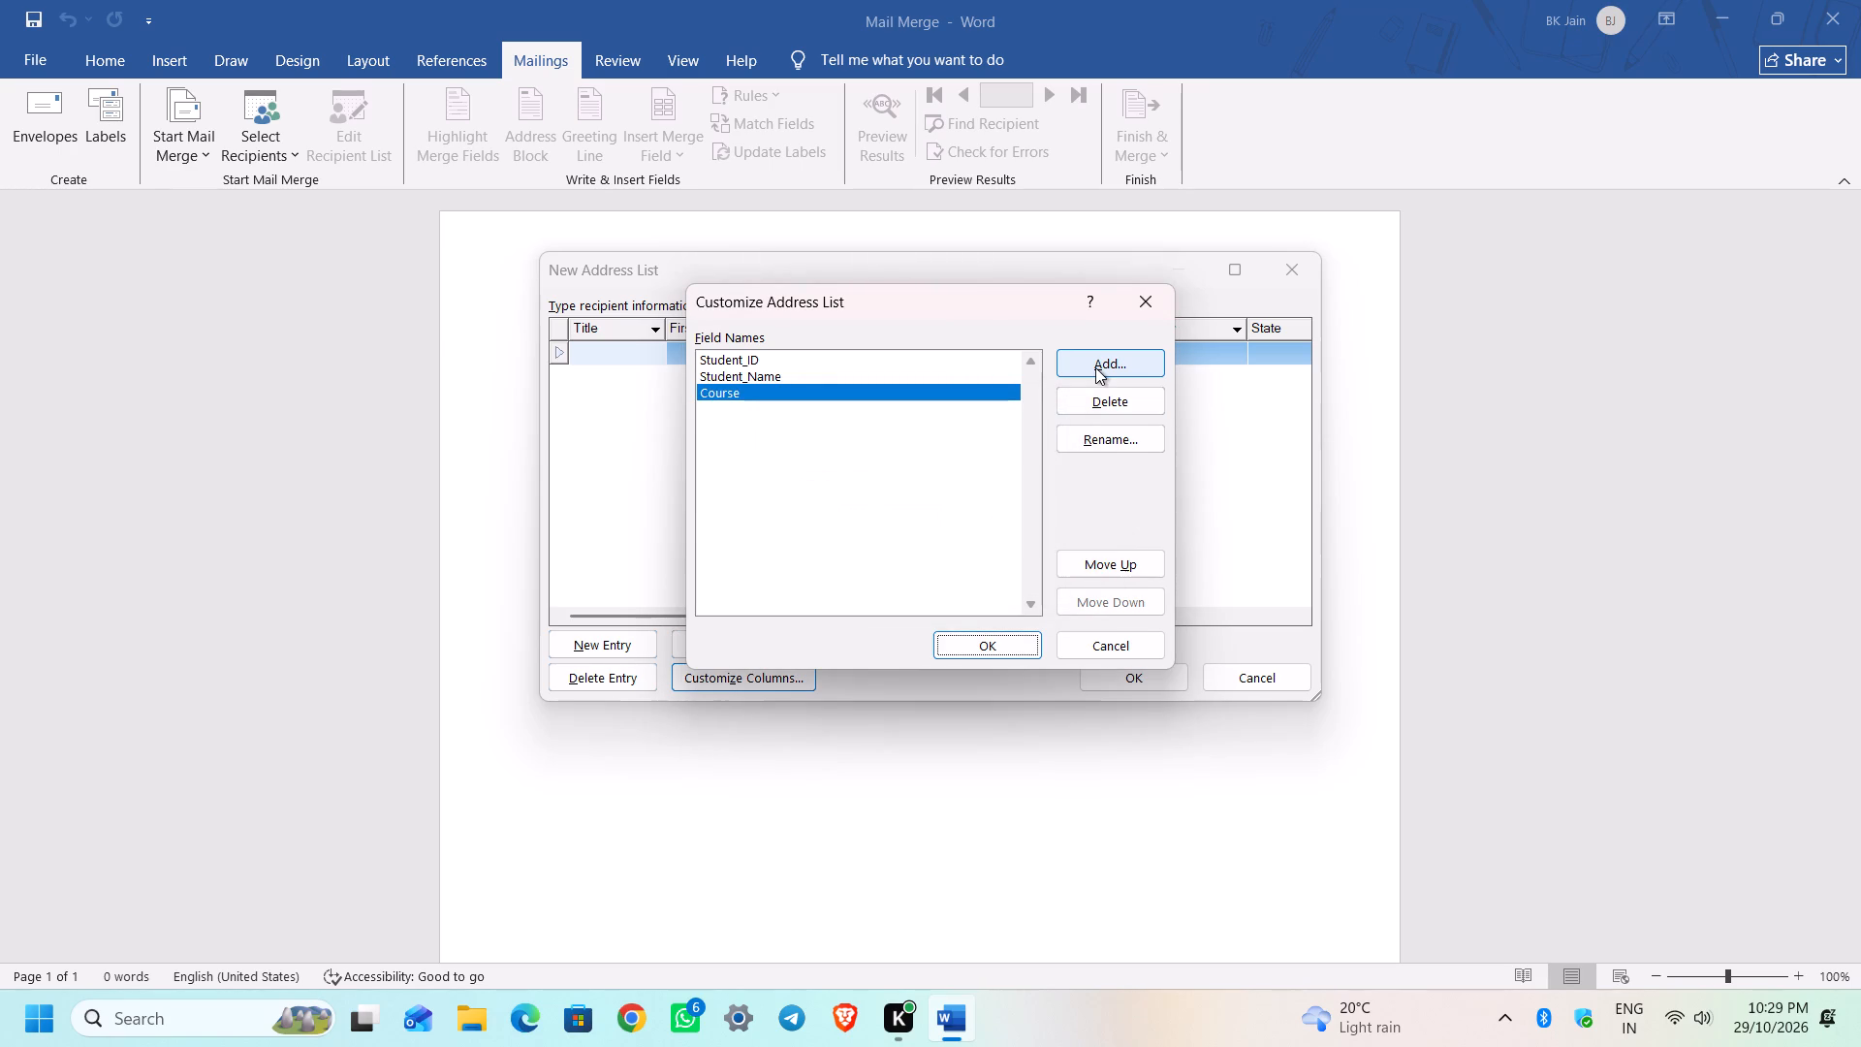
left_click(1095, 367)
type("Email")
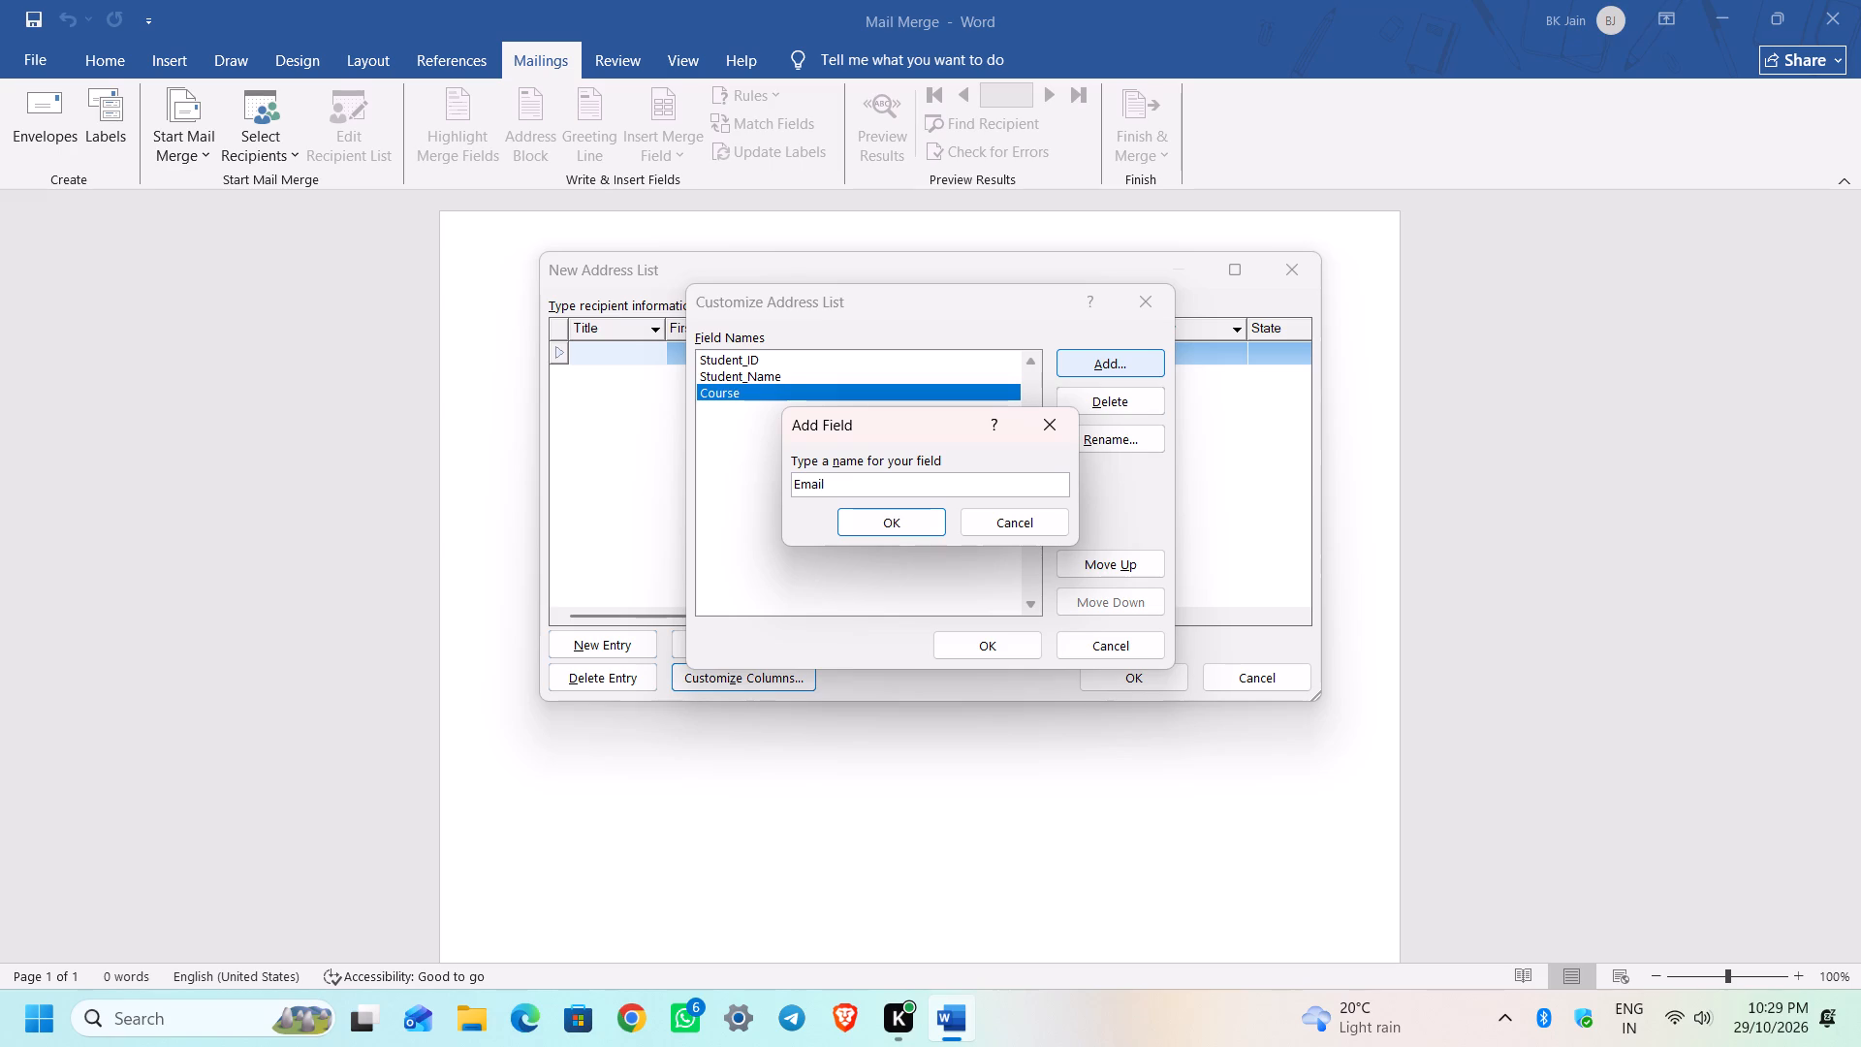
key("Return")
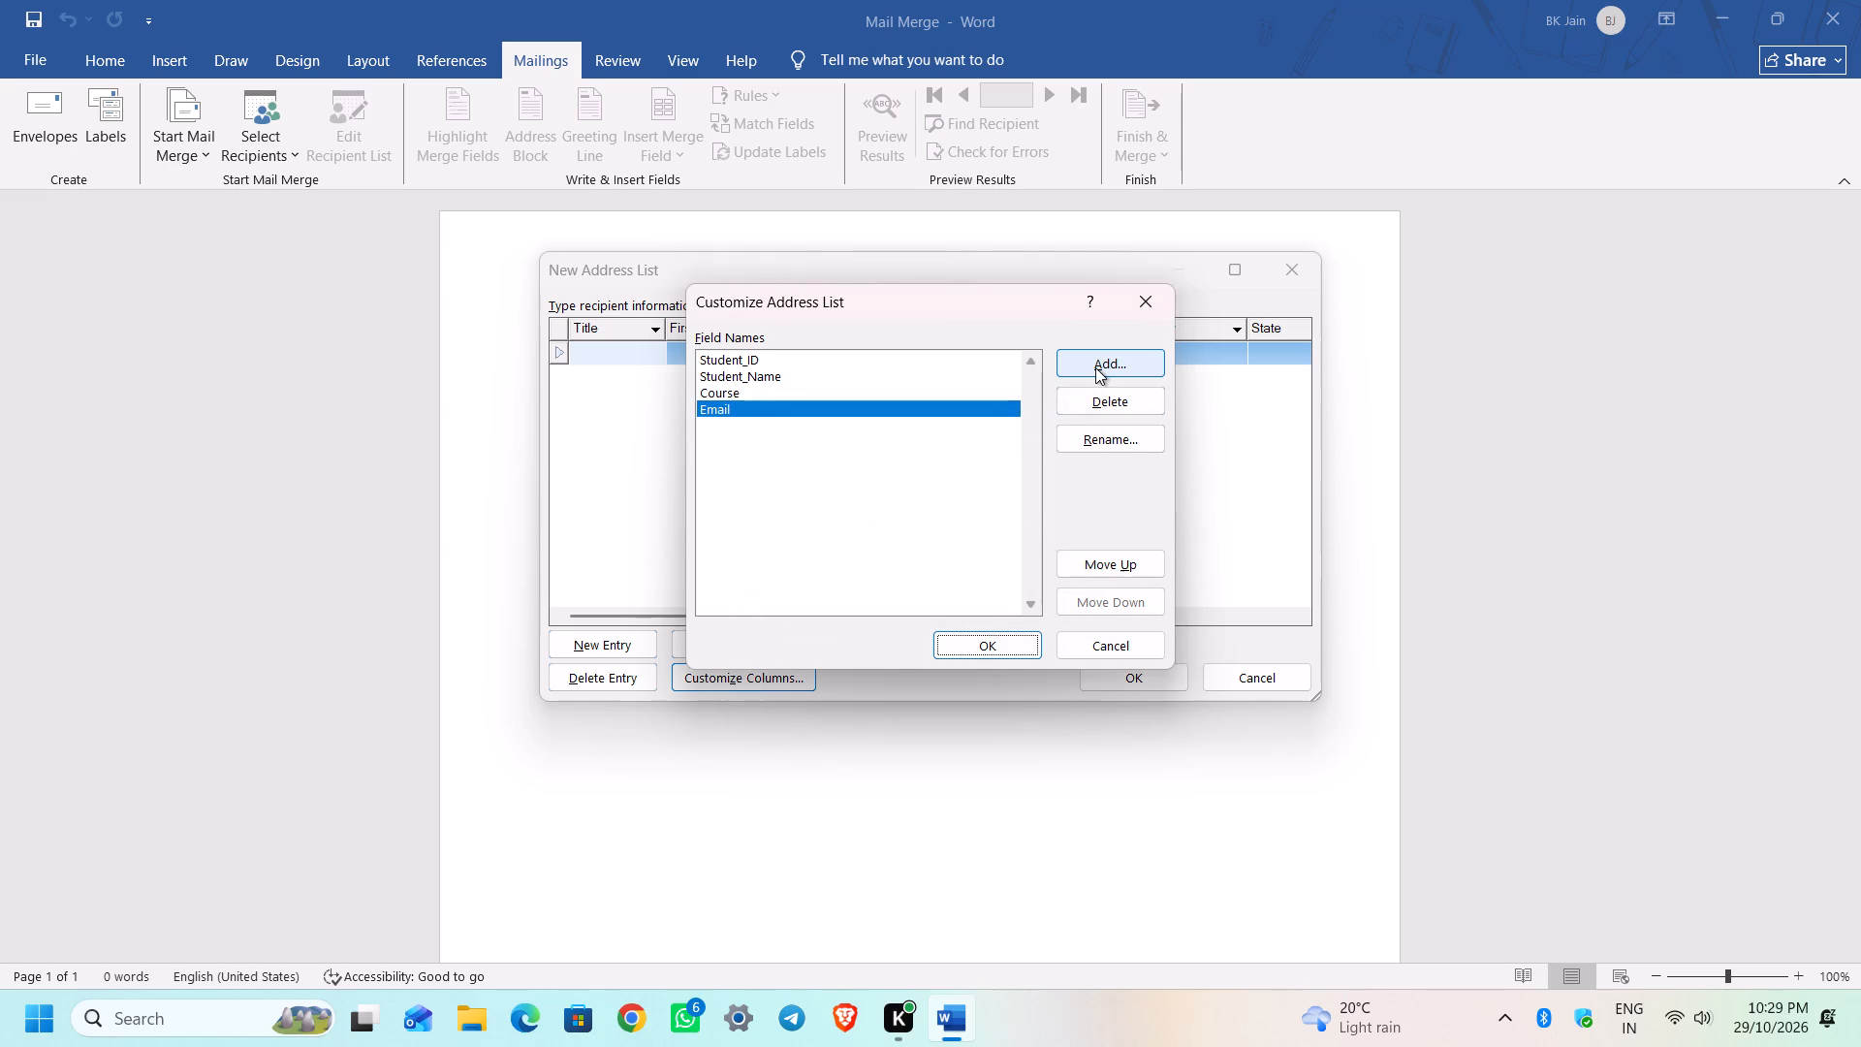
Add a field named Workshop_Date and apply the customized columns to the address list.
left_click(1095, 367)
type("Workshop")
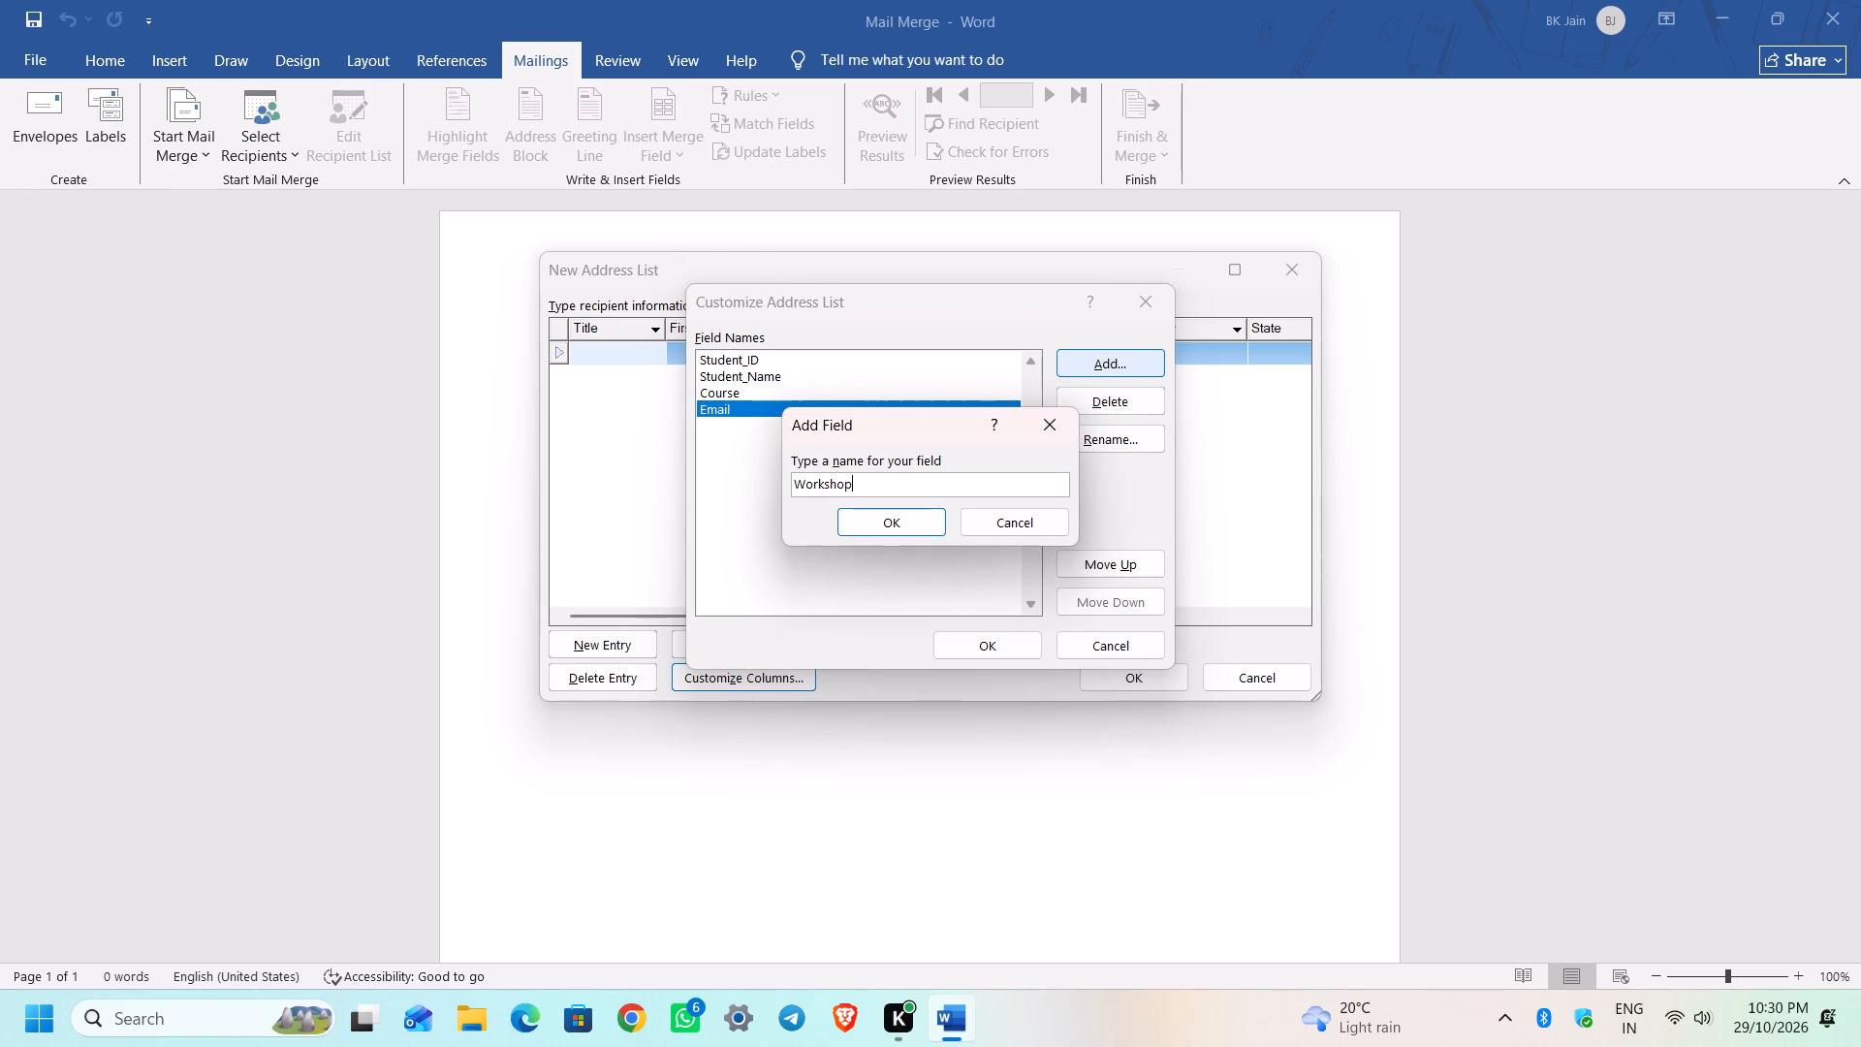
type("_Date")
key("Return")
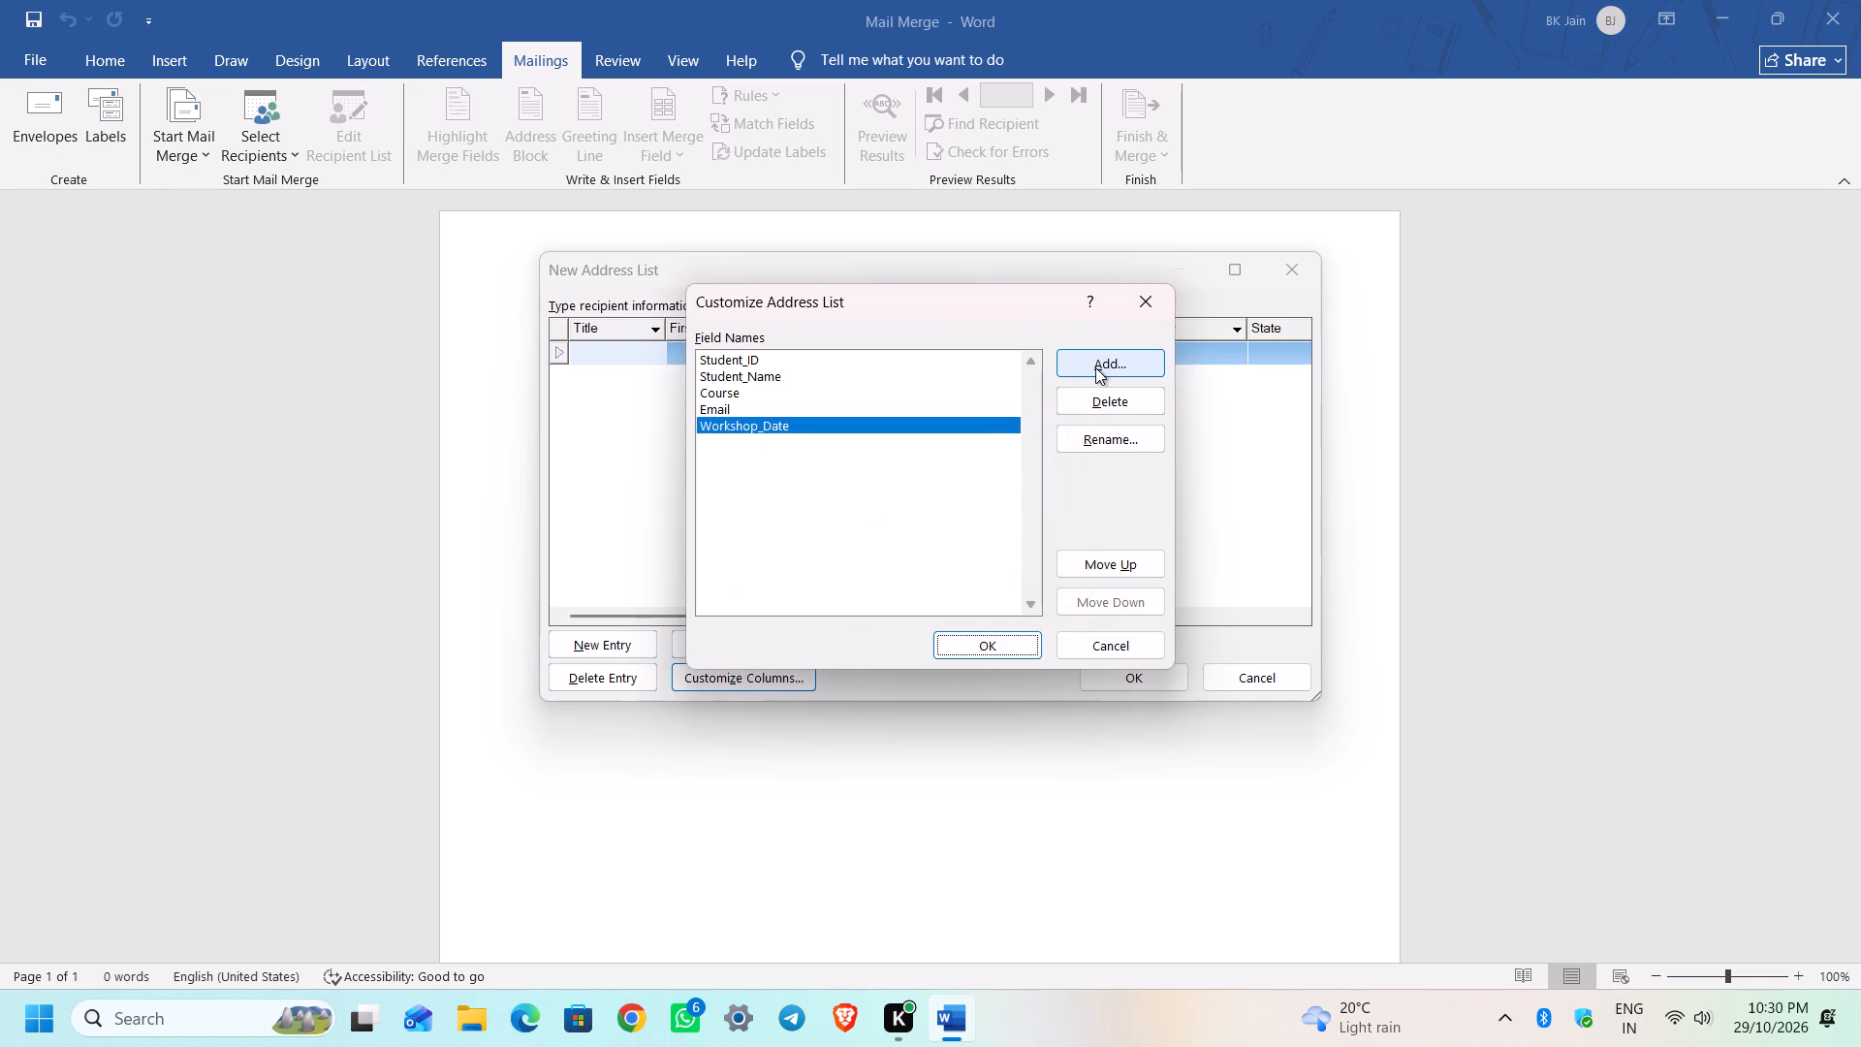
left_click(991, 649)
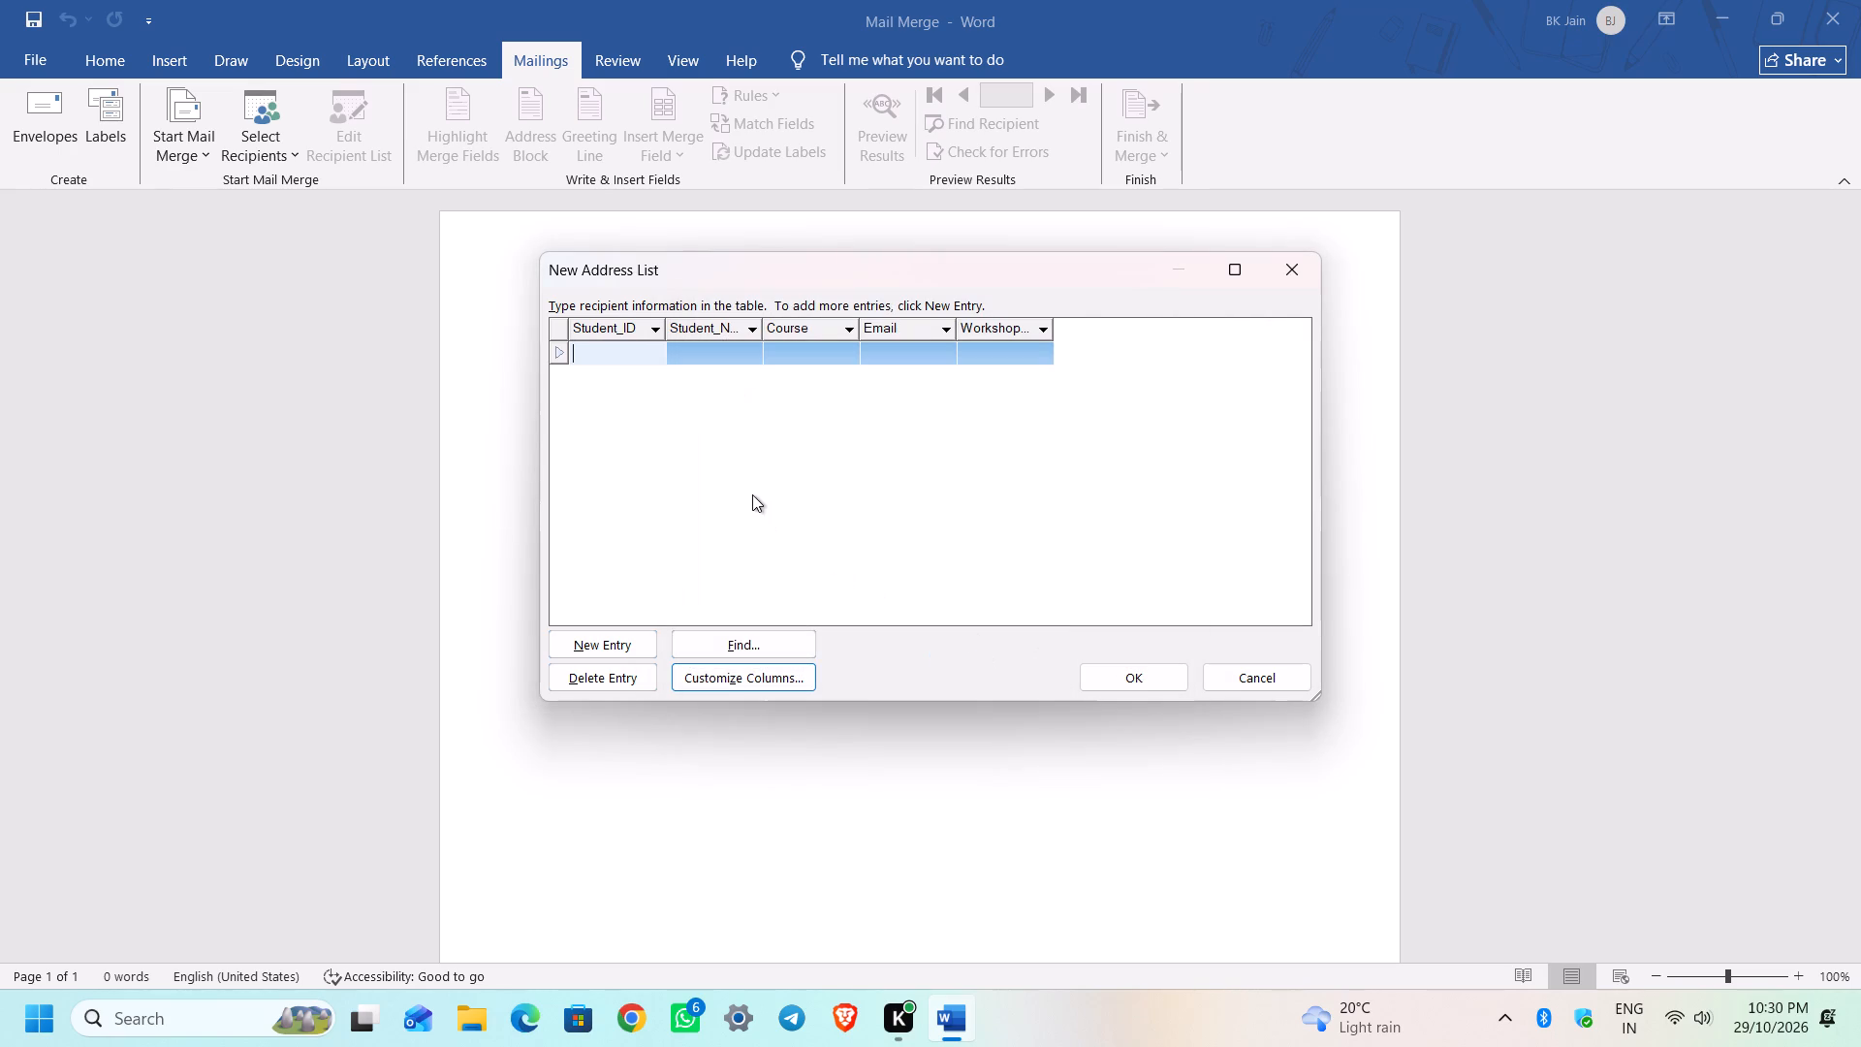
Create five recipient entries with Student_ID values 101, 102, 103, 104 and 105.
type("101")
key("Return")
left_click(634, 650)
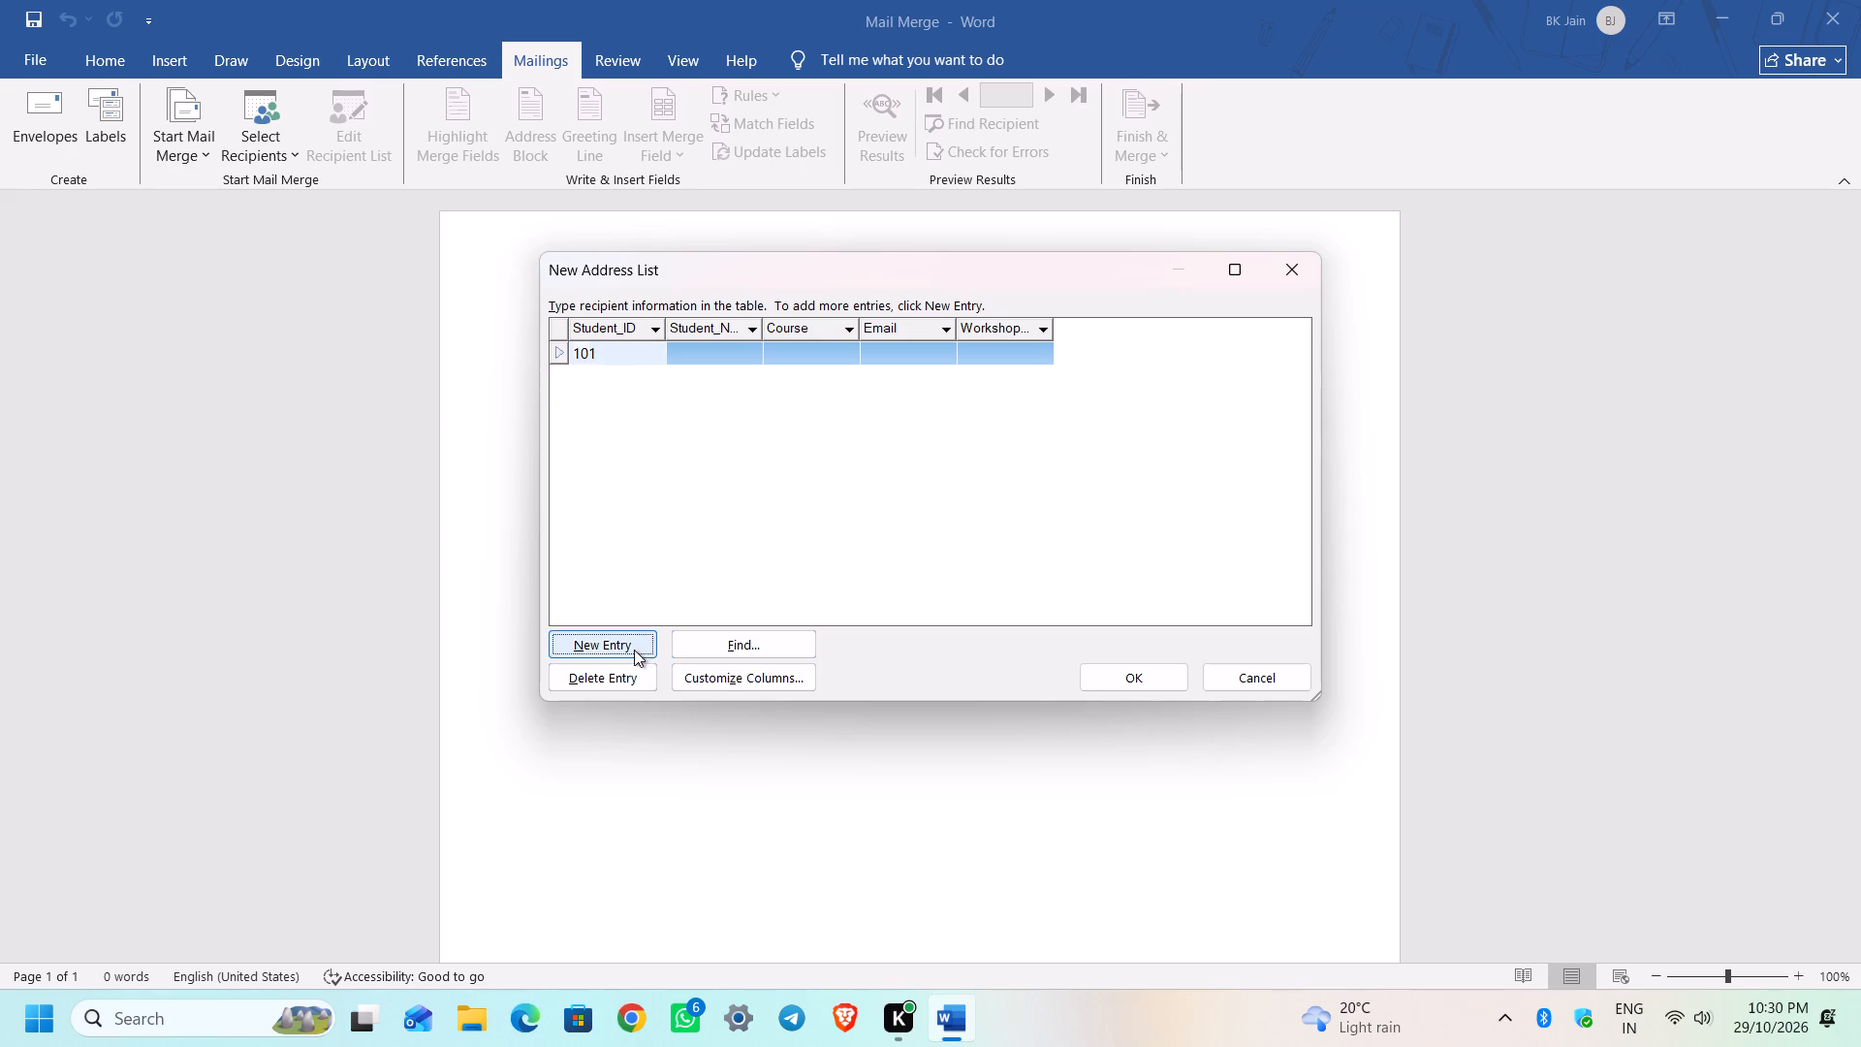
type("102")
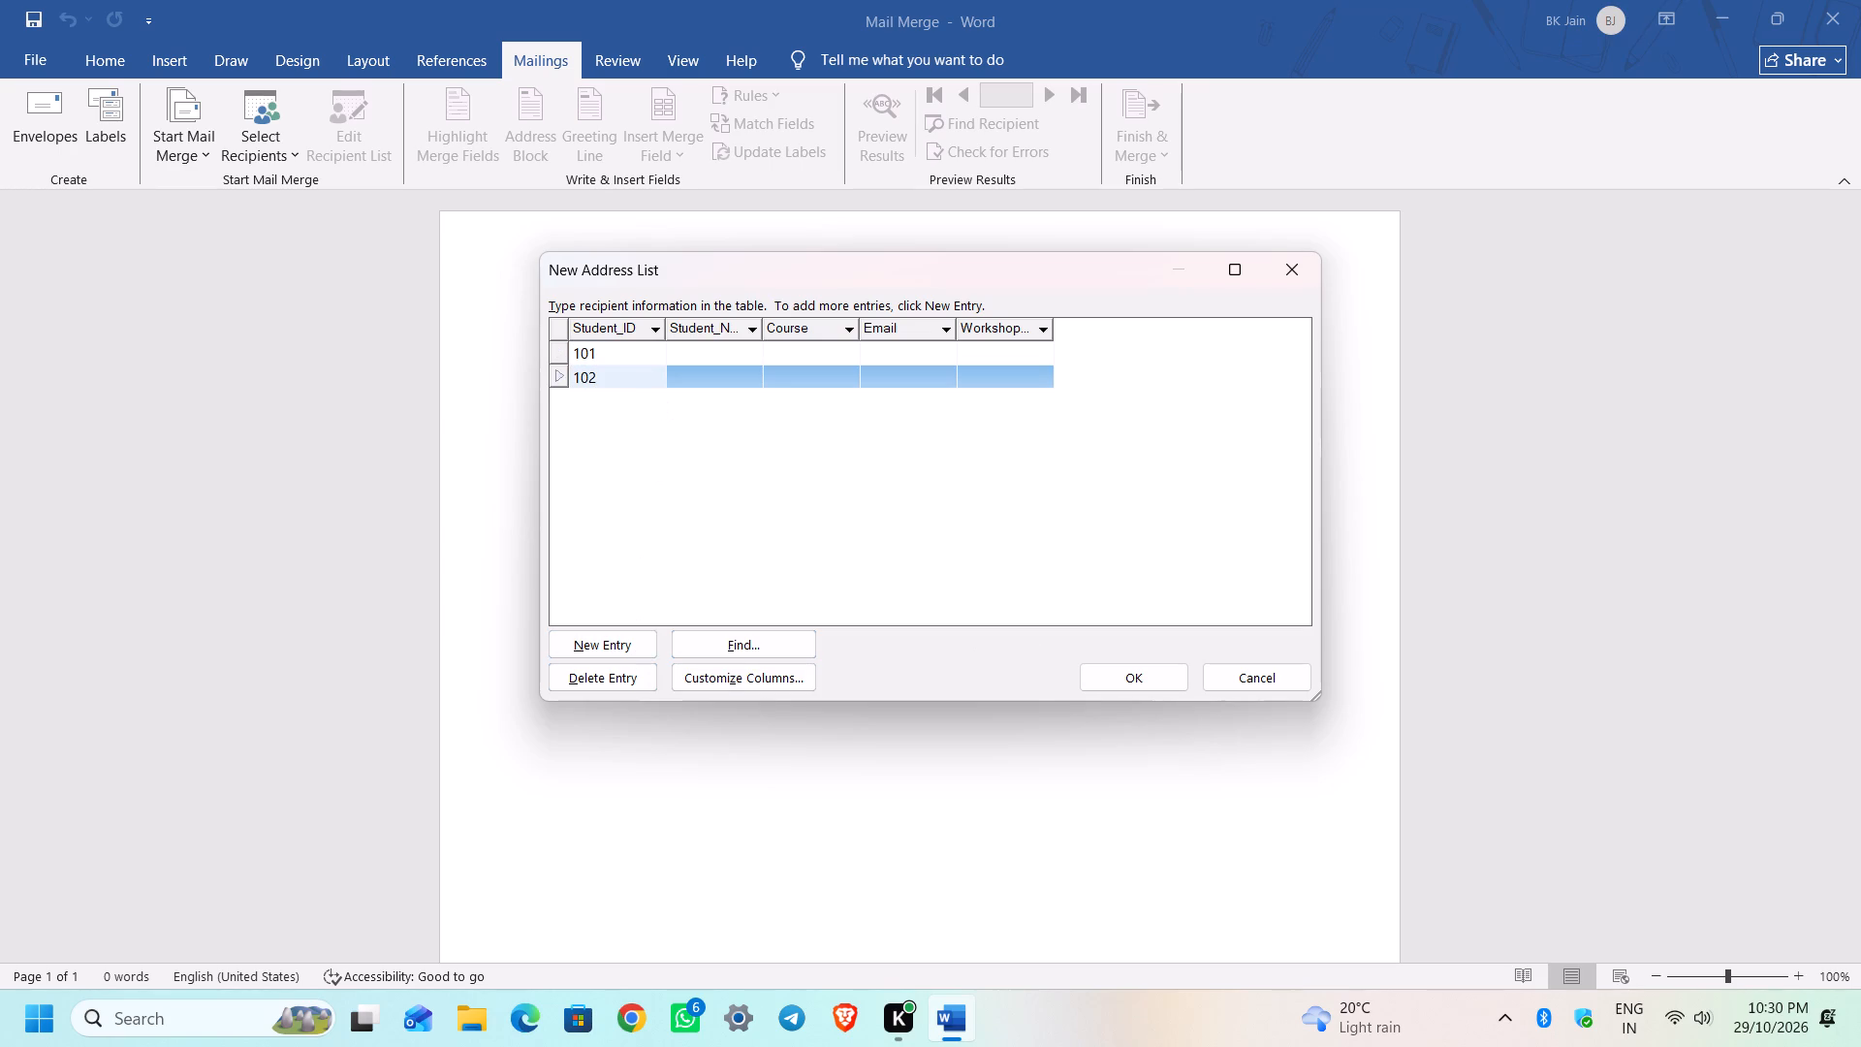
left_click(609, 634)
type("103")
left_click(609, 634)
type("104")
left_click(609, 634)
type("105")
Create five more recipient entries with Student_ID values 106, 107, 108, 109 and 110.
left_click(609, 634)
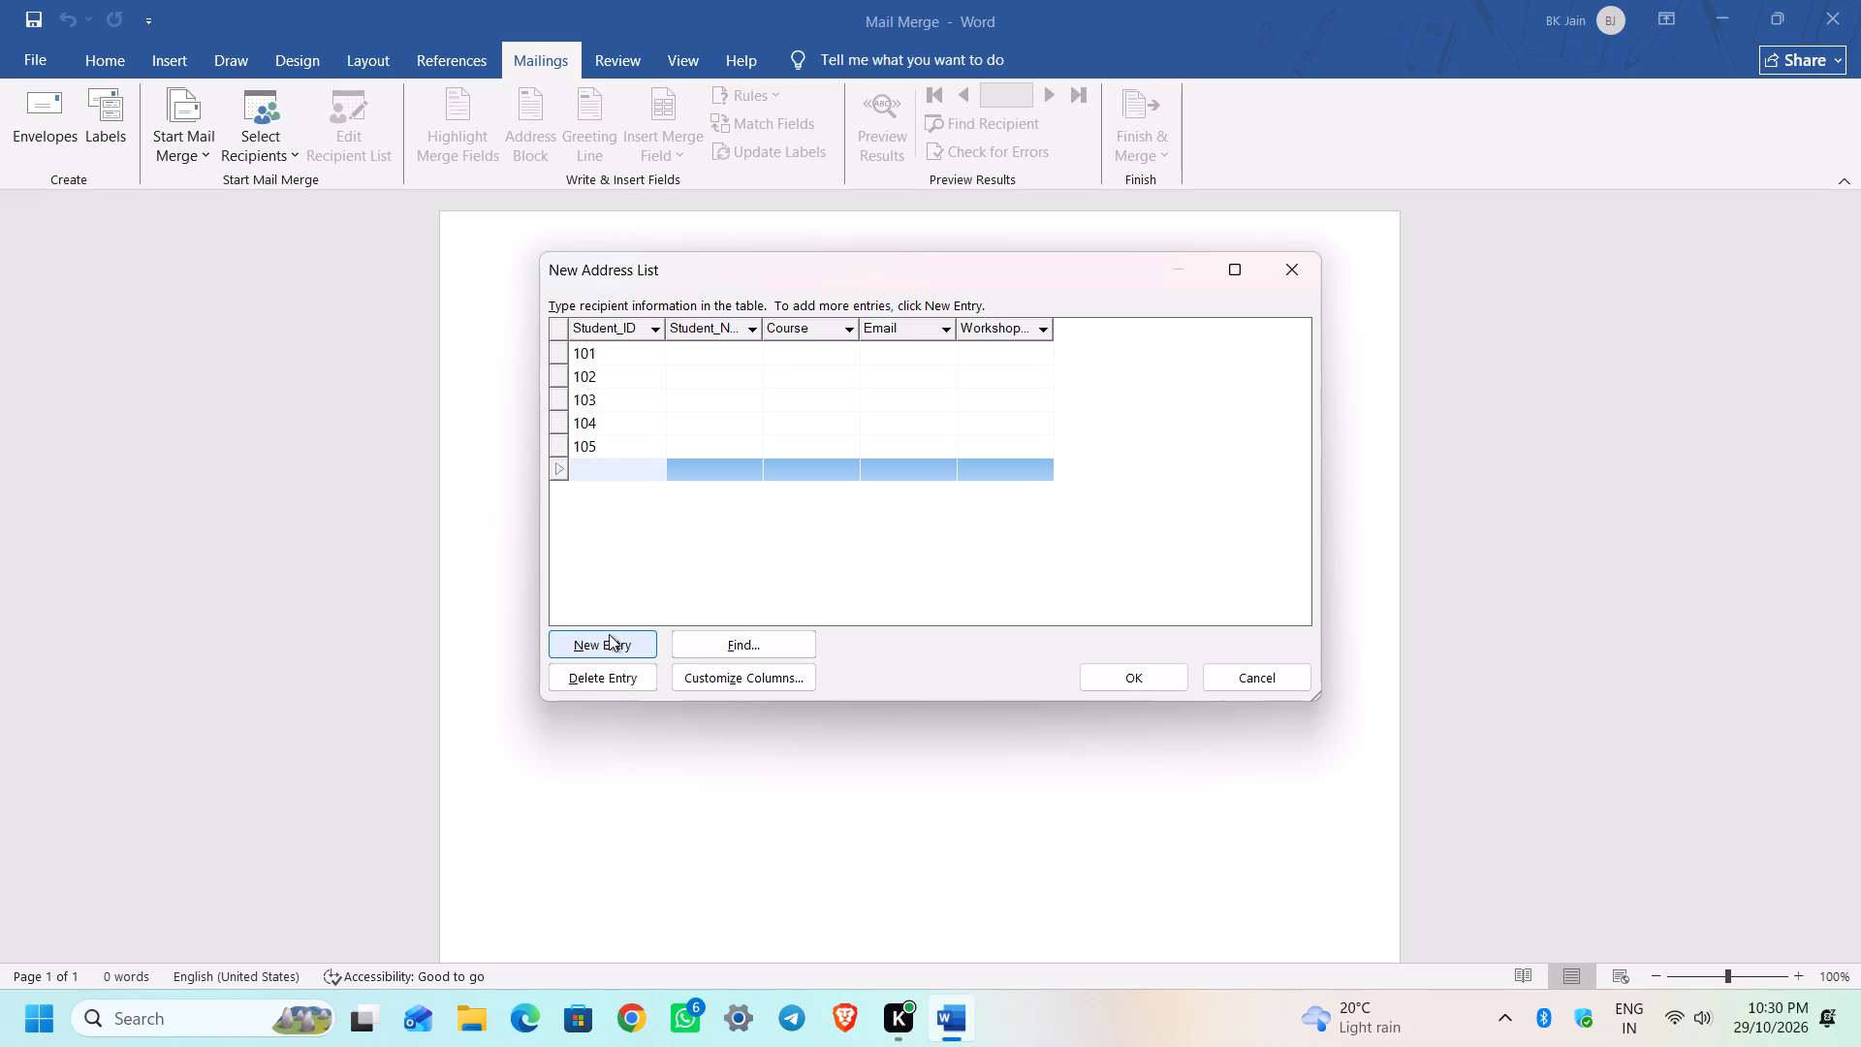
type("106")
left_click(609, 634)
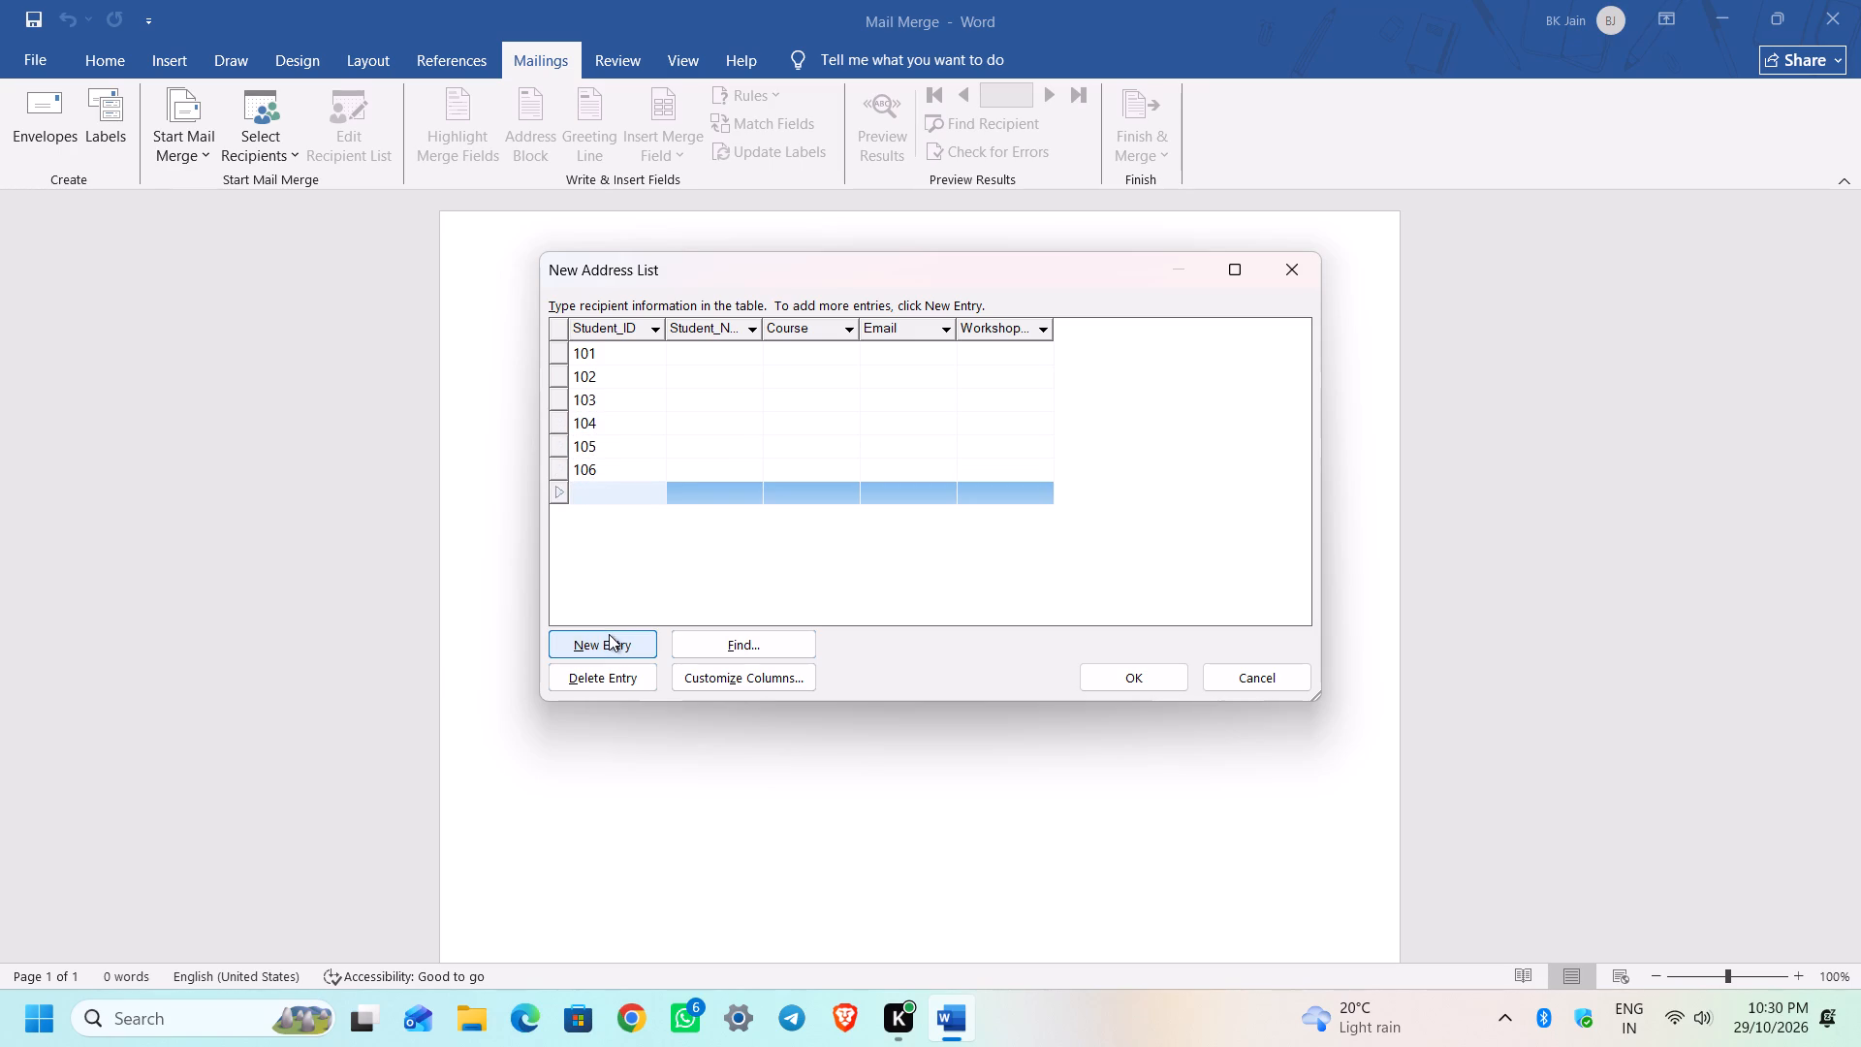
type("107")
left_click(609, 634)
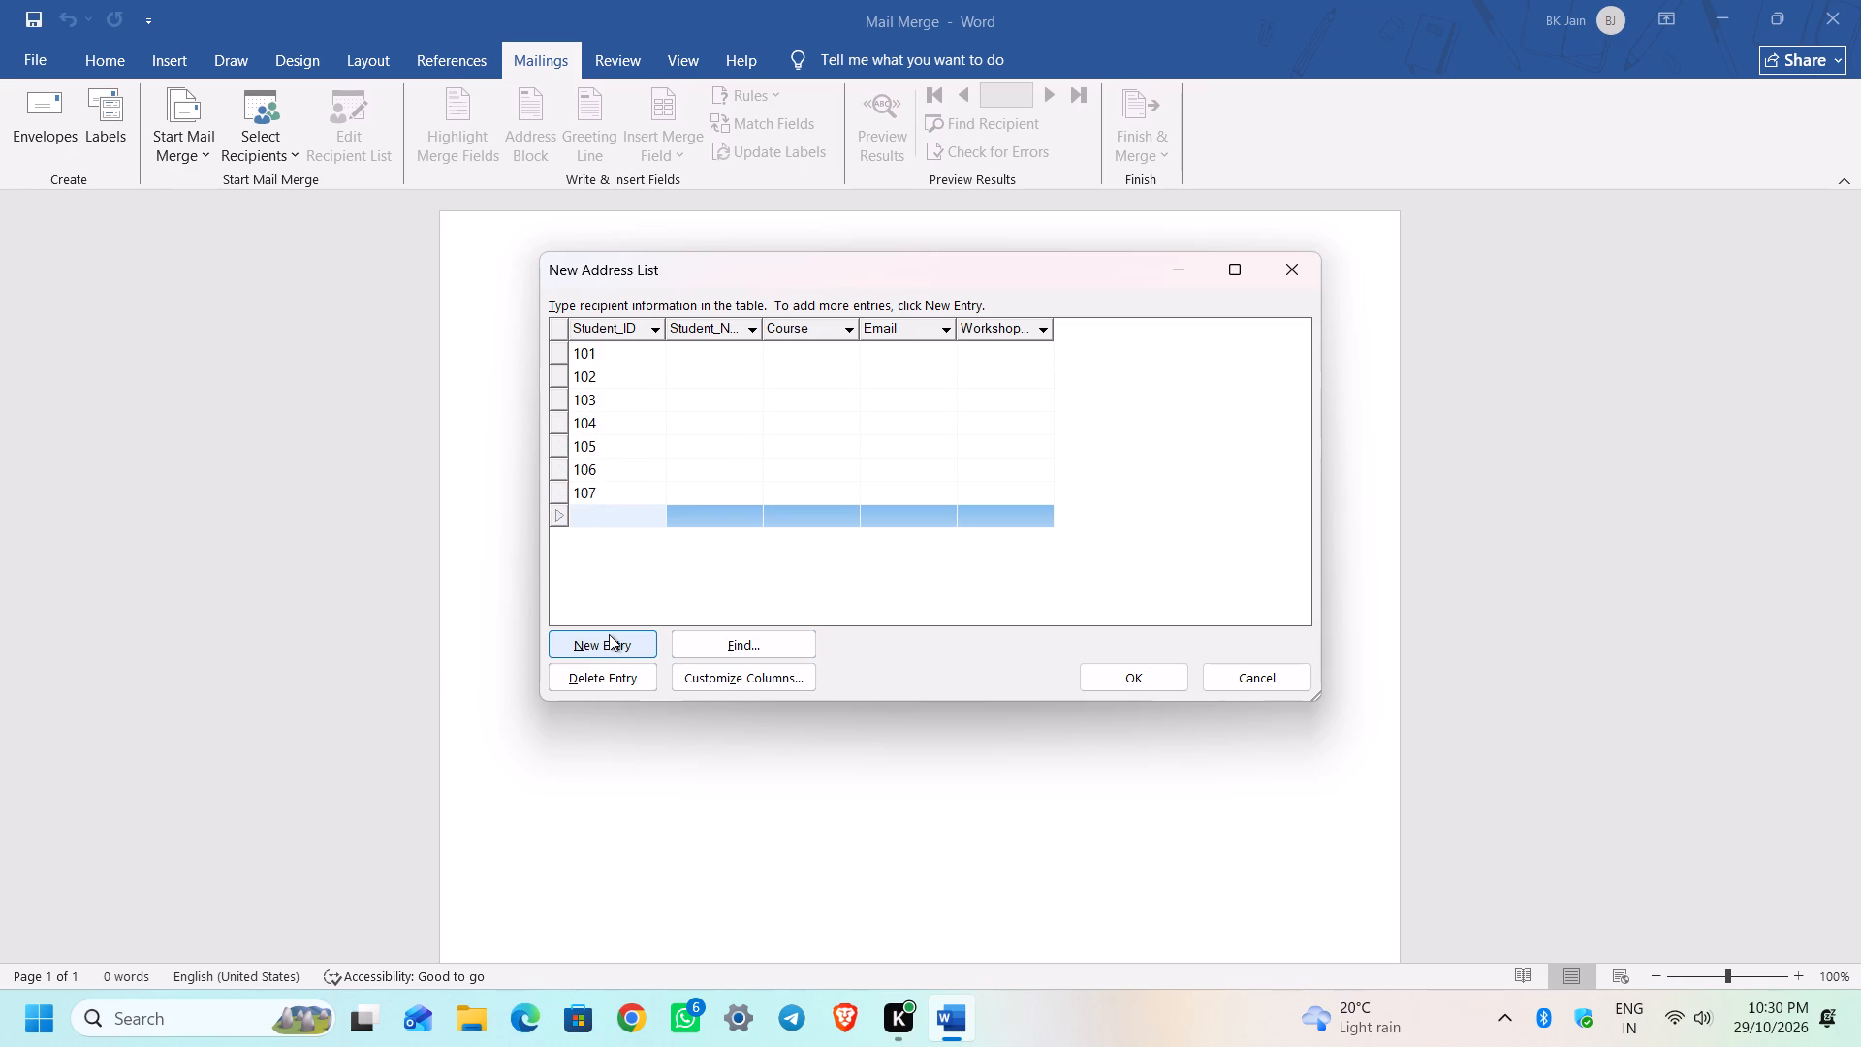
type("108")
left_click(609, 634)
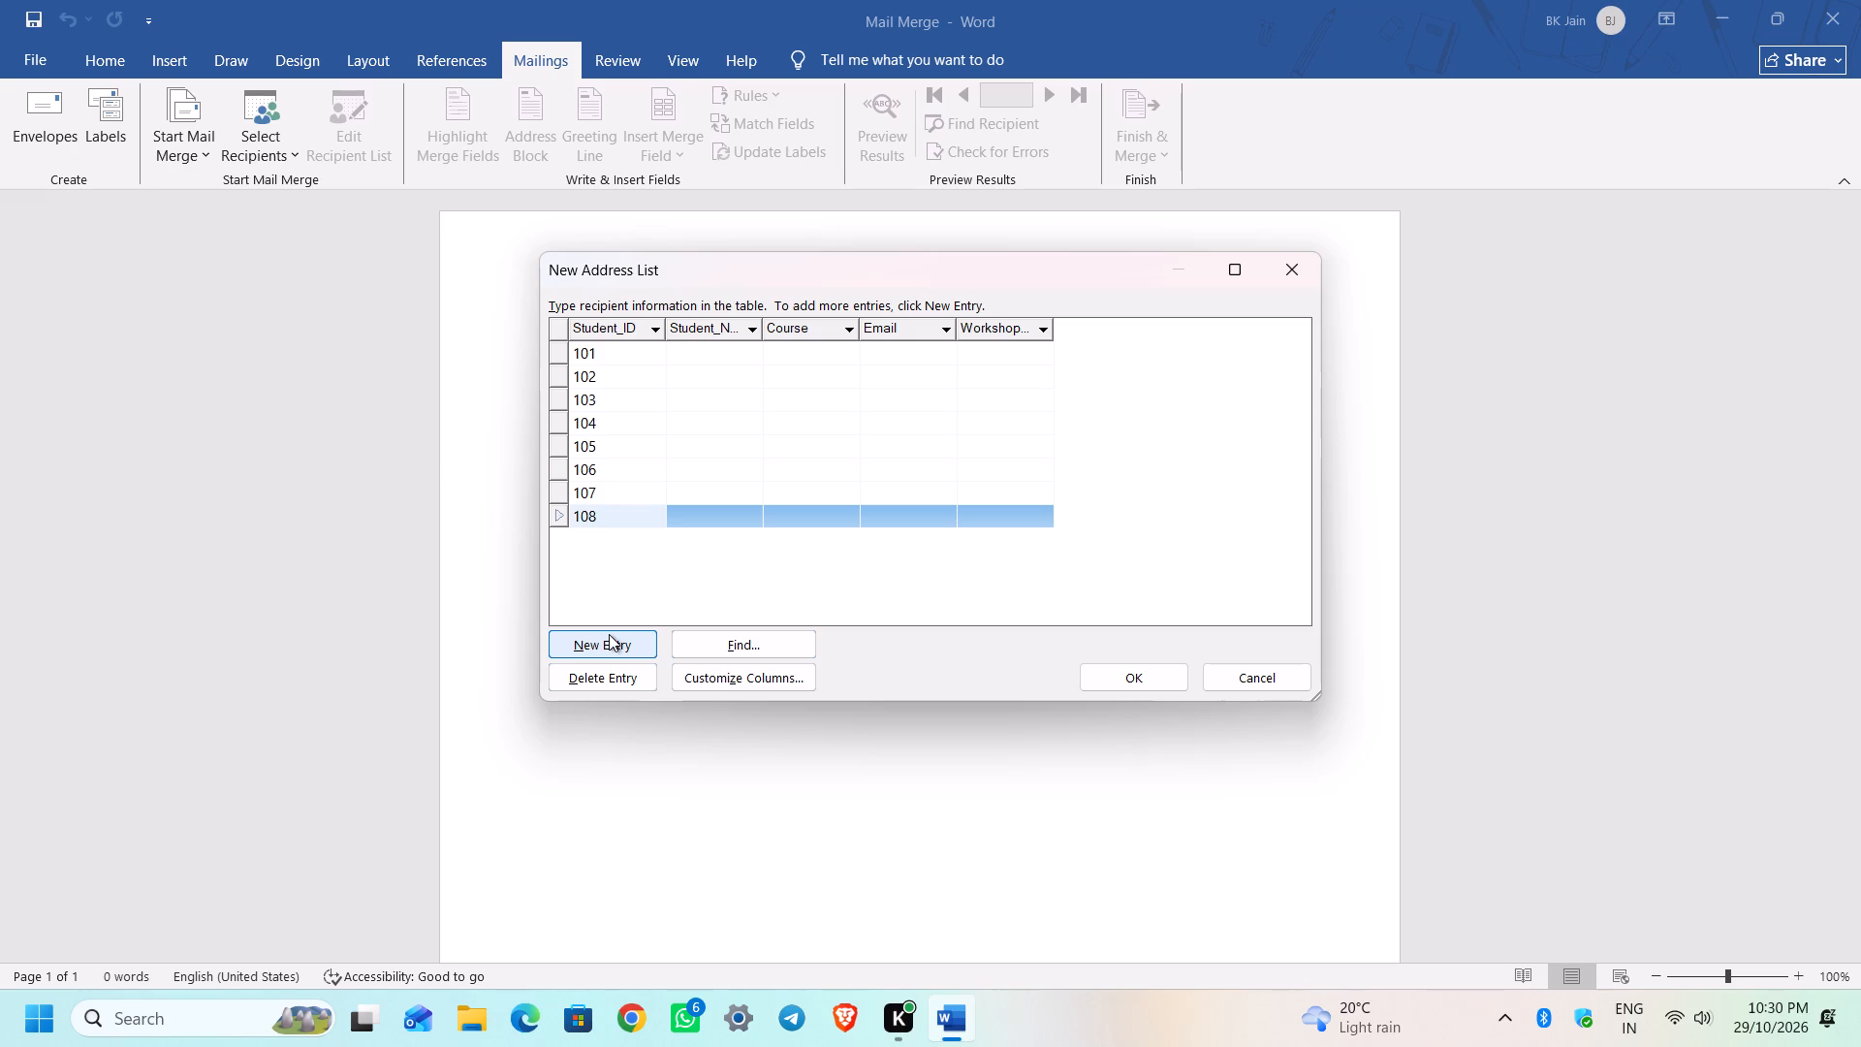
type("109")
left_click(609, 634)
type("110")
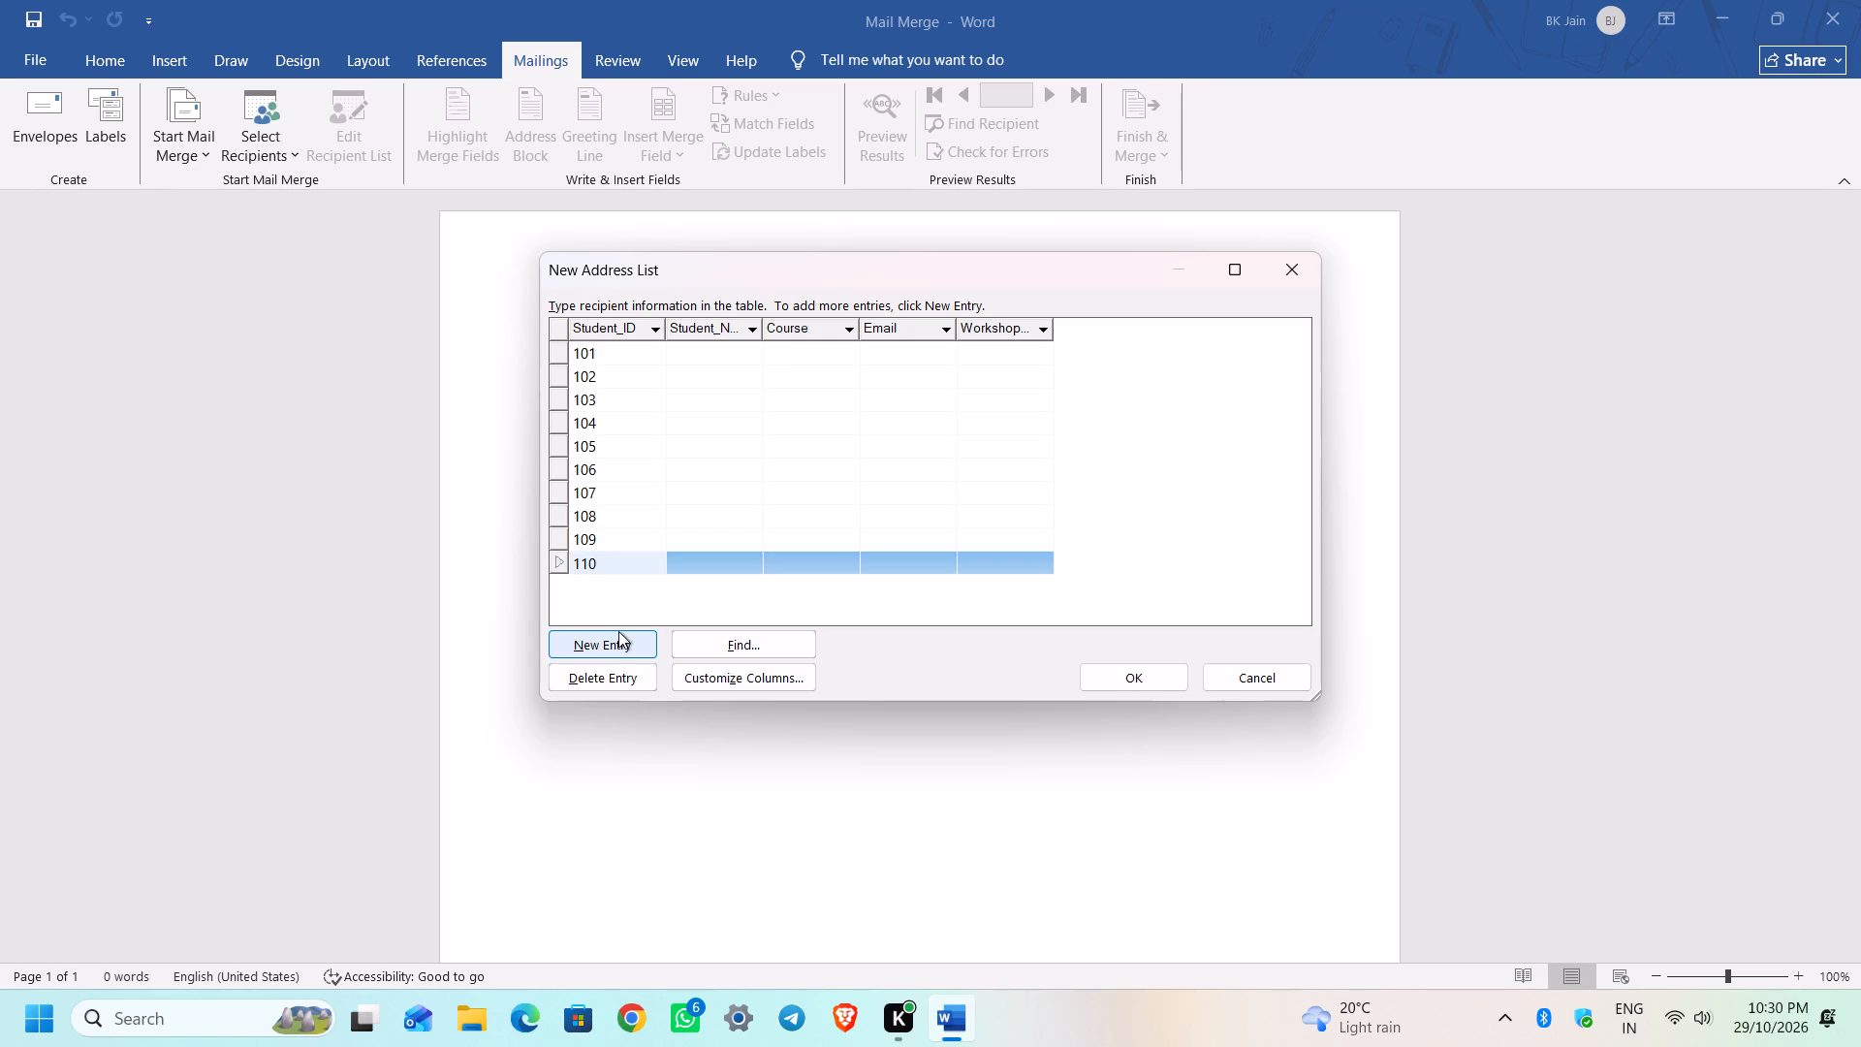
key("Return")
Enter the student's full name in the Student_Name field of entry 101.
left_click(696, 360)
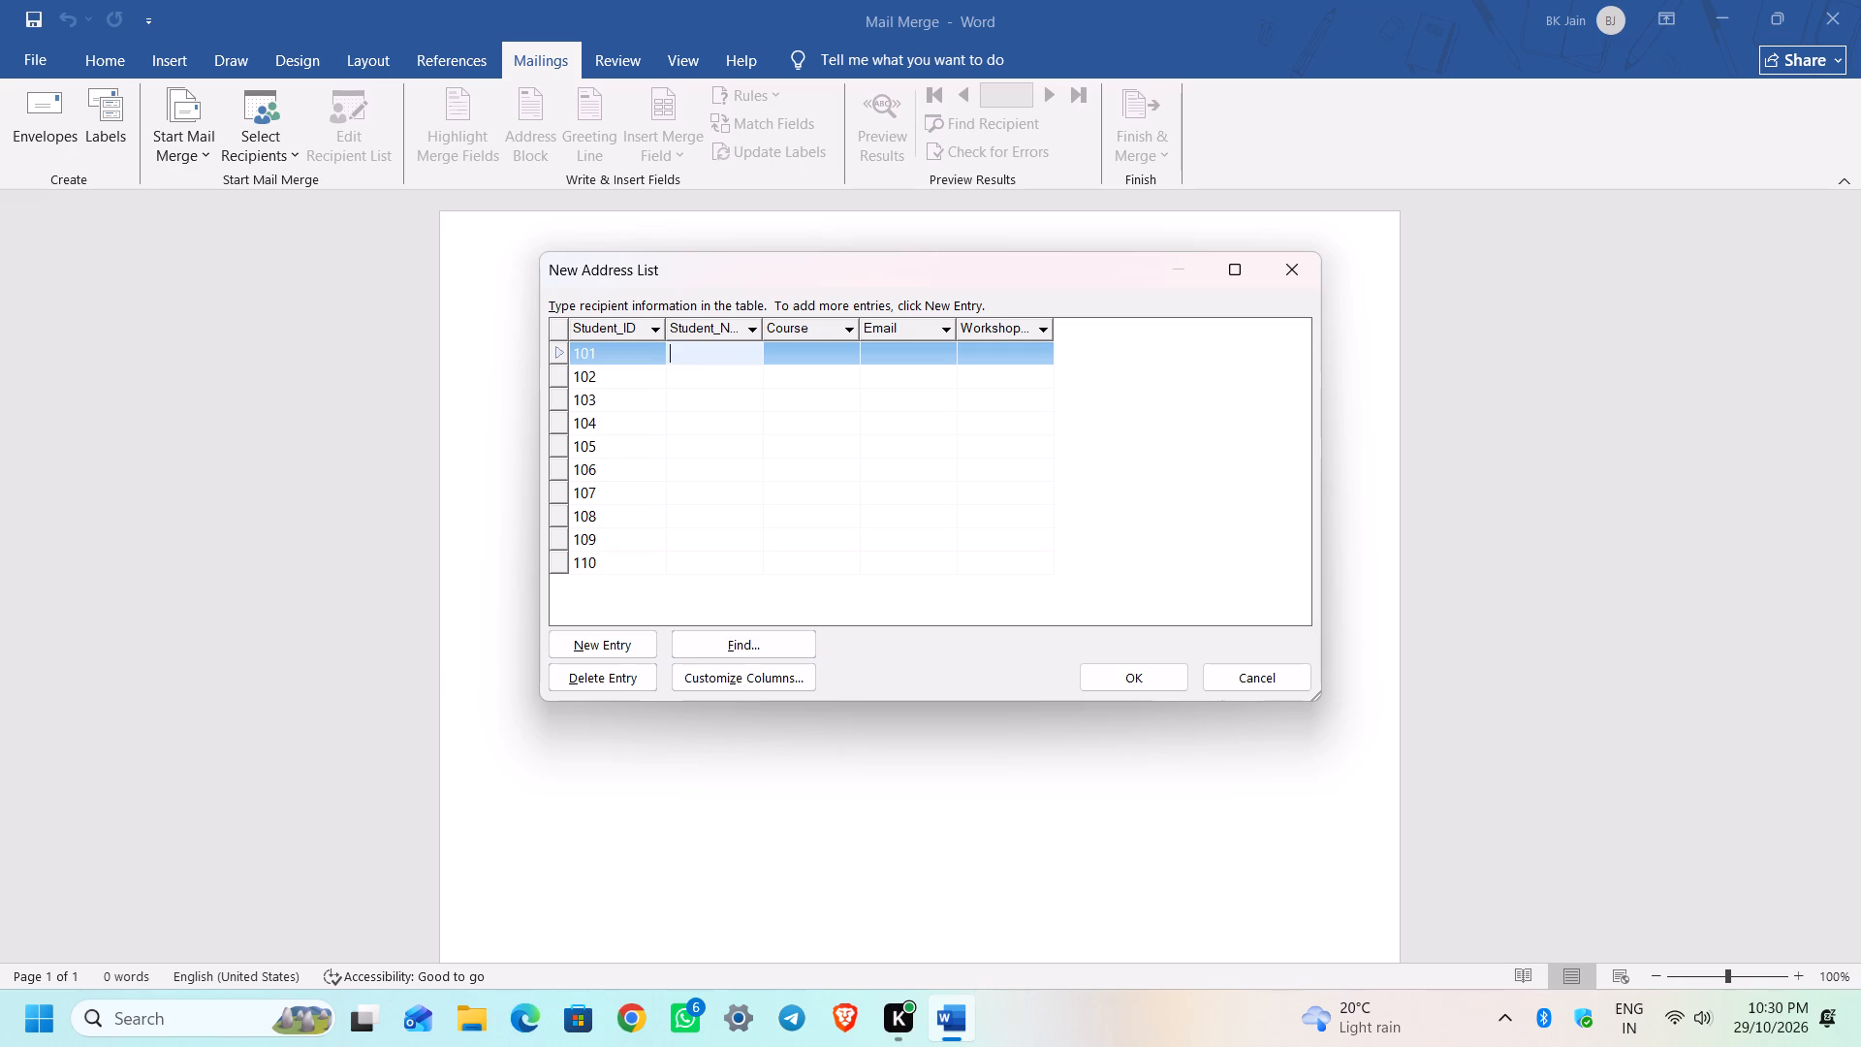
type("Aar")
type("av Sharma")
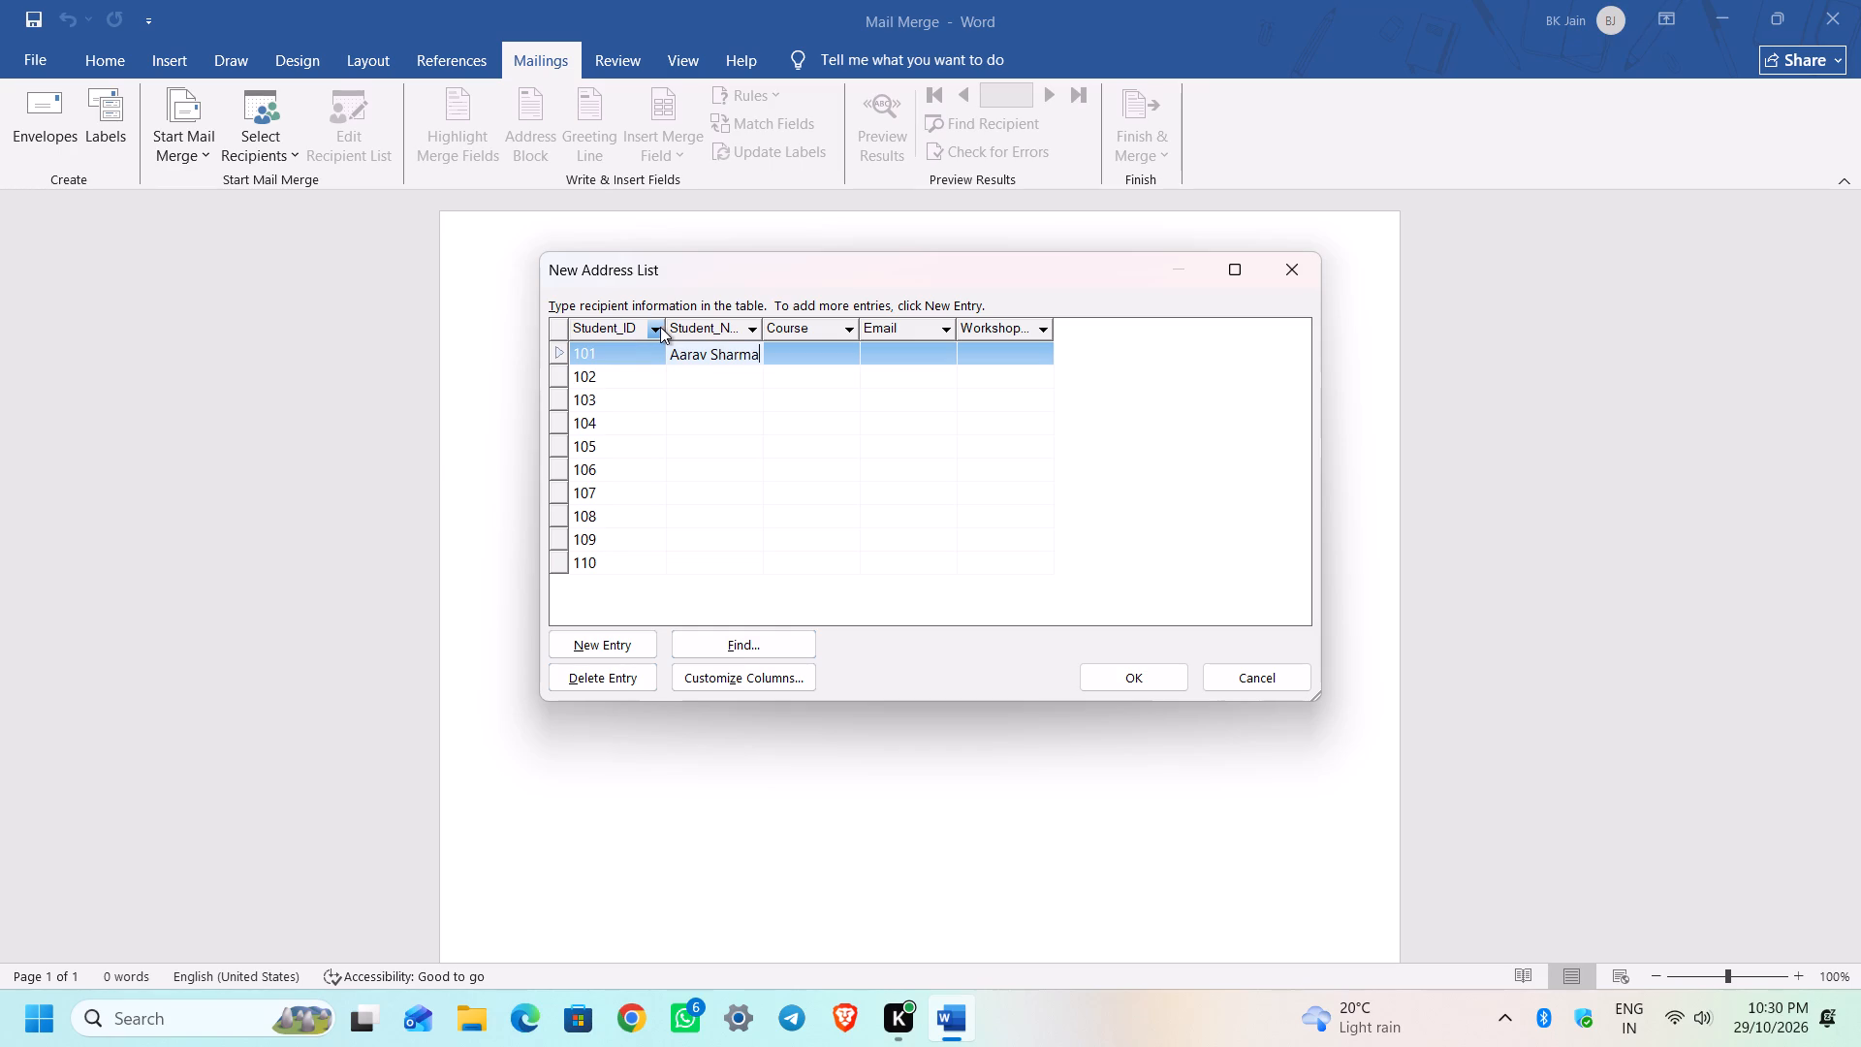
Widen the Student_ID, Student_Name, Course, Email and Workshop_Date columns of the address list.
left_click(671, 327)
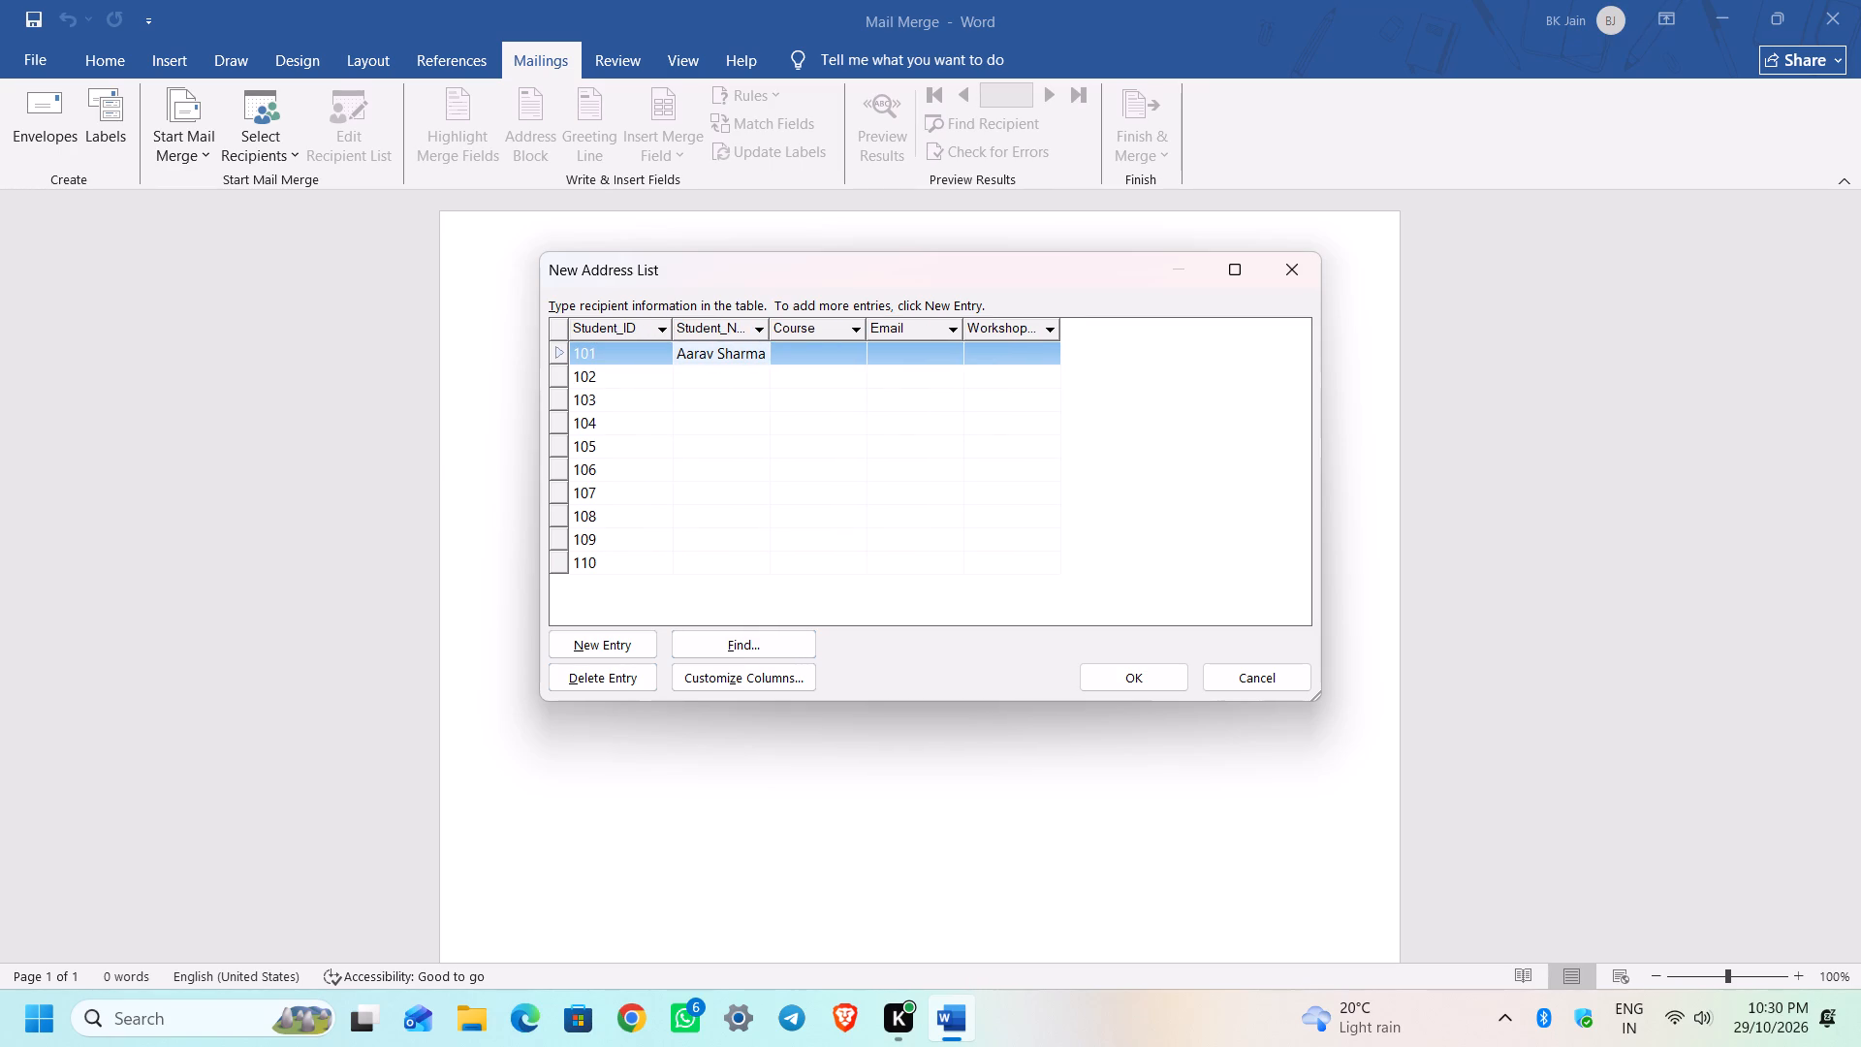
left_click_drag(769, 323, 801, 322)
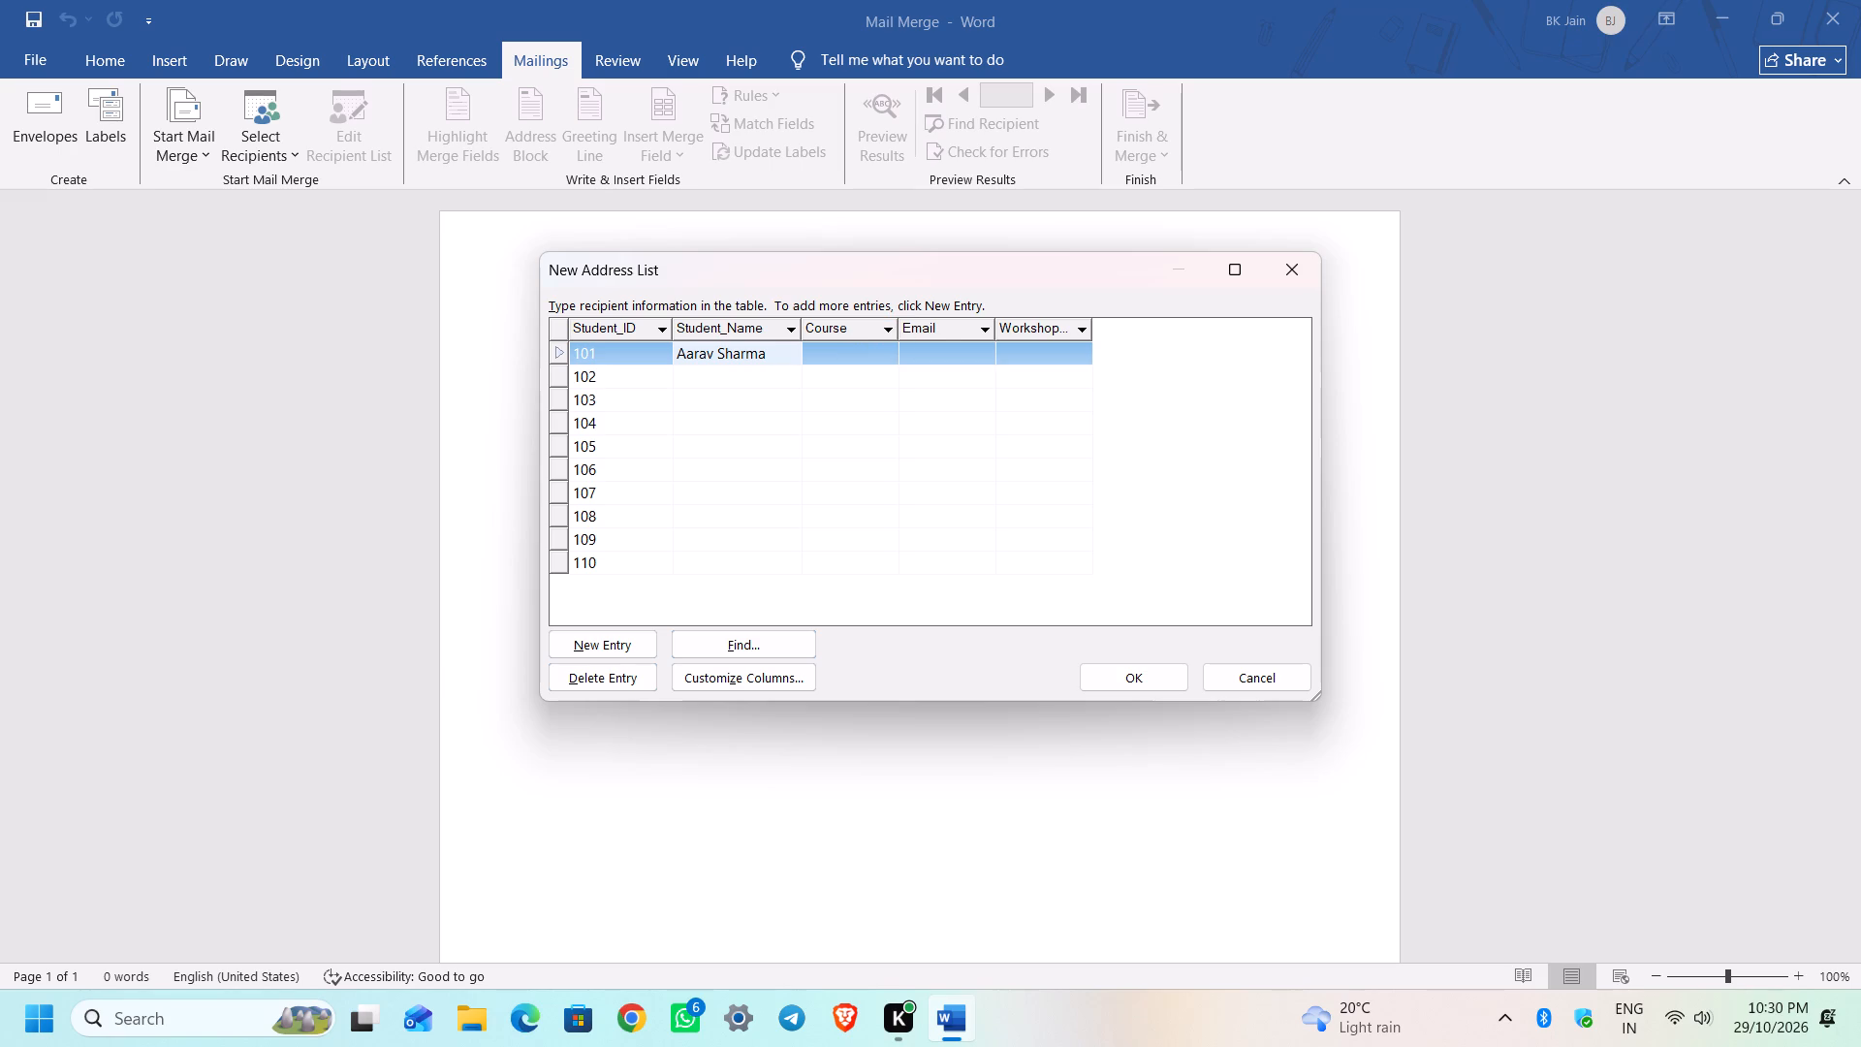
left_click_drag(901, 324, 926, 321)
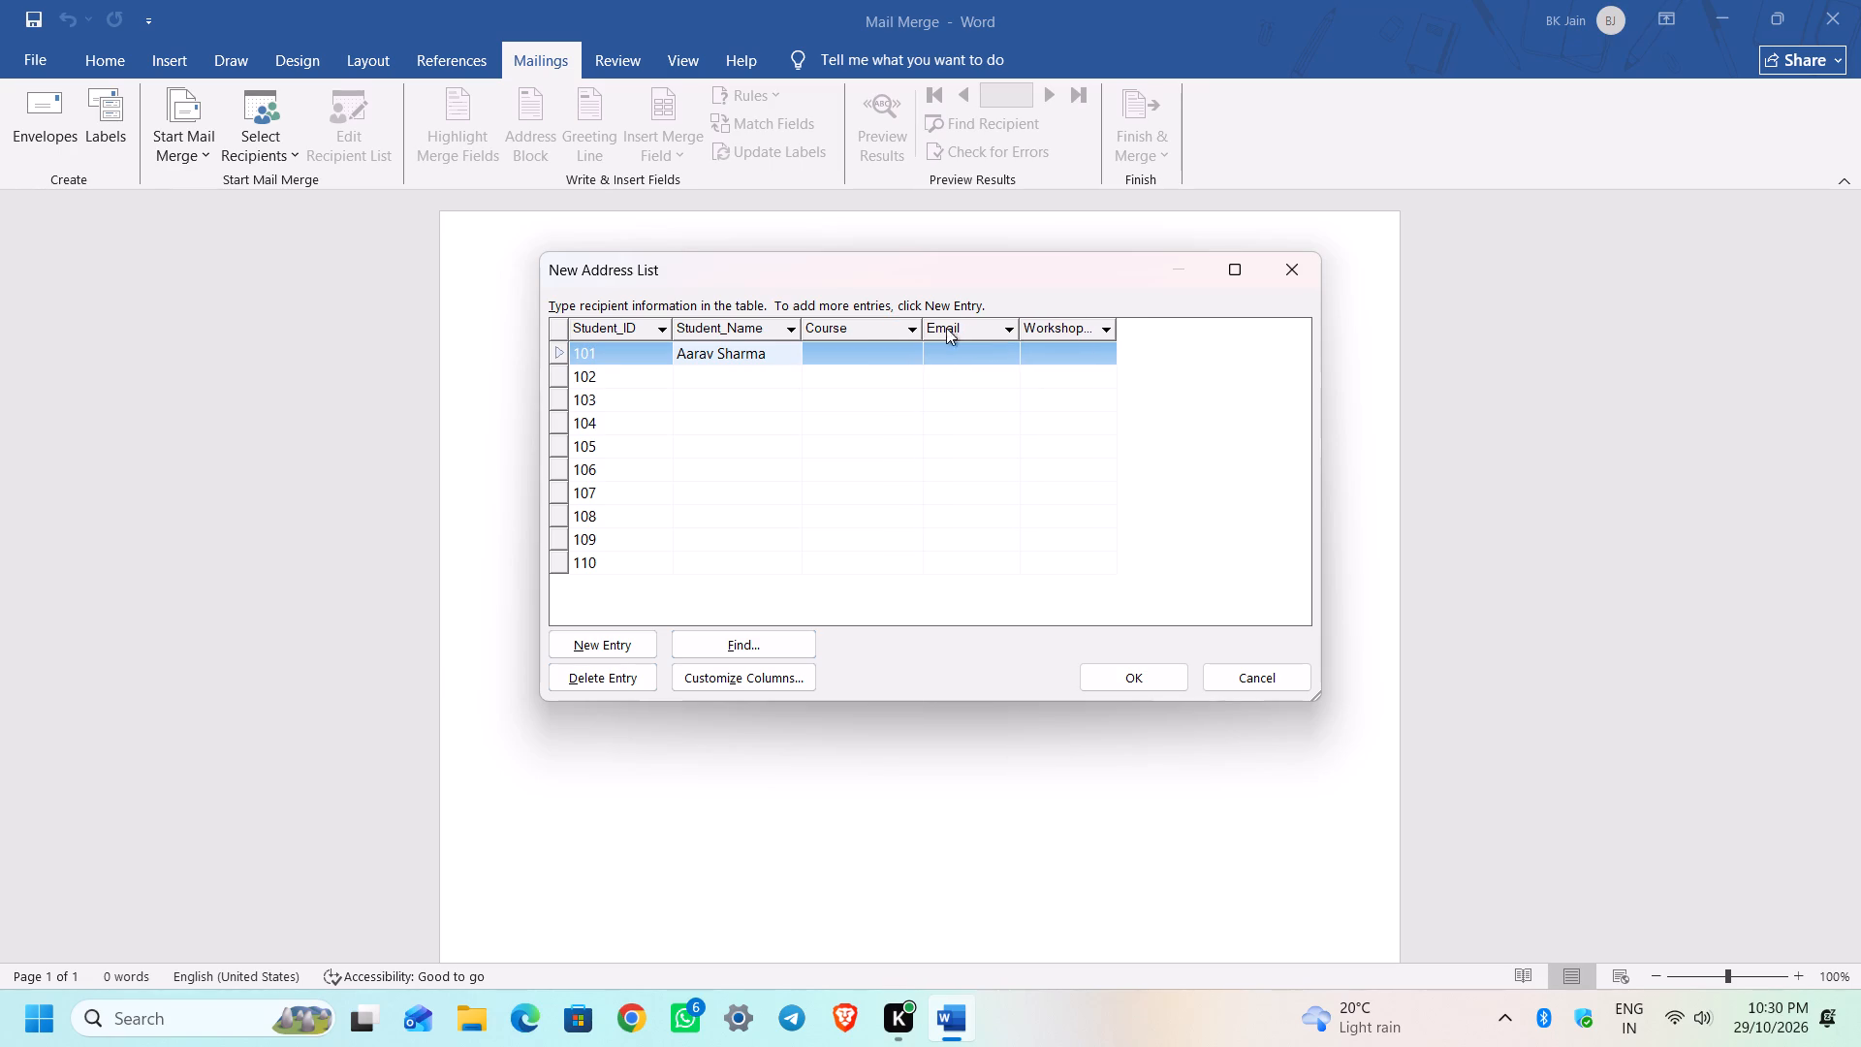
left_click_drag(1020, 328, 1042, 325)
left_click_drag(1137, 326, 1182, 324)
Enter the students' full names in the Student_Name field of entries 102 and 103.
left_click(725, 372)
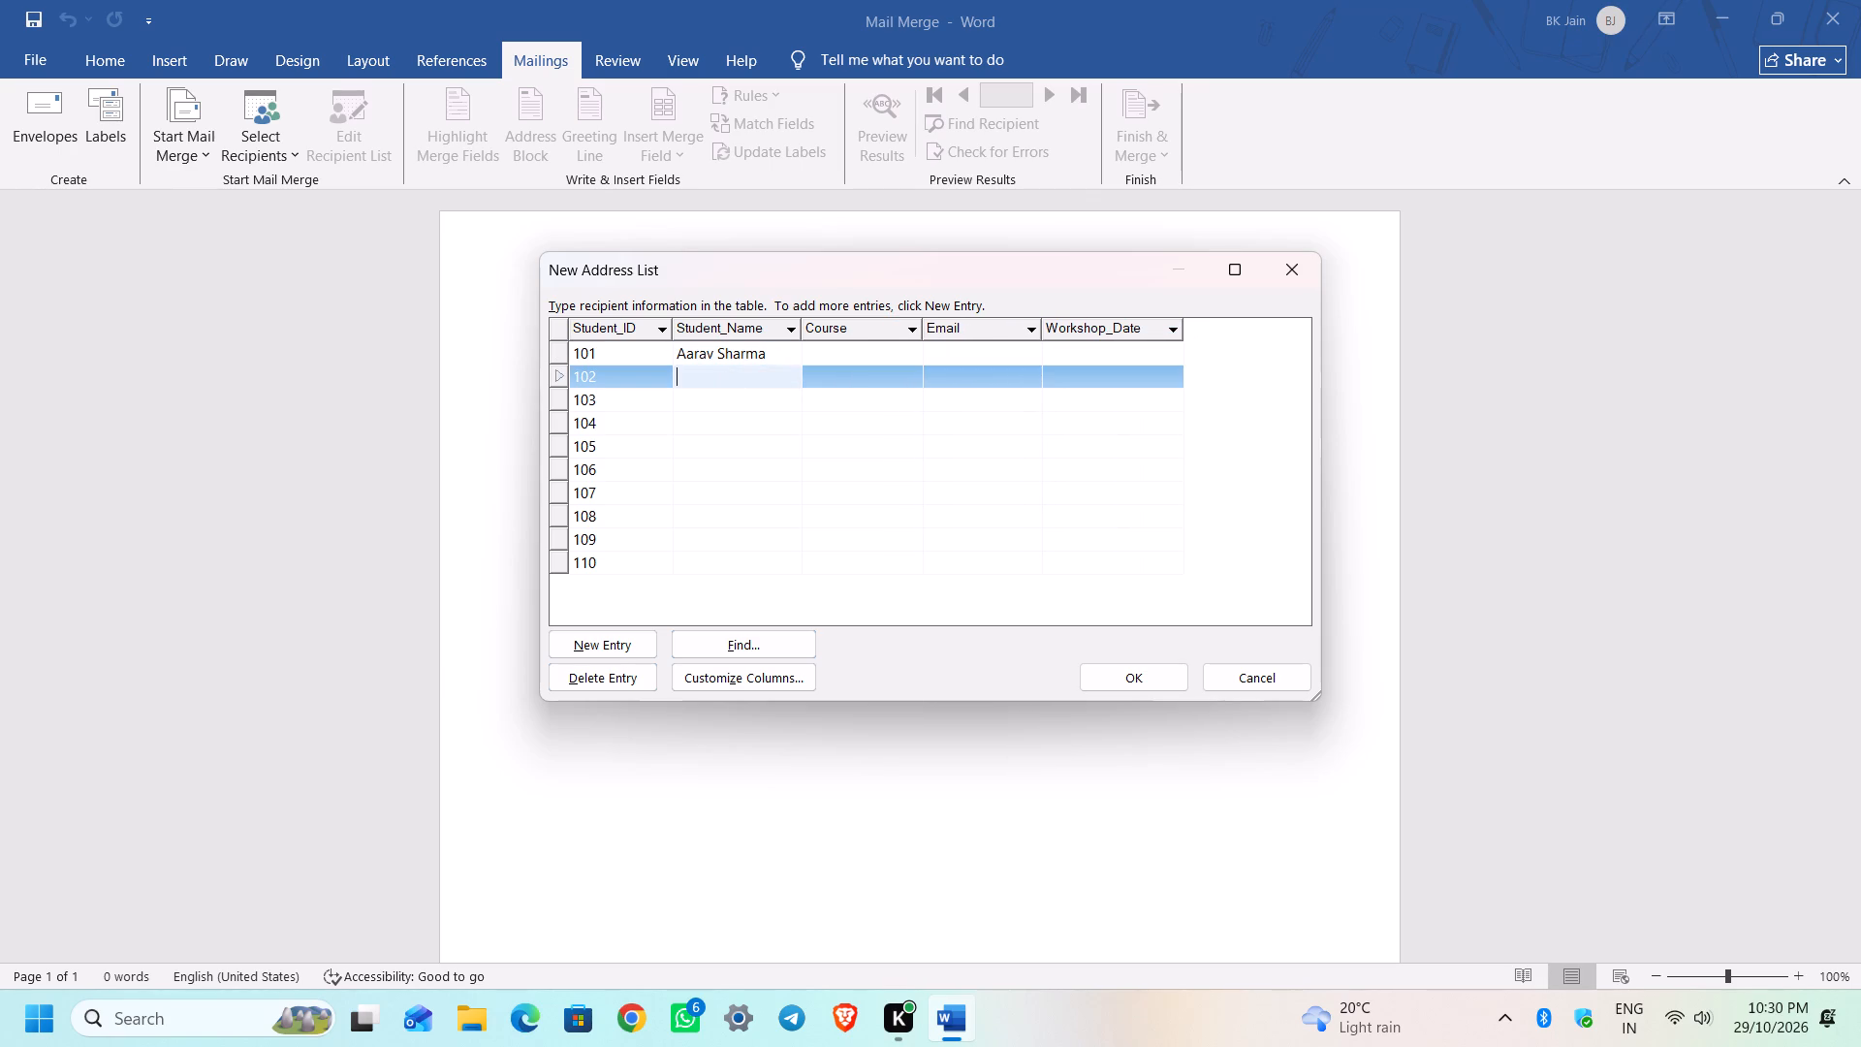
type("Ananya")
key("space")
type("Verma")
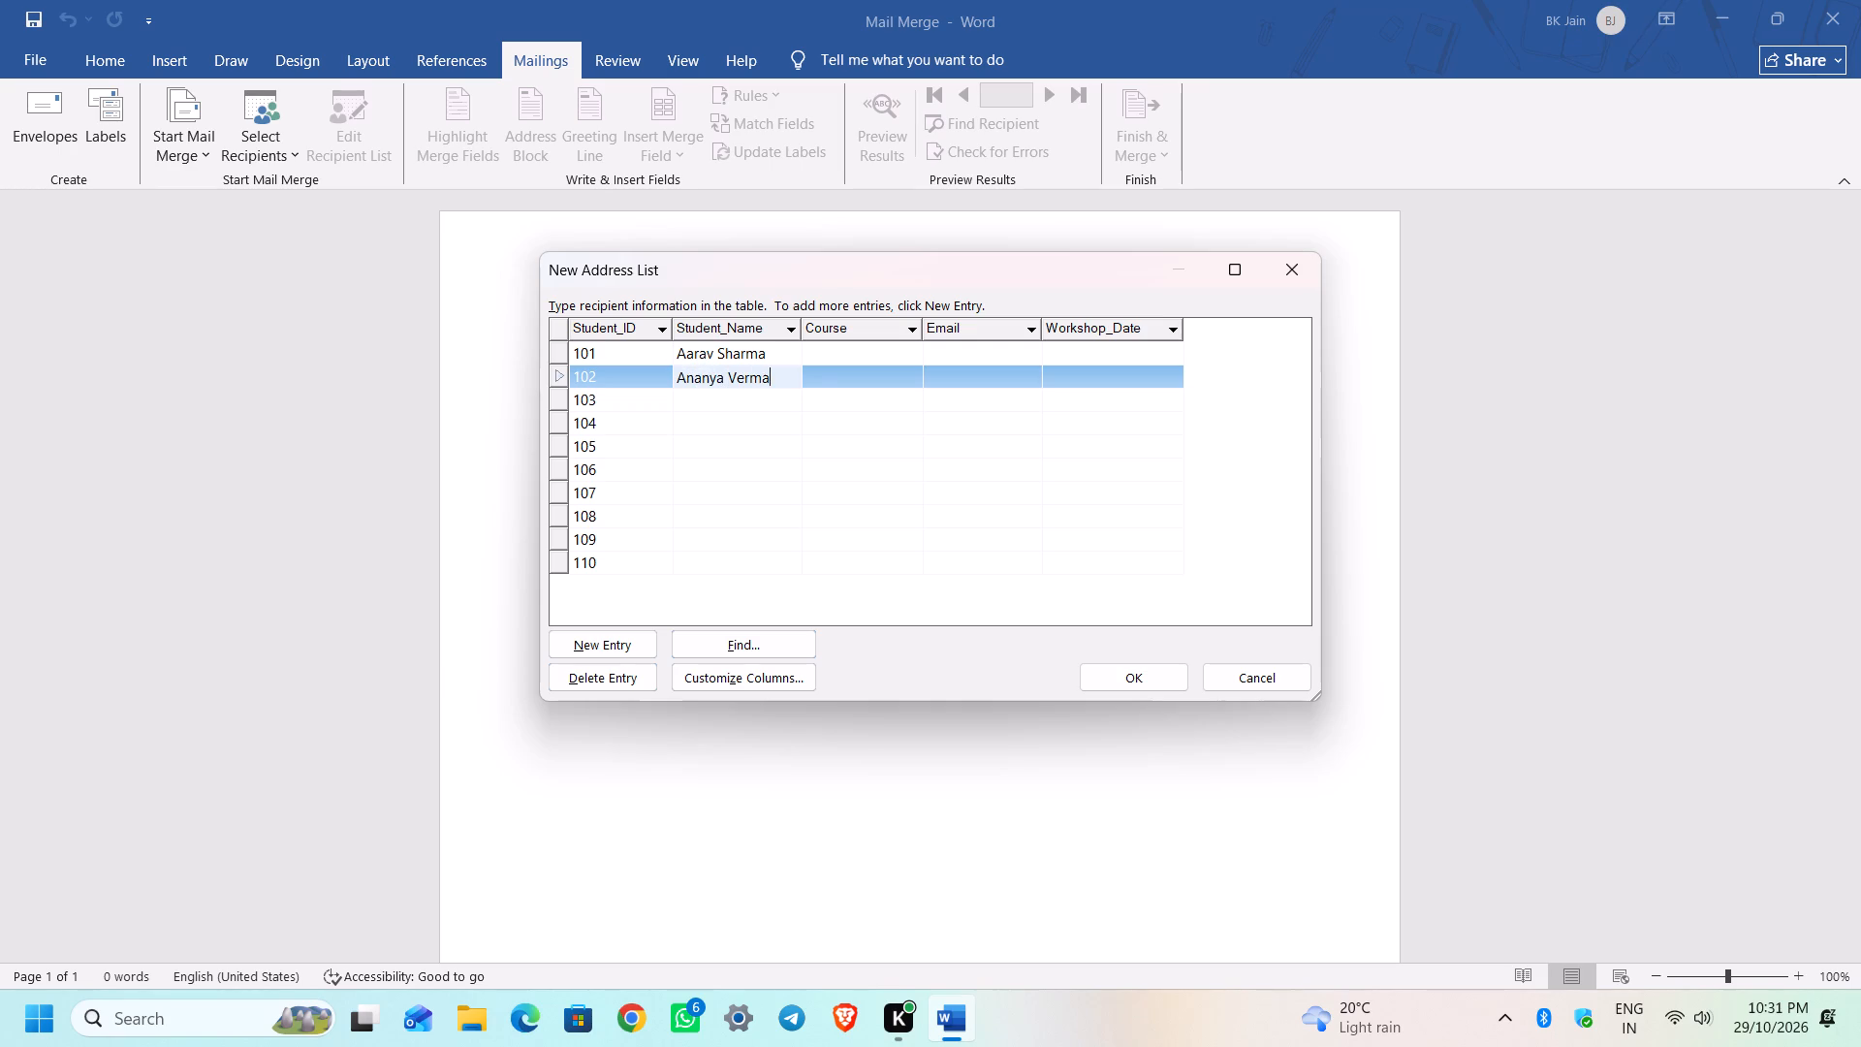
left_click(722, 382)
left_click(720, 397)
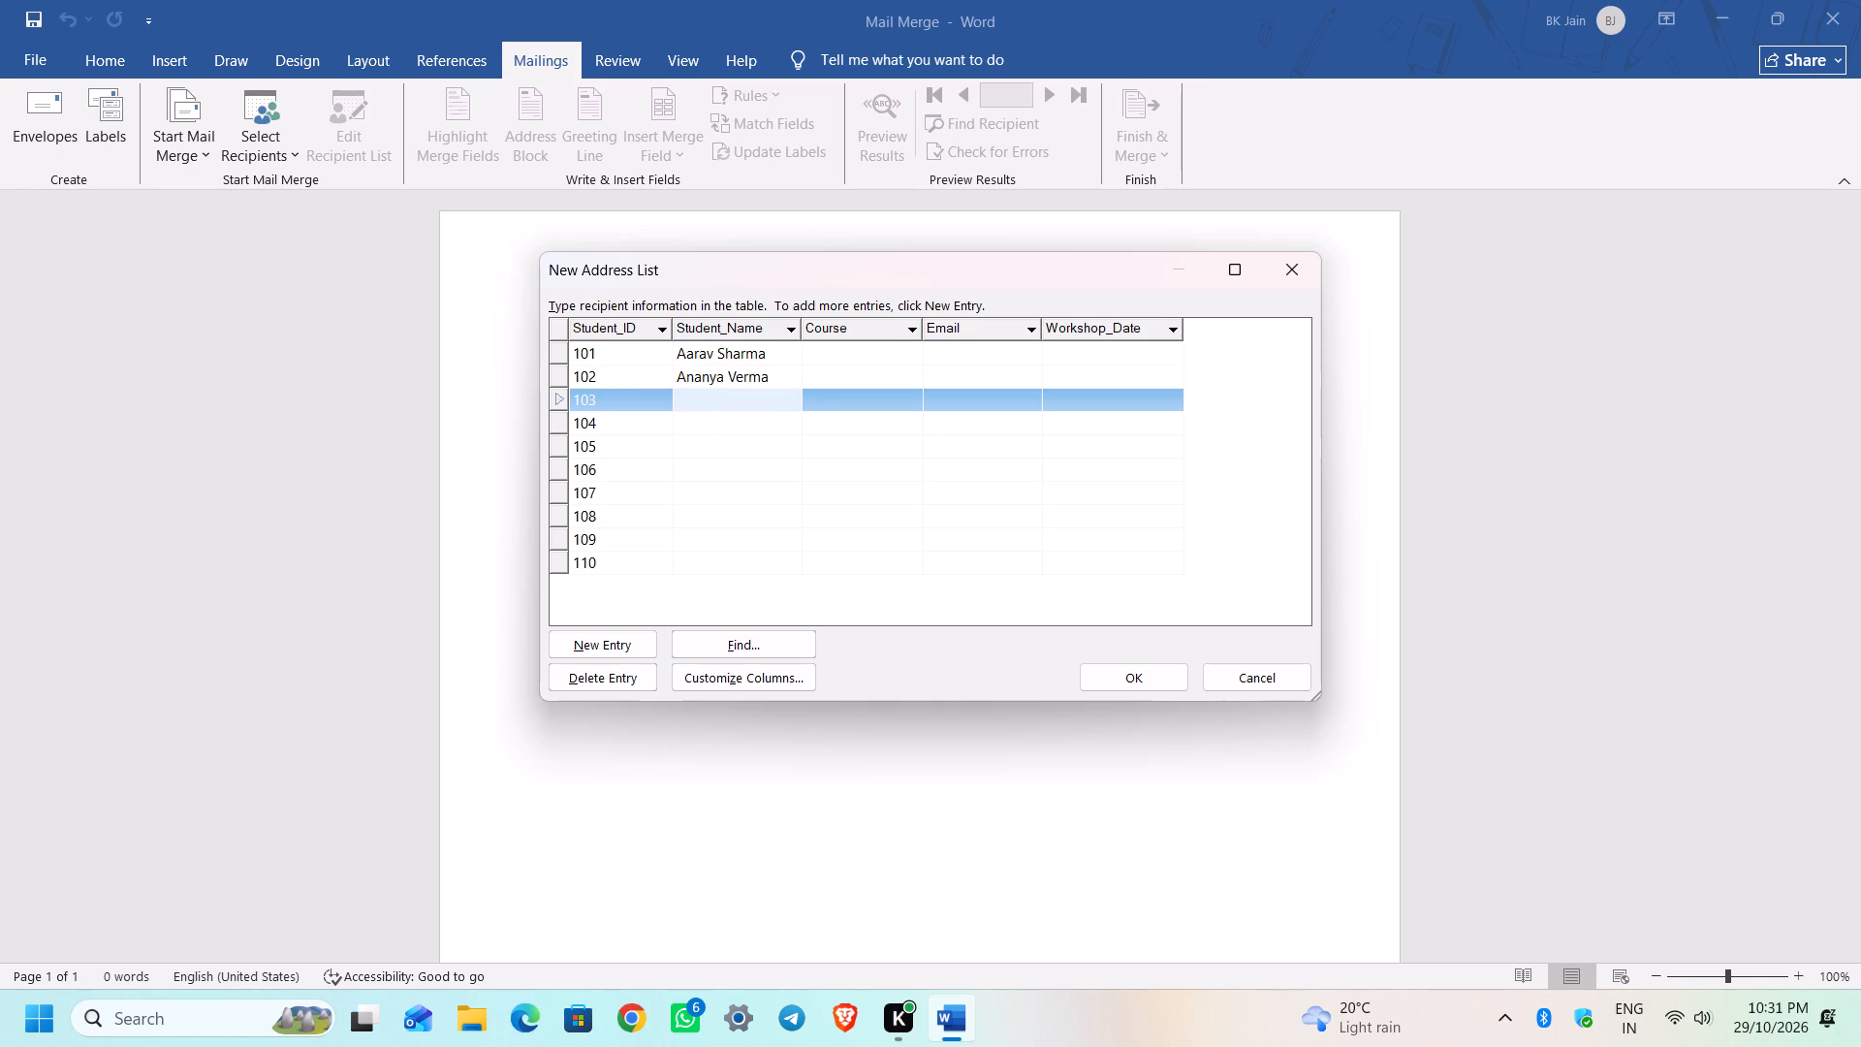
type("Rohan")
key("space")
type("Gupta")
Enter the students' full names in the Student_Name field of entries 104, 105, 106 and 107.
left_click(724, 421)
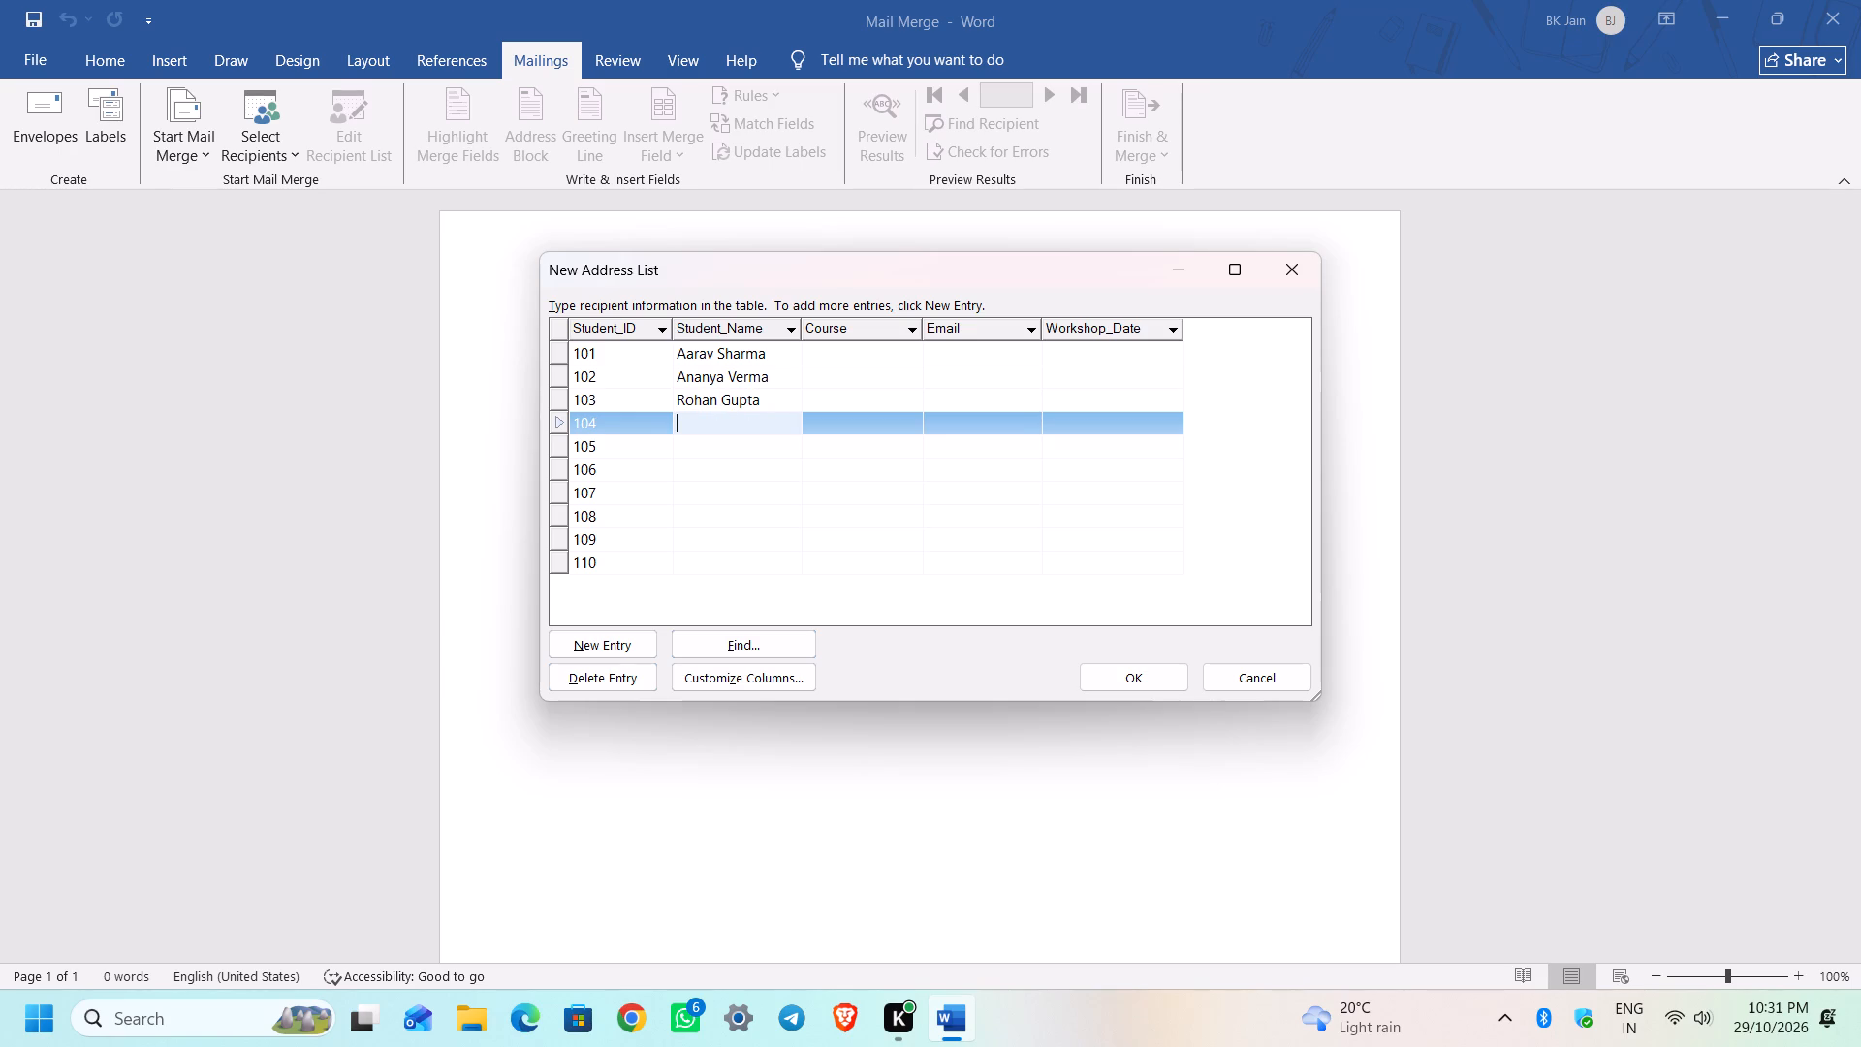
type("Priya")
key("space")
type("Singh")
left_click(719, 456)
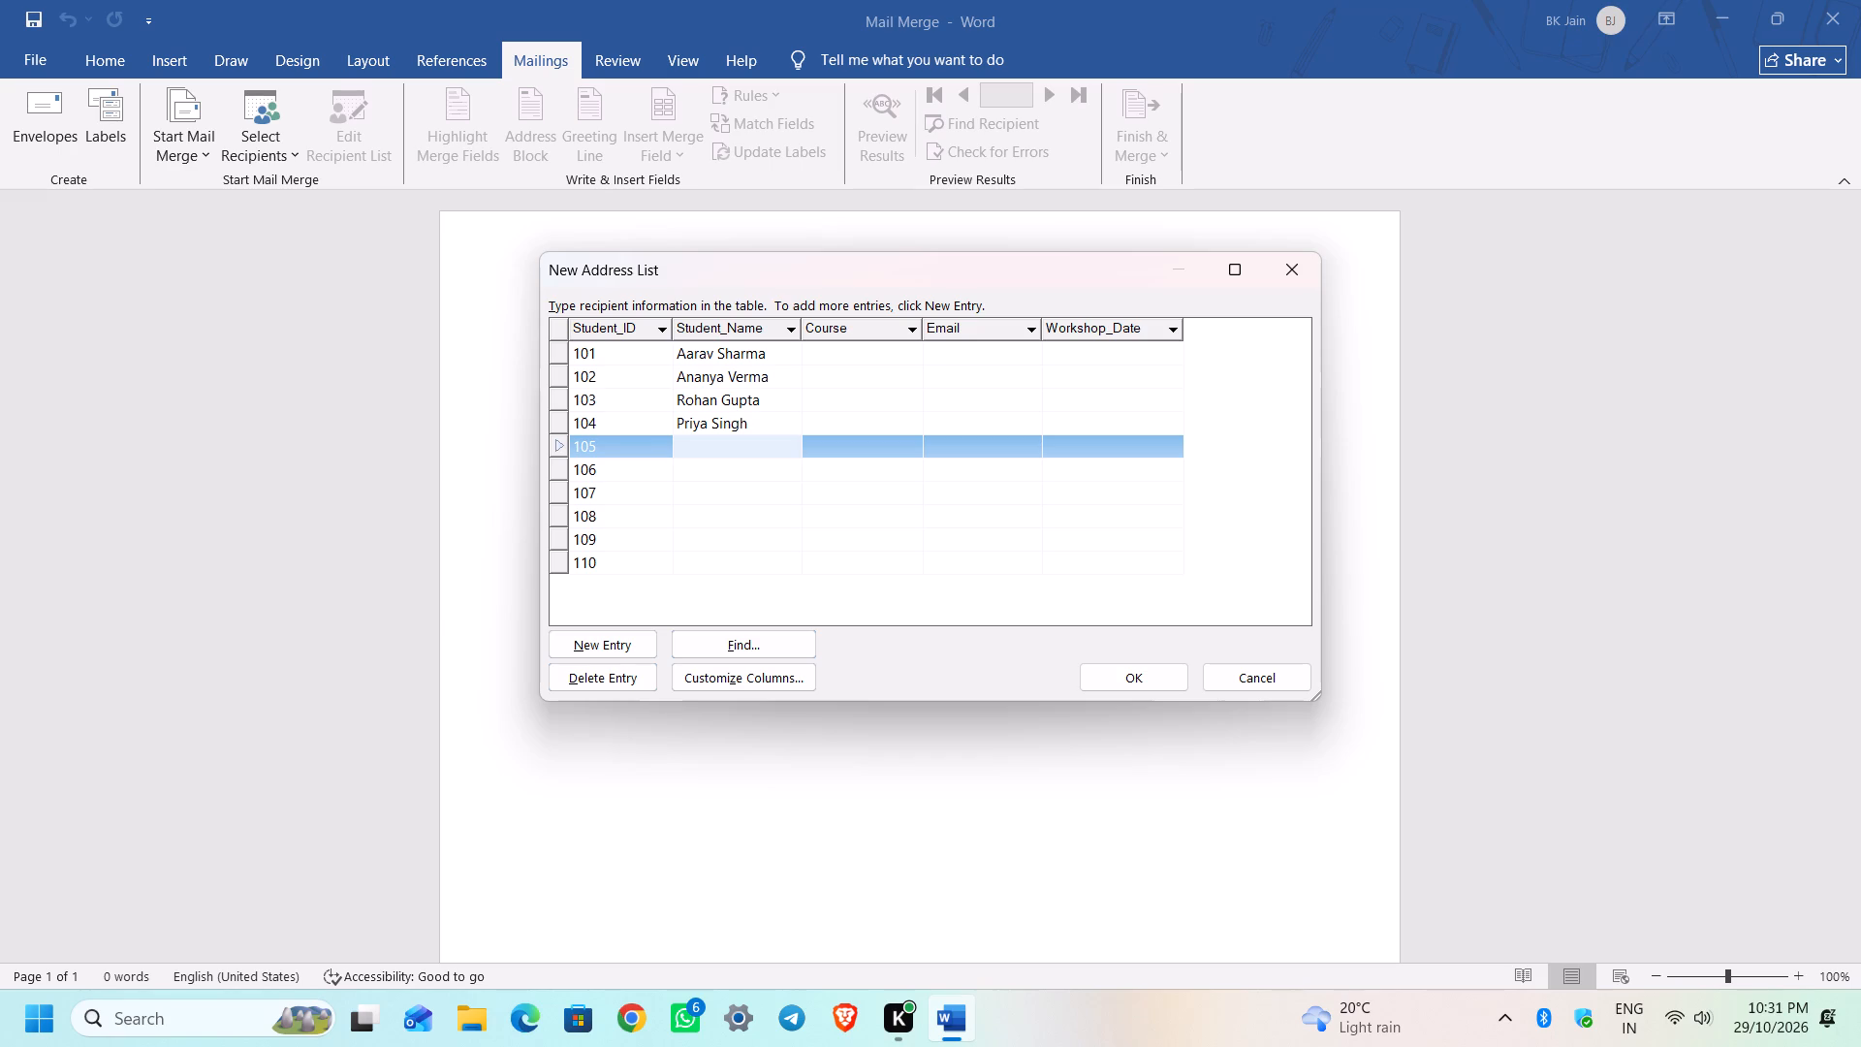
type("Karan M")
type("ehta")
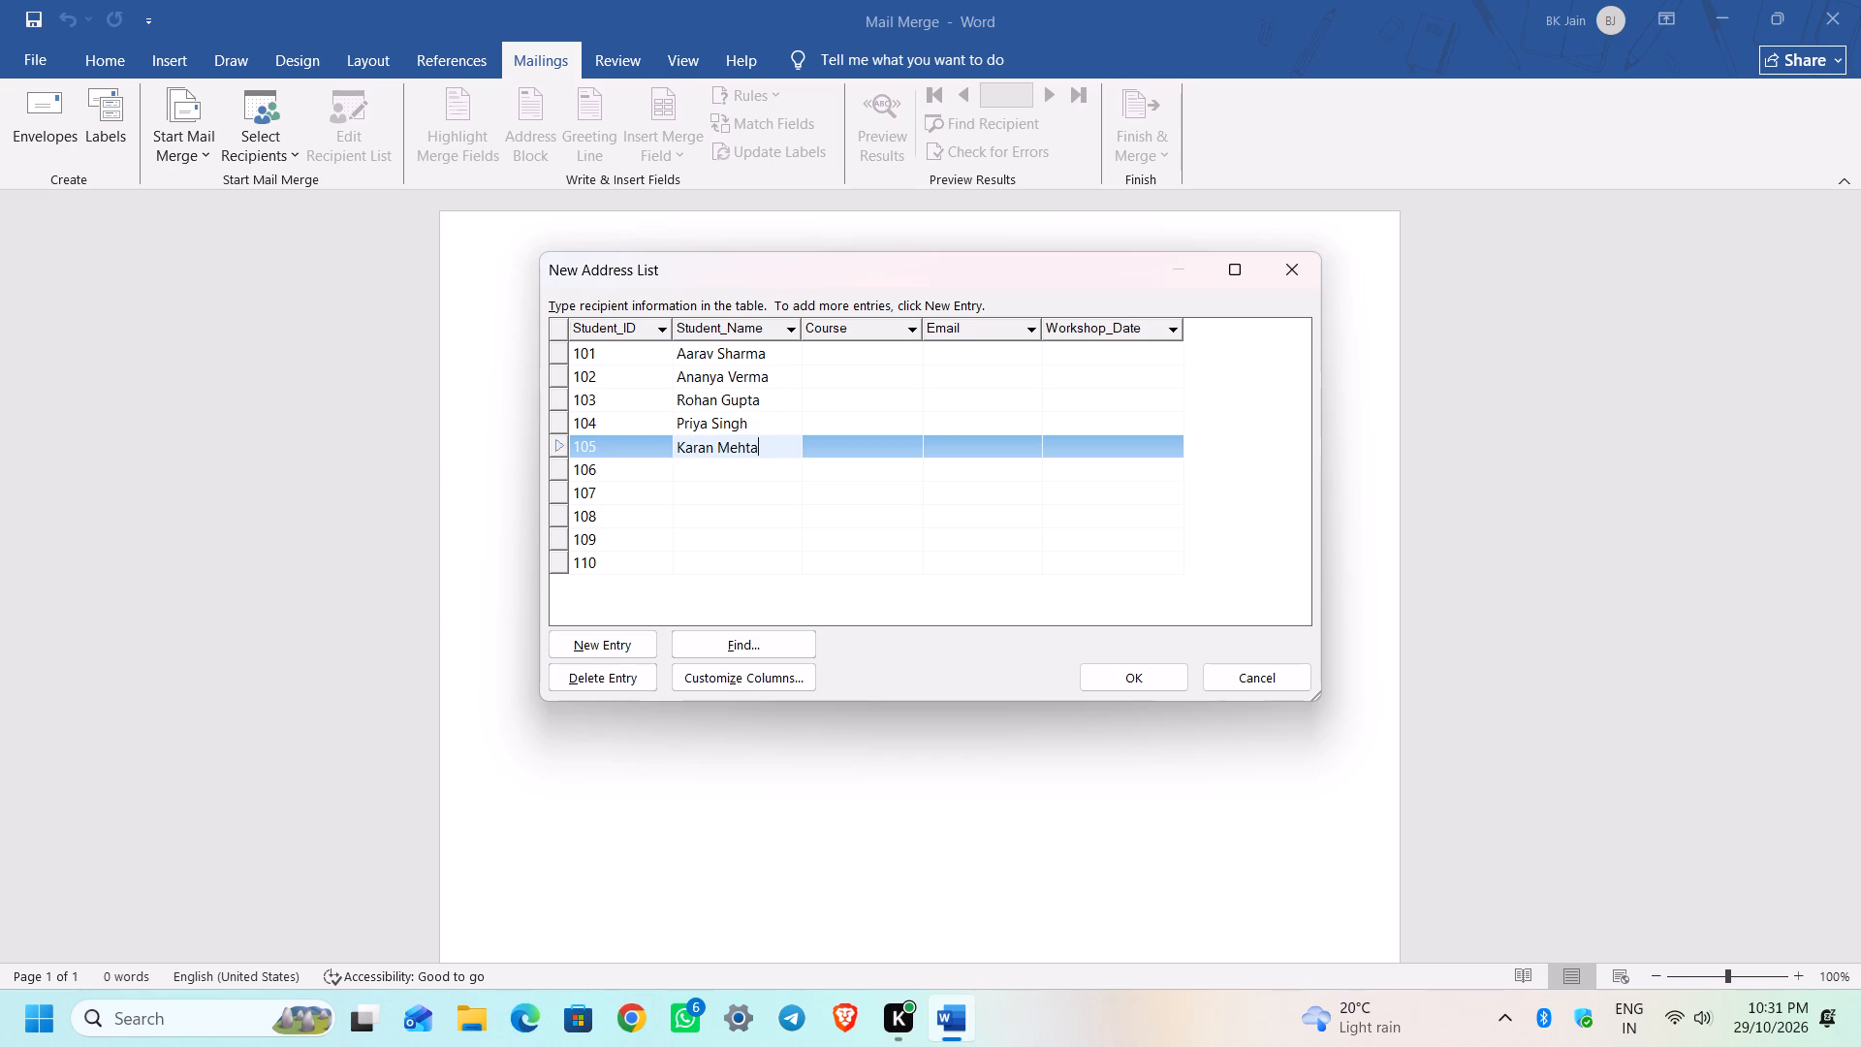
left_click(735, 469)
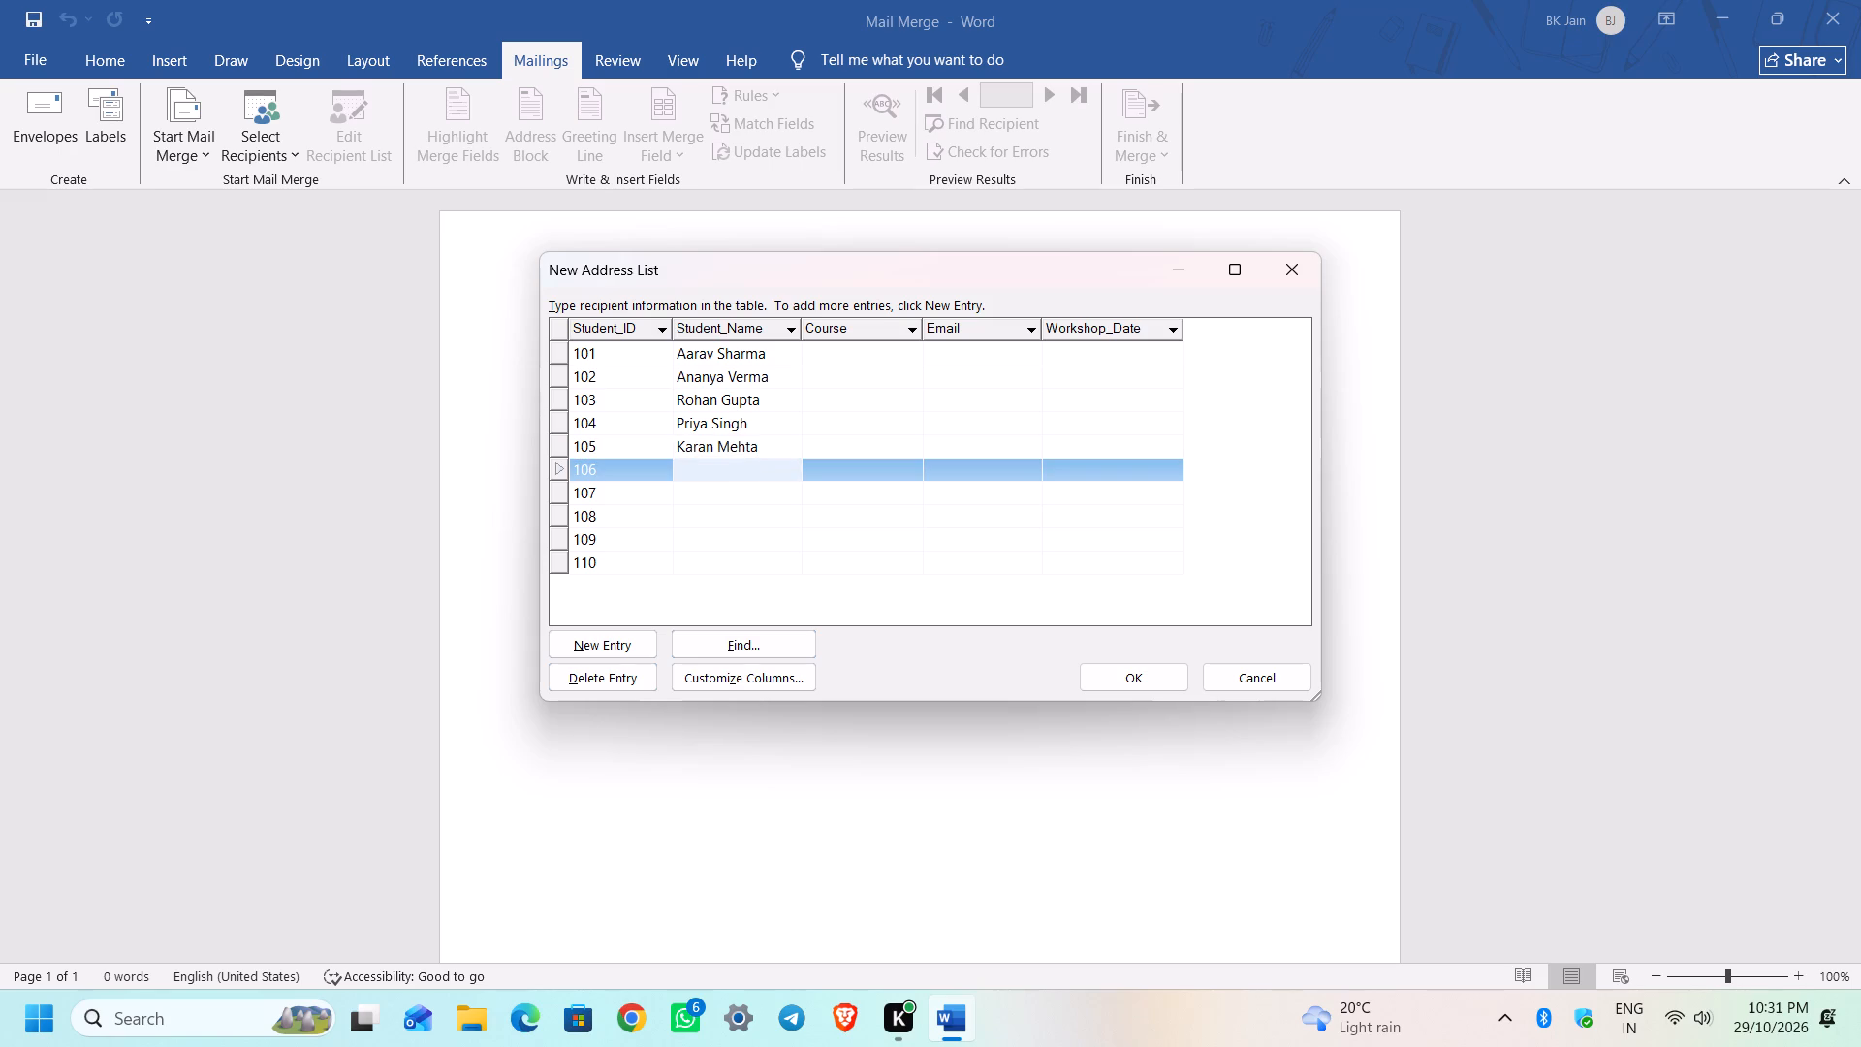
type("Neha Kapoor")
left_click(741, 494)
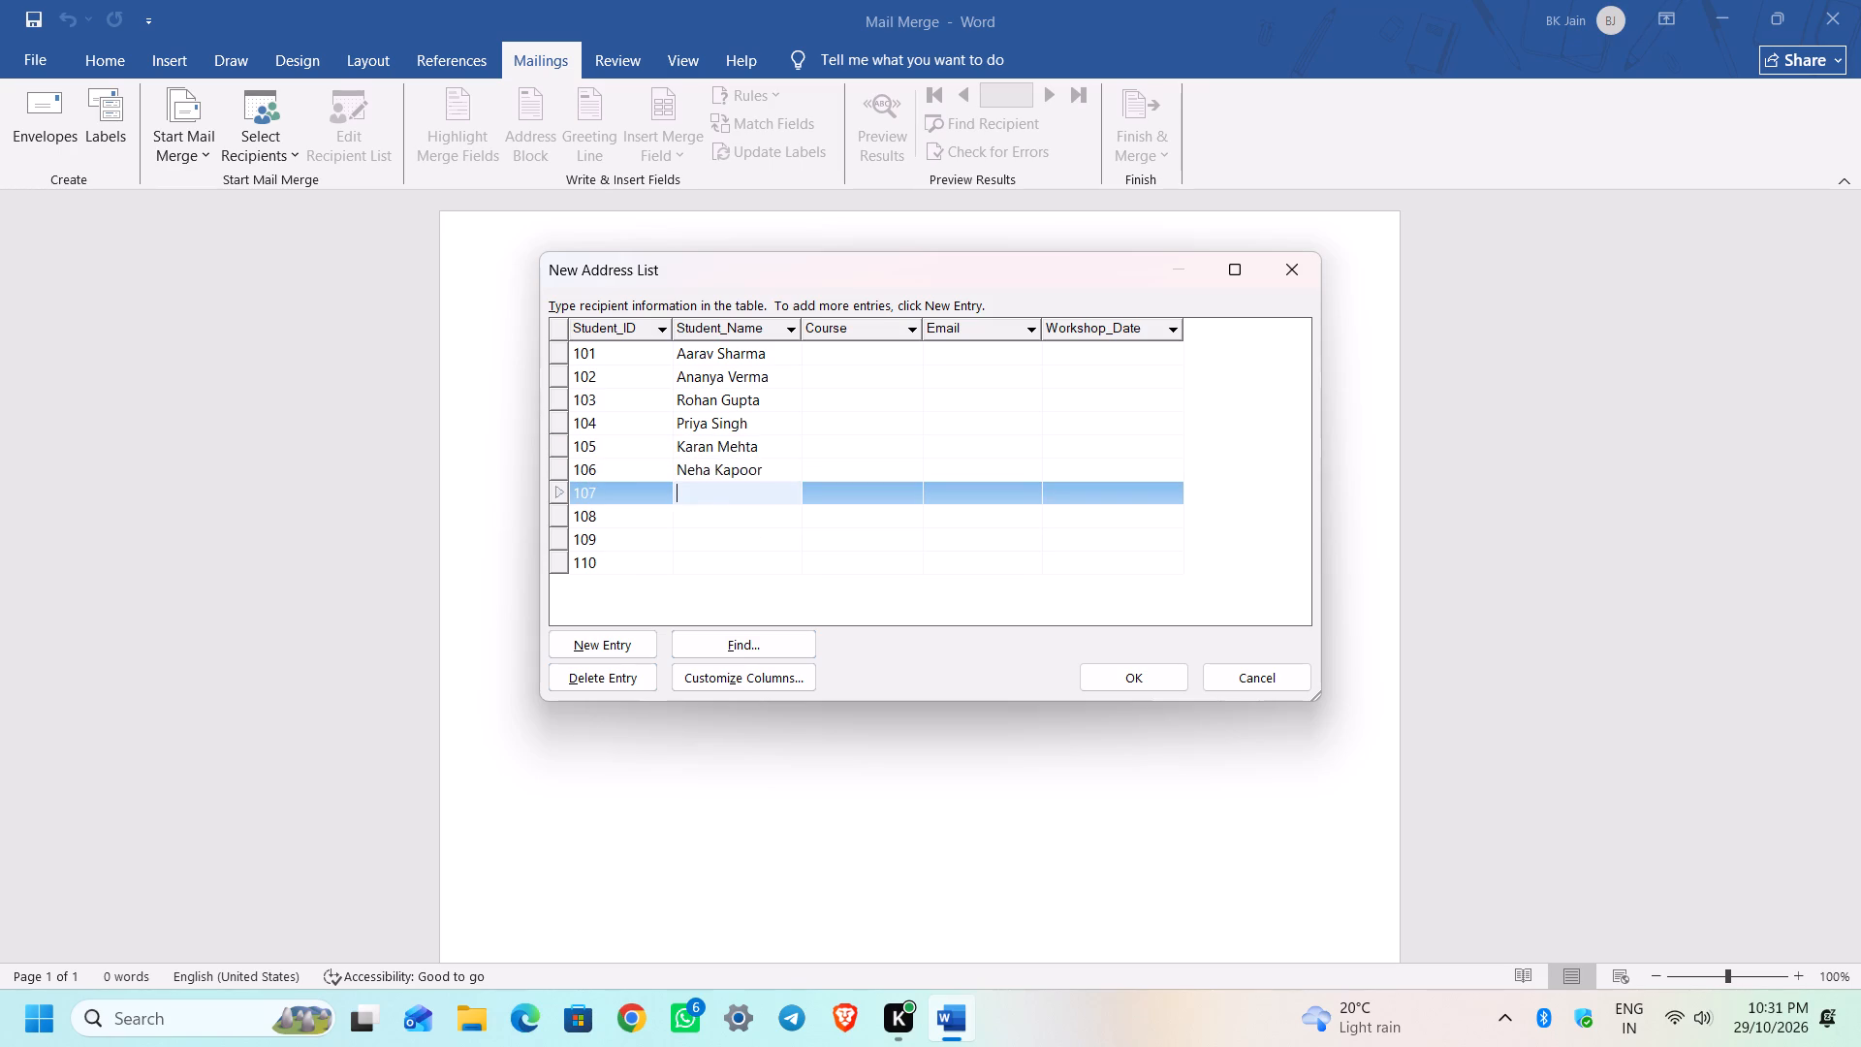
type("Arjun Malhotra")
Enter the students' full names in the Student_Name field of entries 108, 109 and 110.
left_click(734, 519)
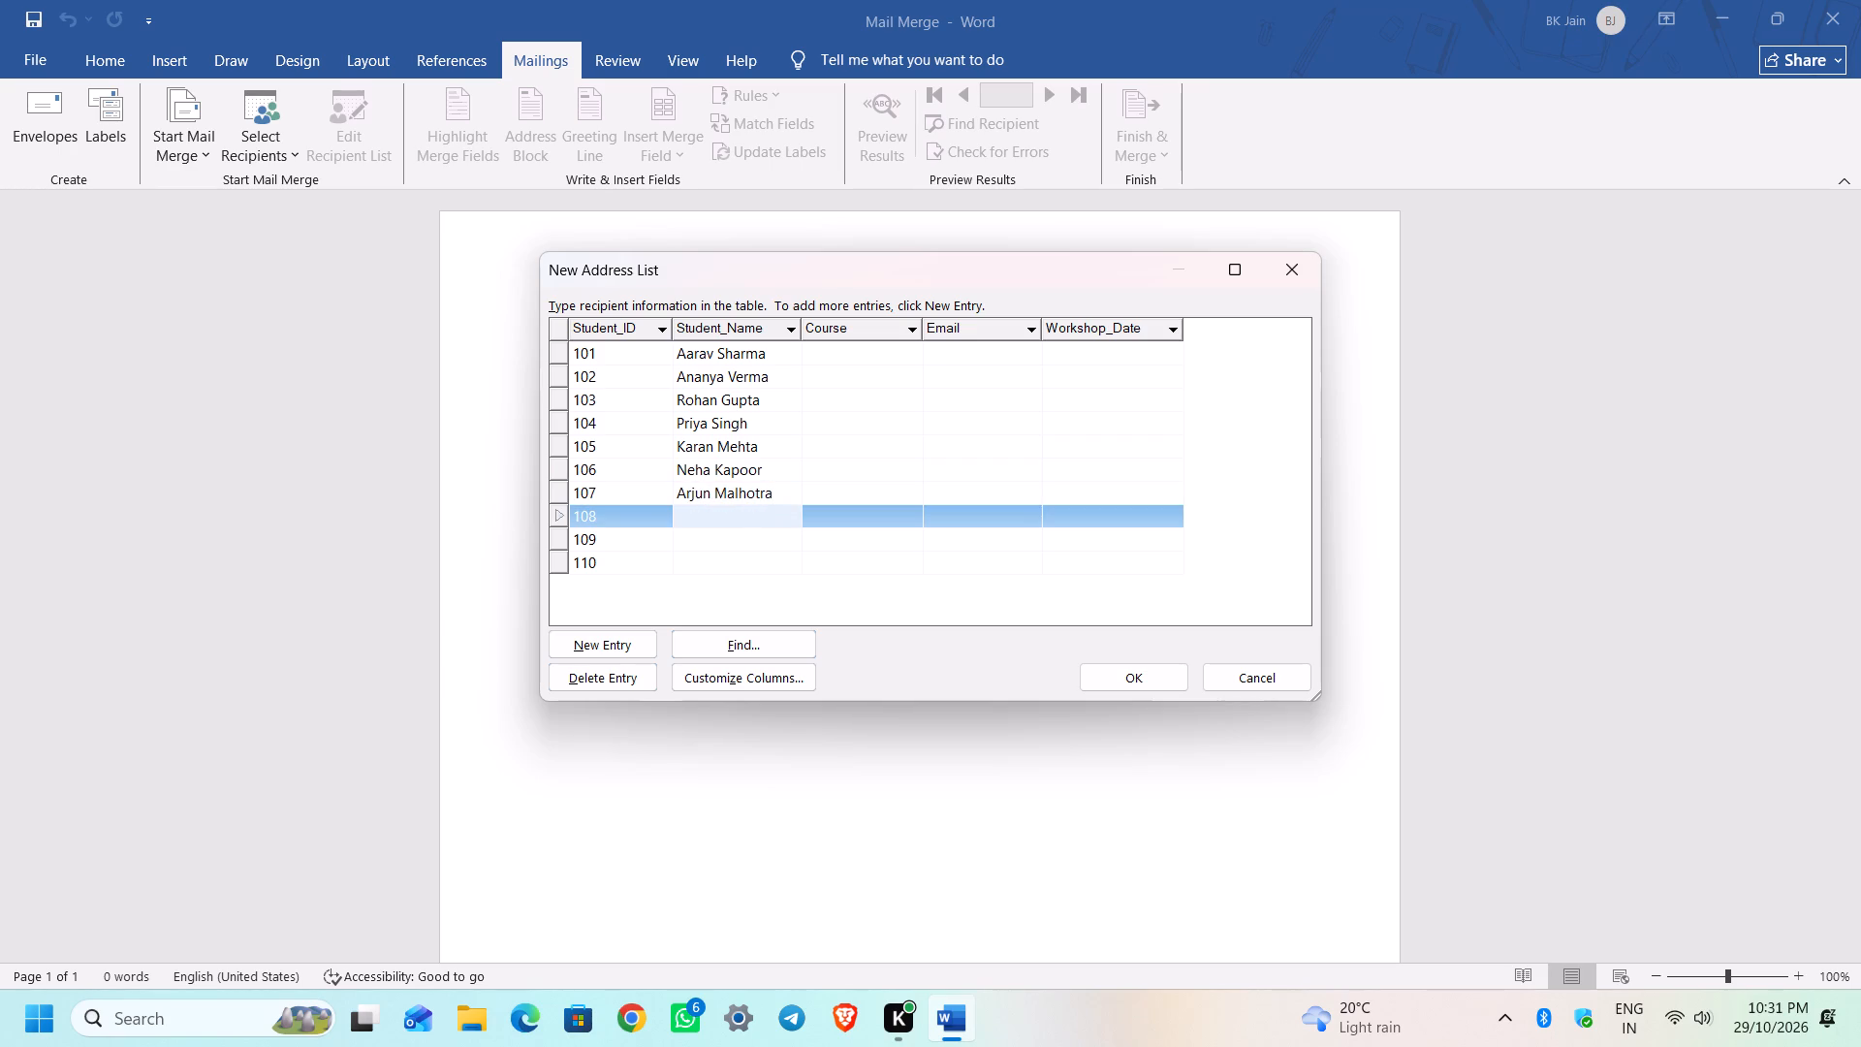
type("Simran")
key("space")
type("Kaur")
left_click(721, 551)
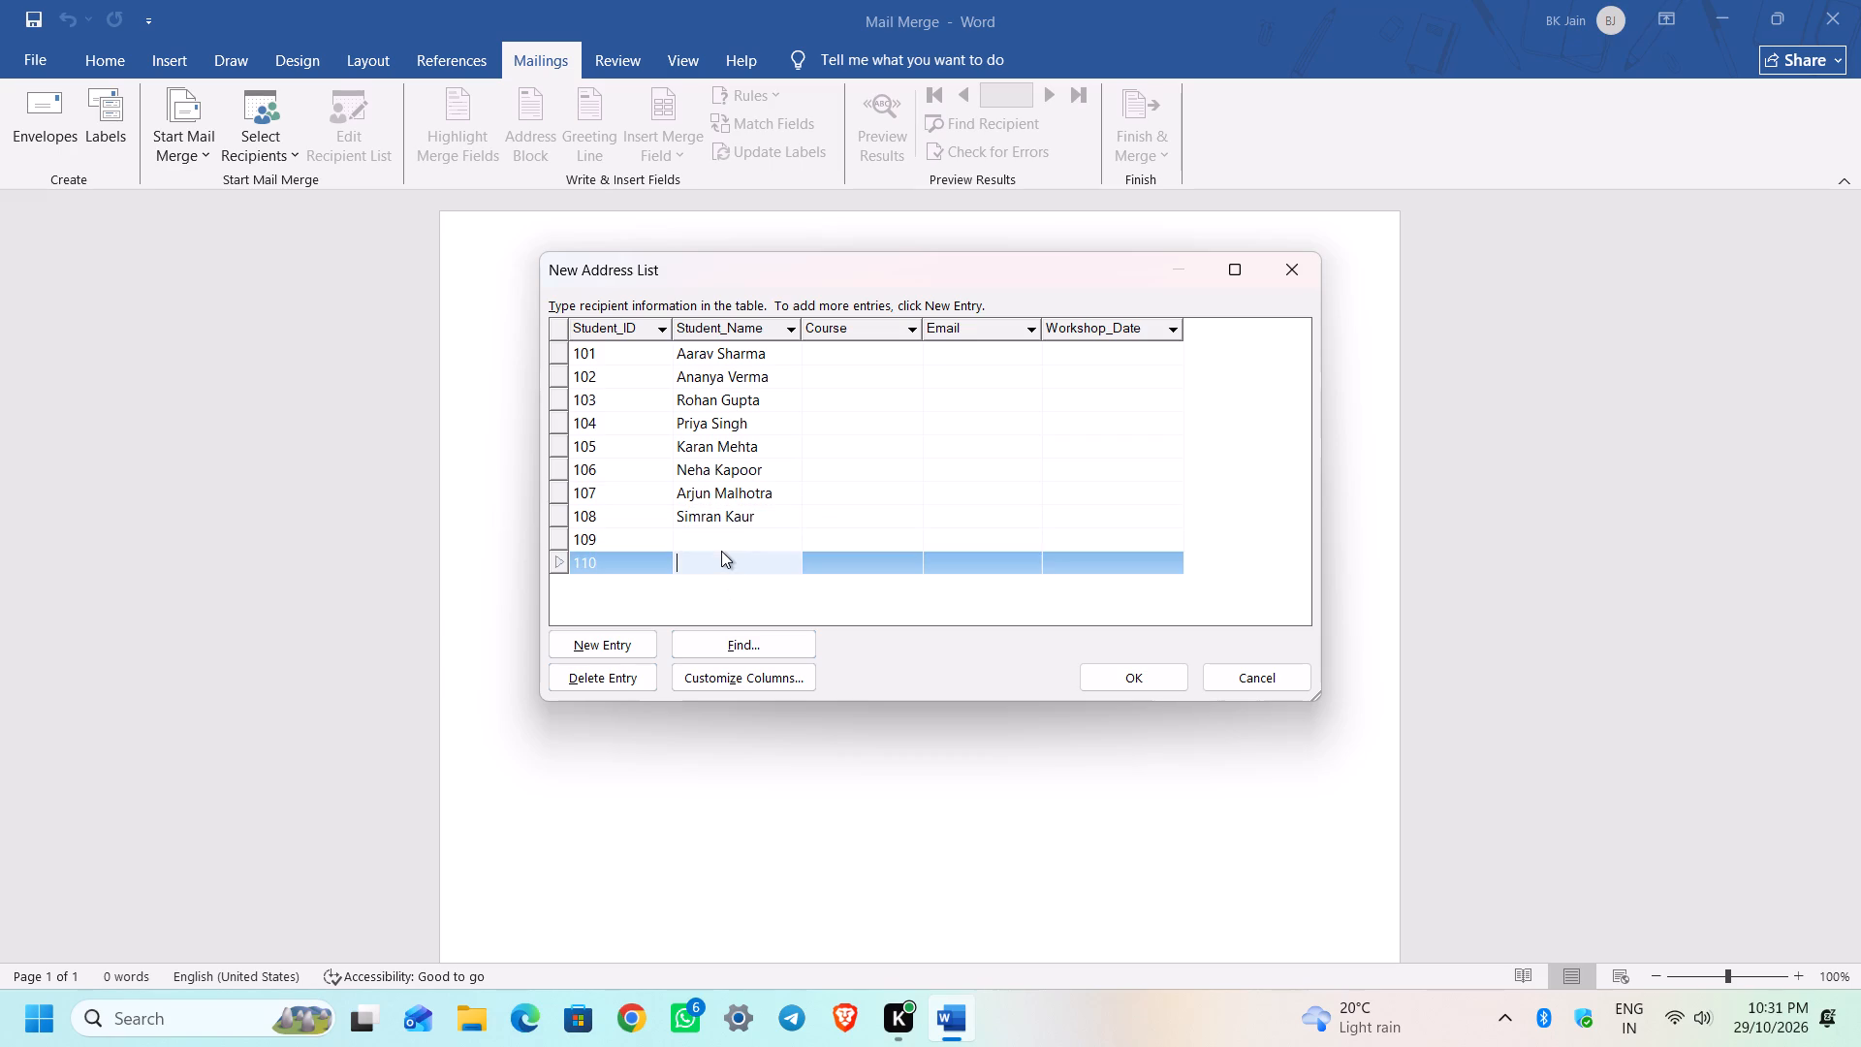
double_click(721, 551)
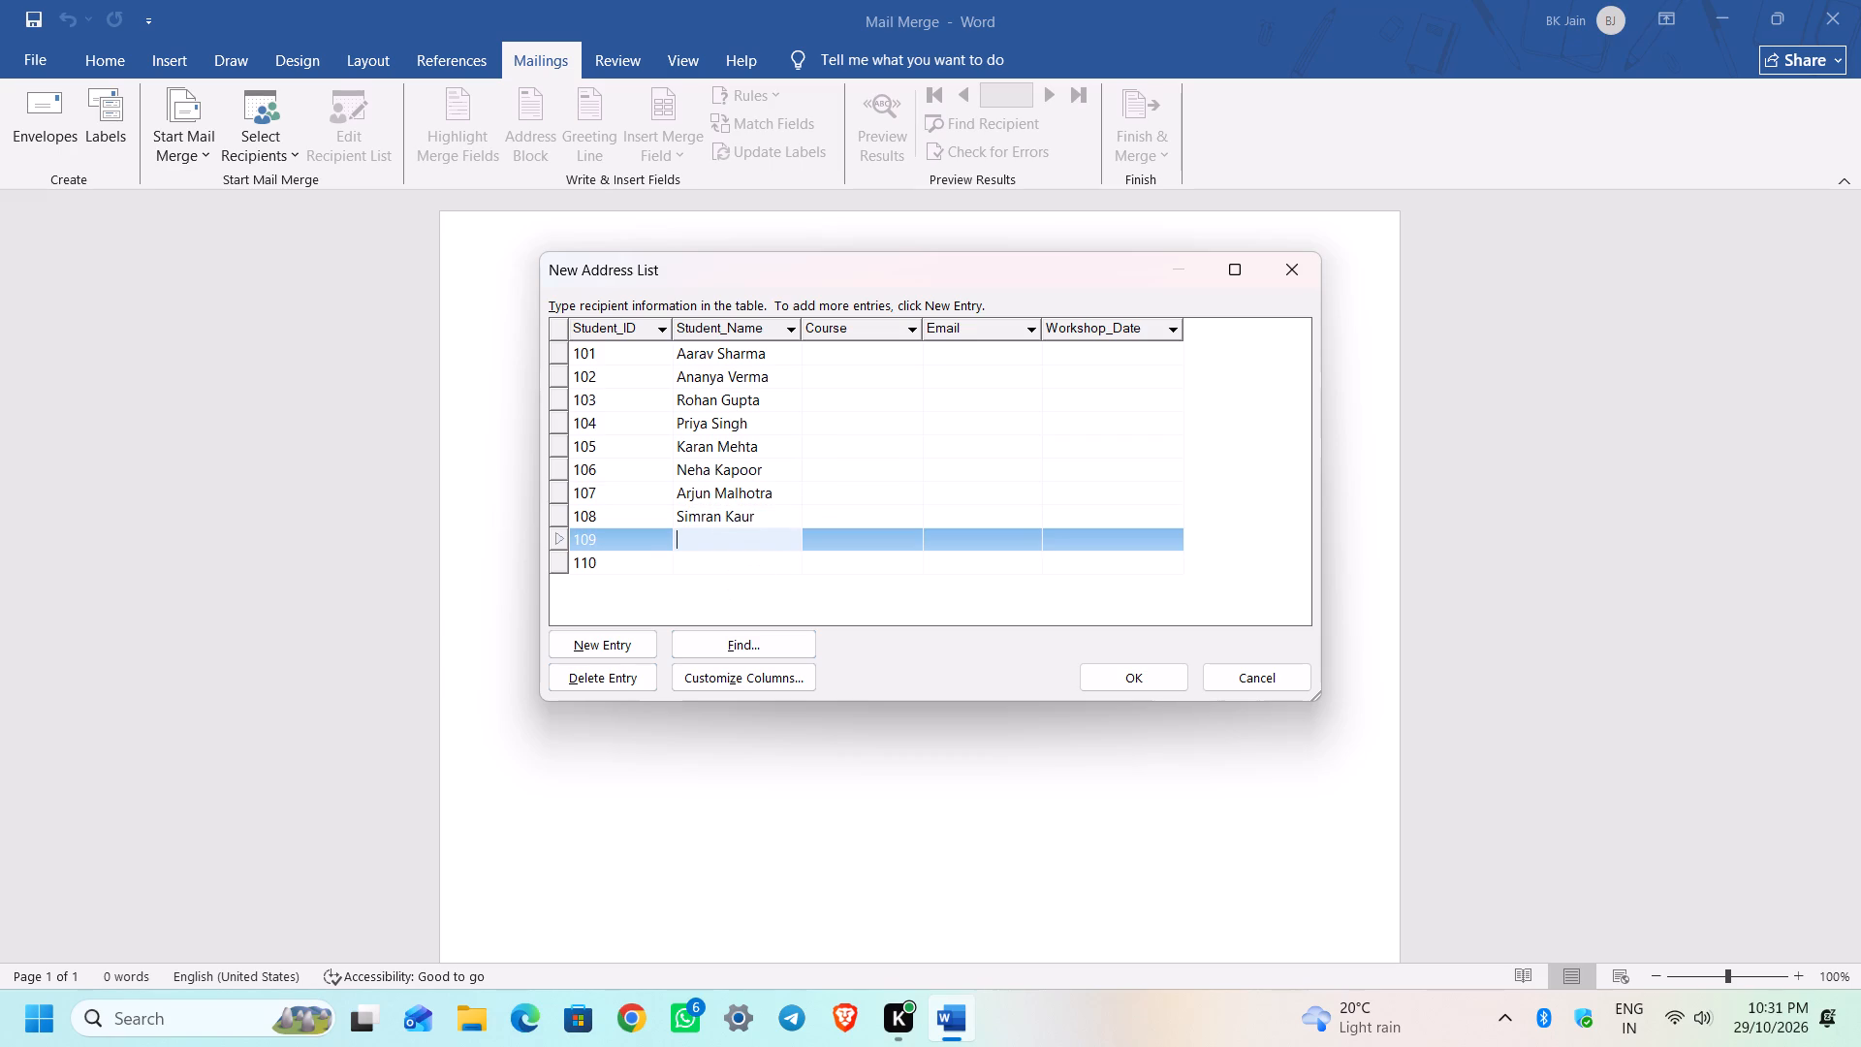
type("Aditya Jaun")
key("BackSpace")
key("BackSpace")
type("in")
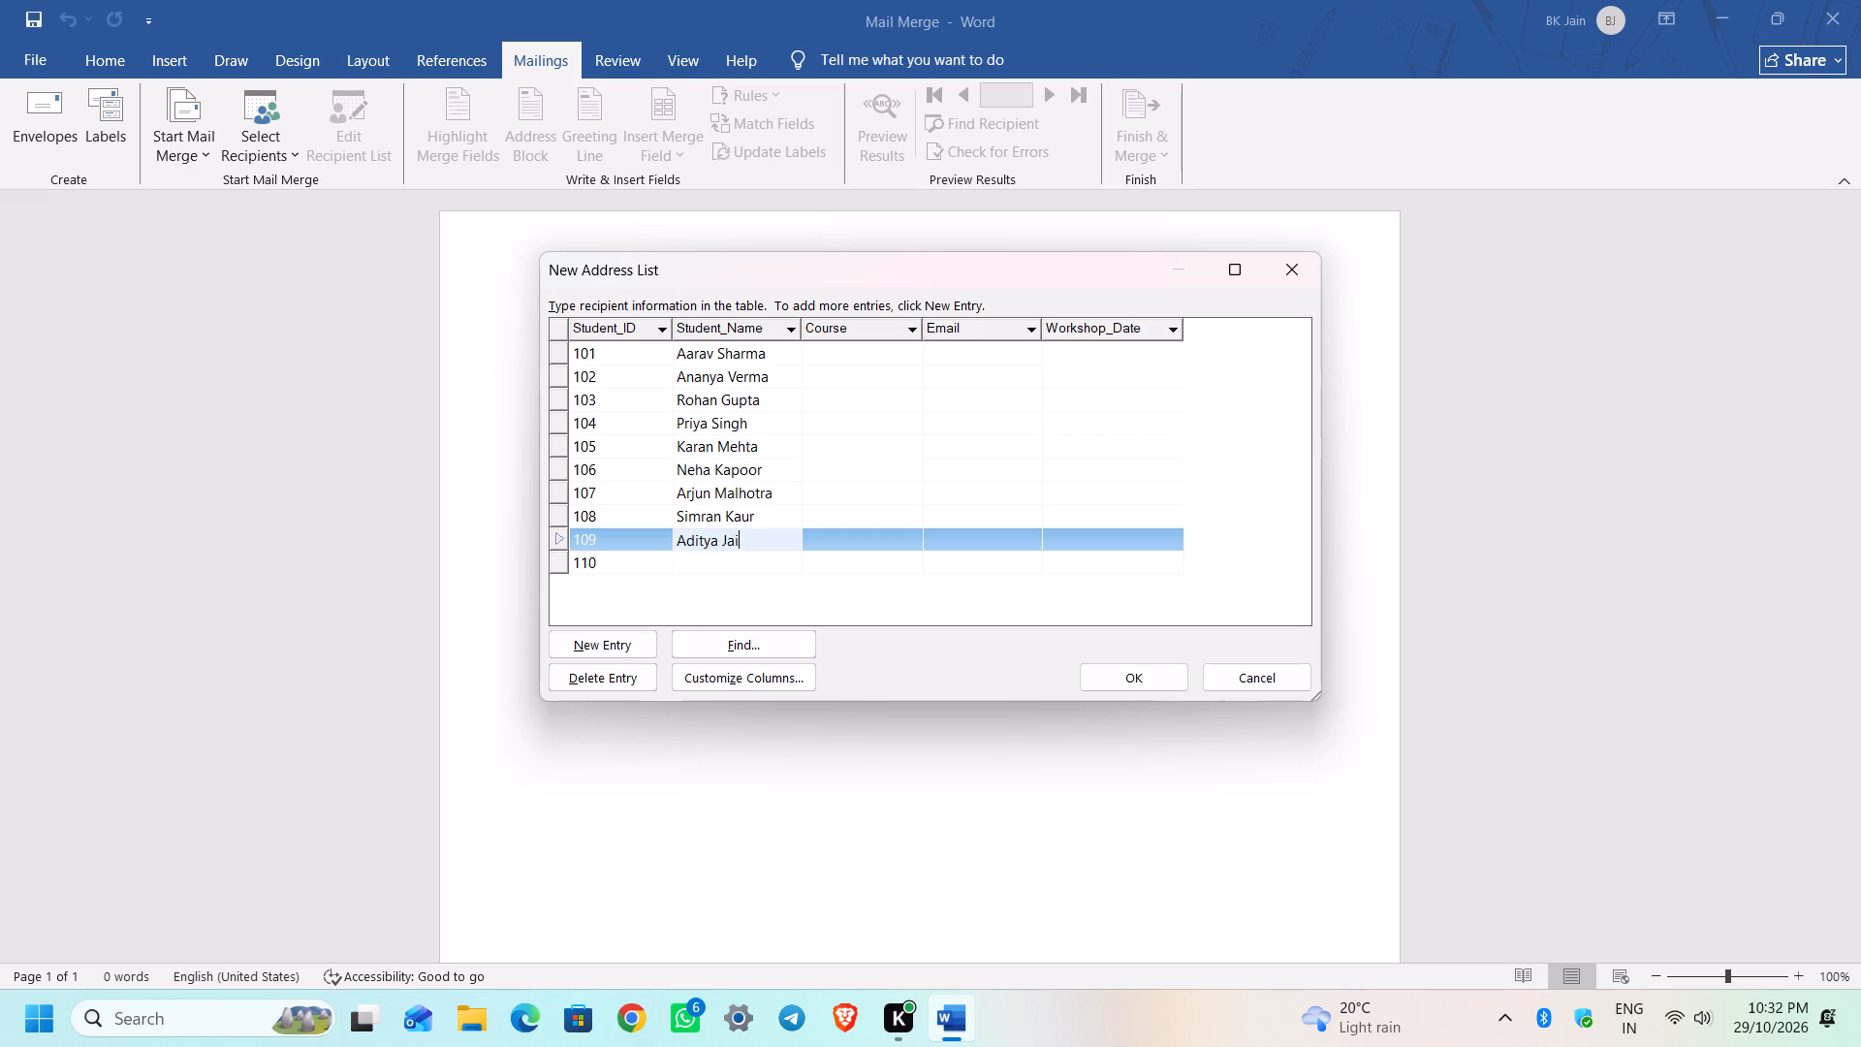
left_click(753, 569)
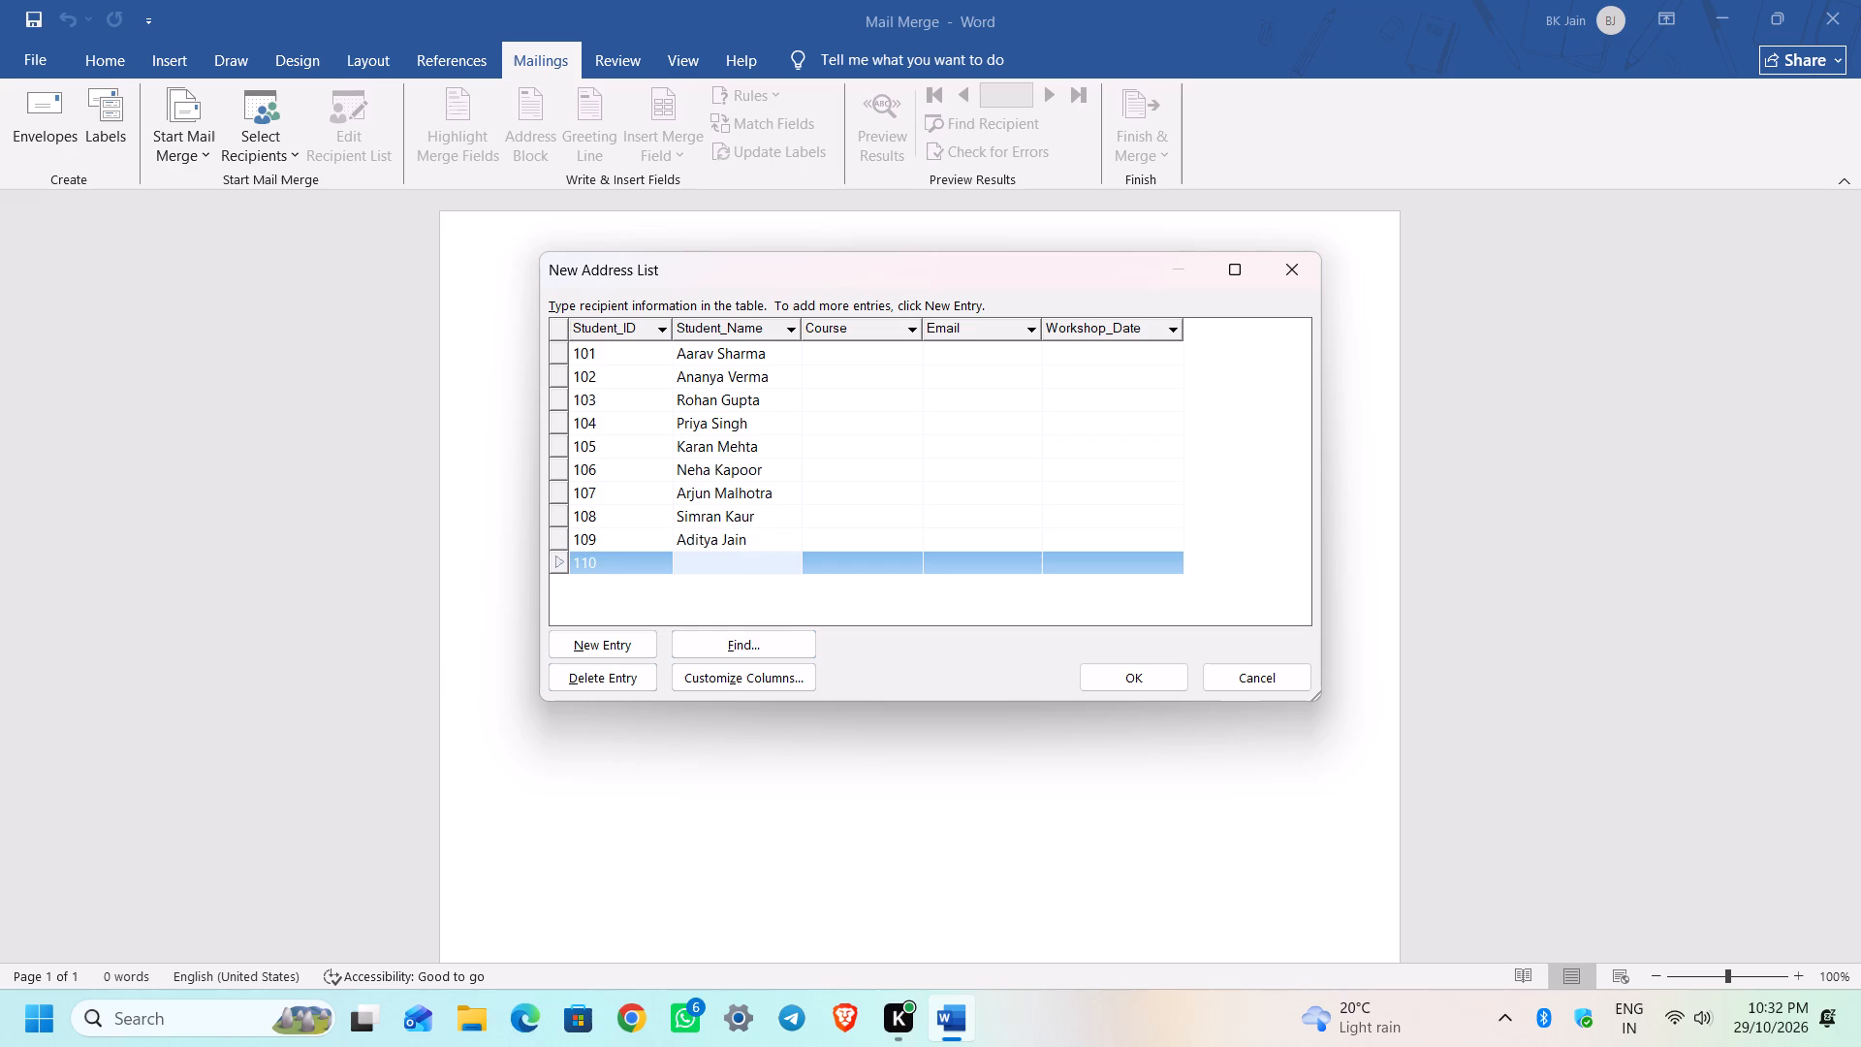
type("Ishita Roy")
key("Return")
Fill the Course field with BBA for entries 101, 103 and 105, and BCA for entries 102 and 104.
left_click(874, 354)
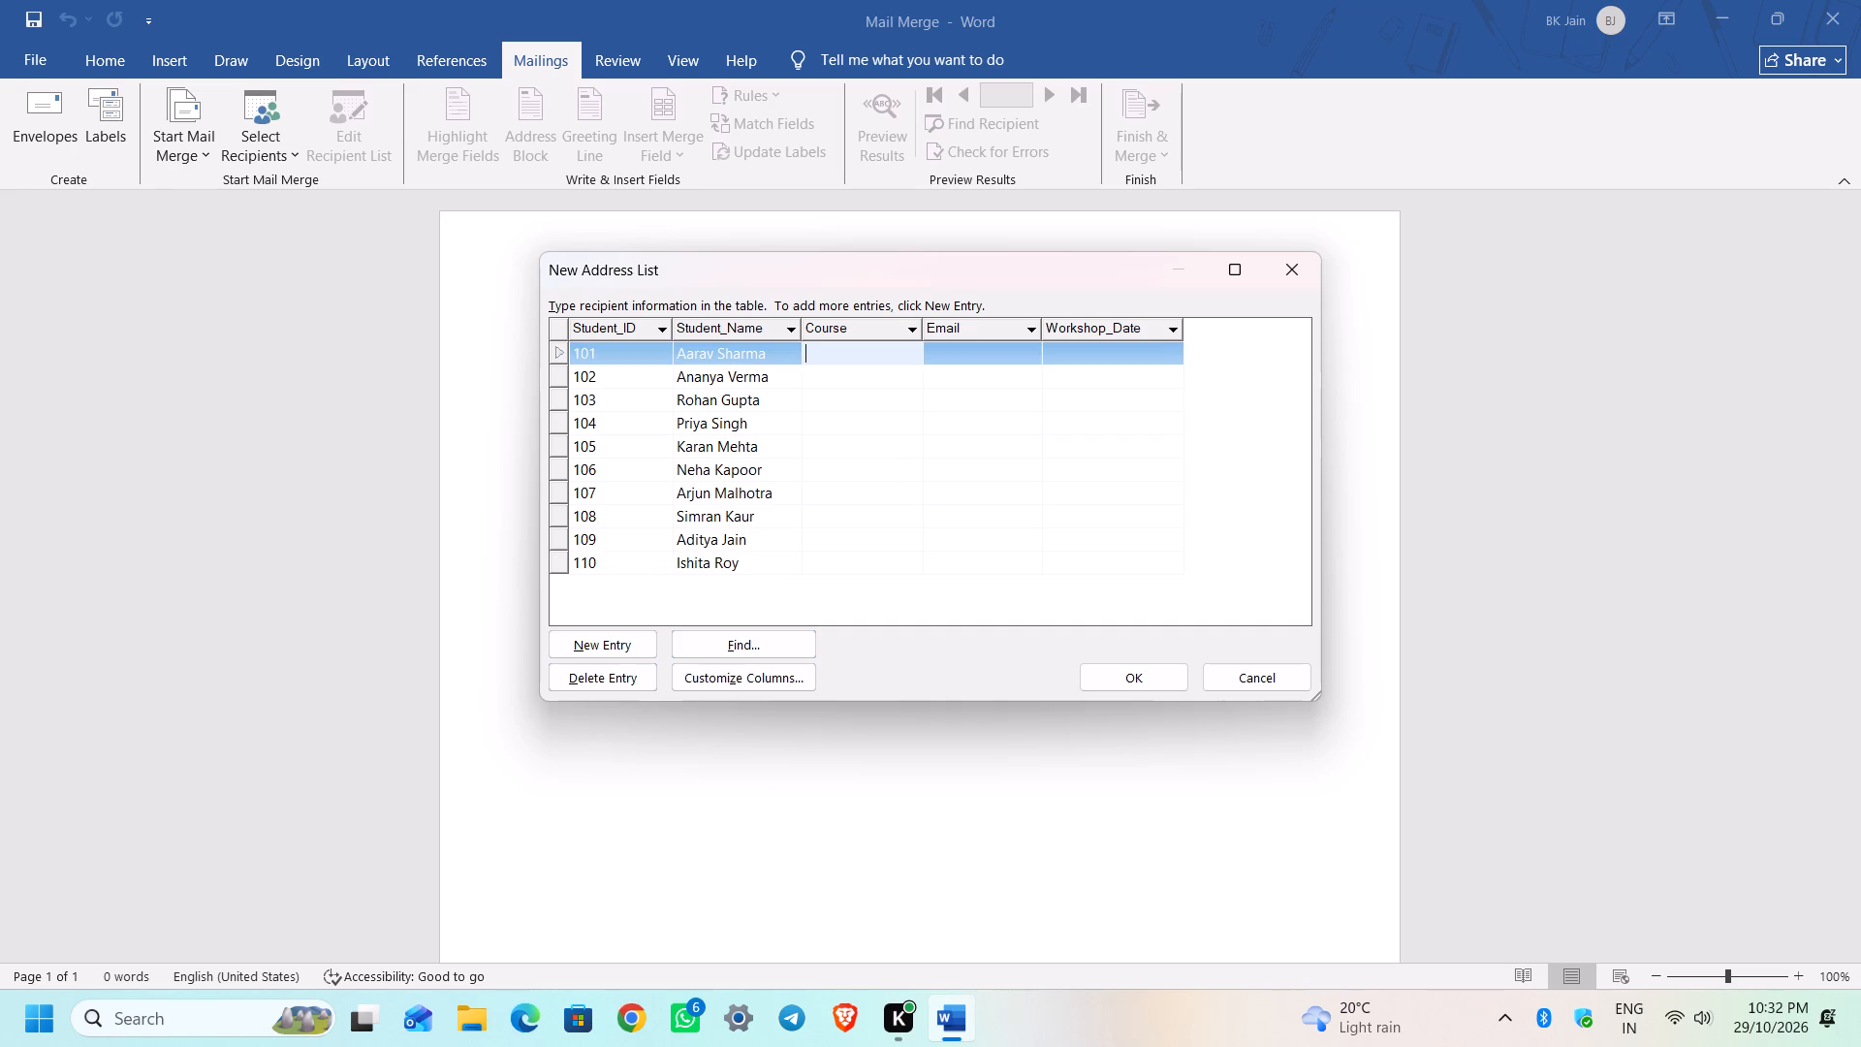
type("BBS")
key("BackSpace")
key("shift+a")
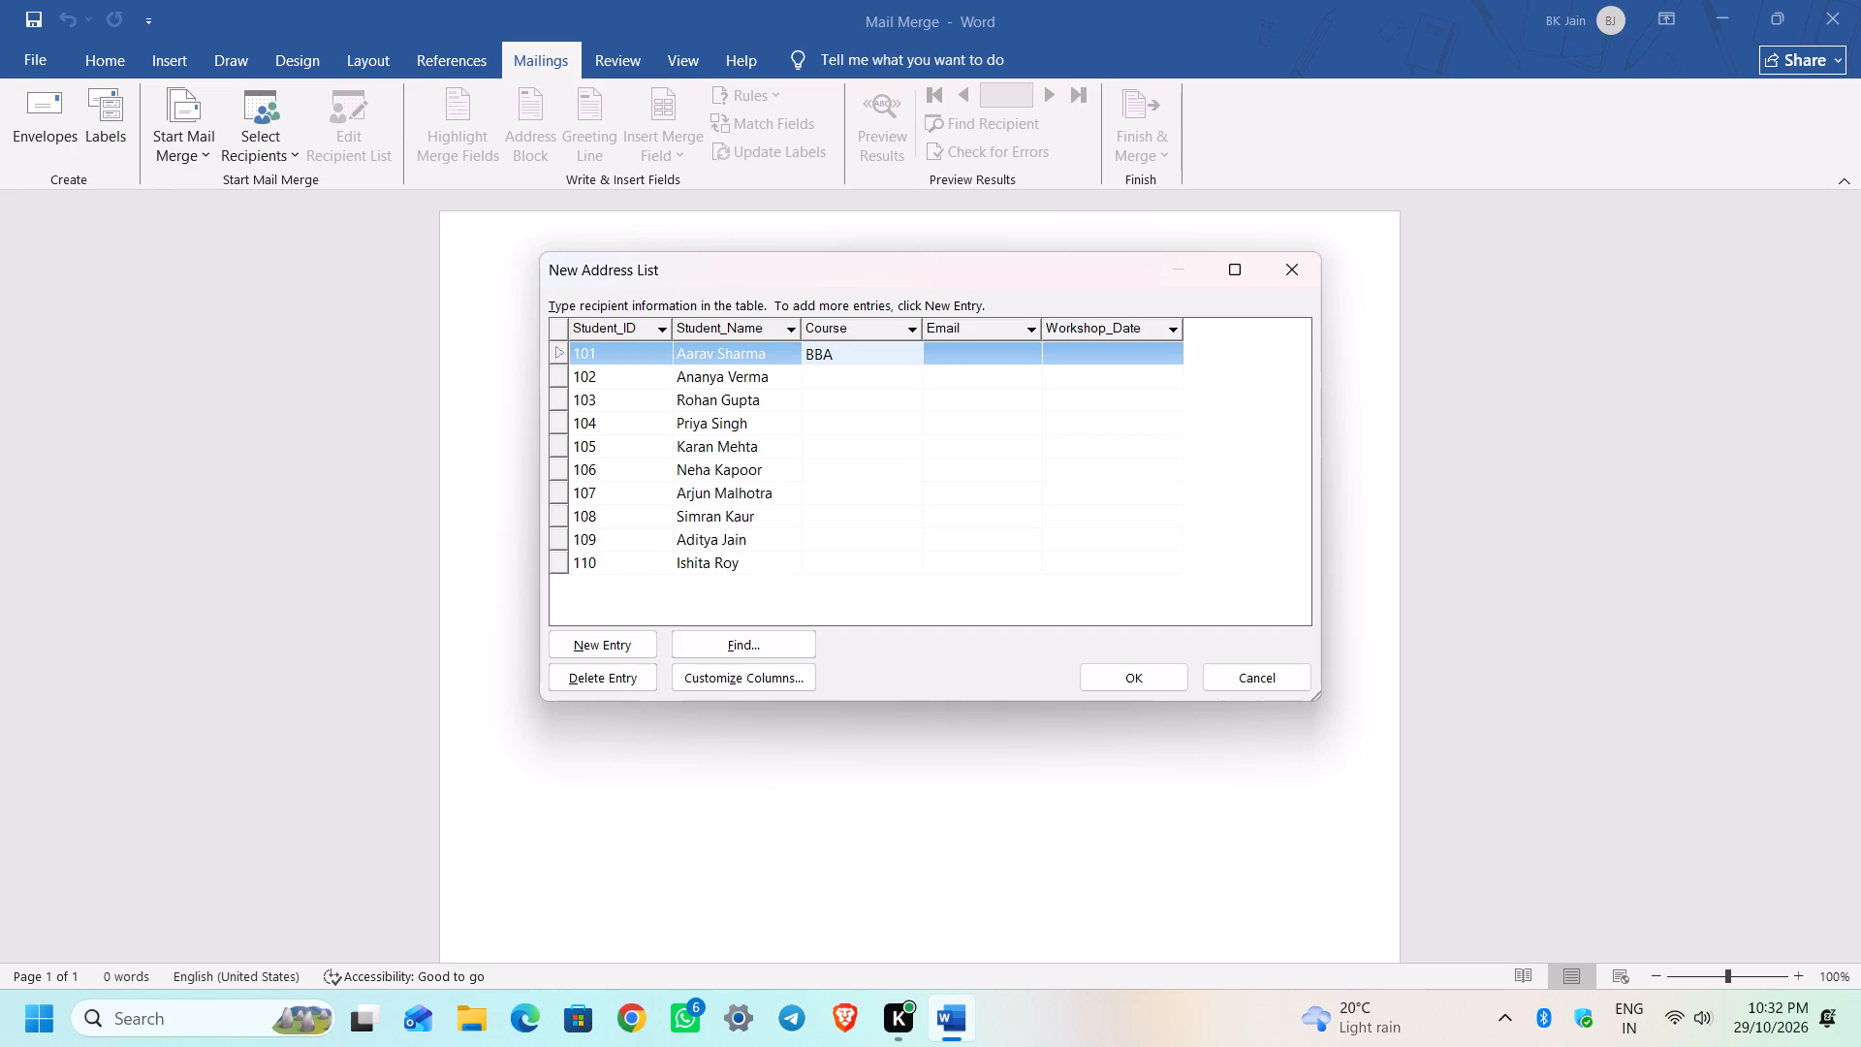
left_click(873, 371)
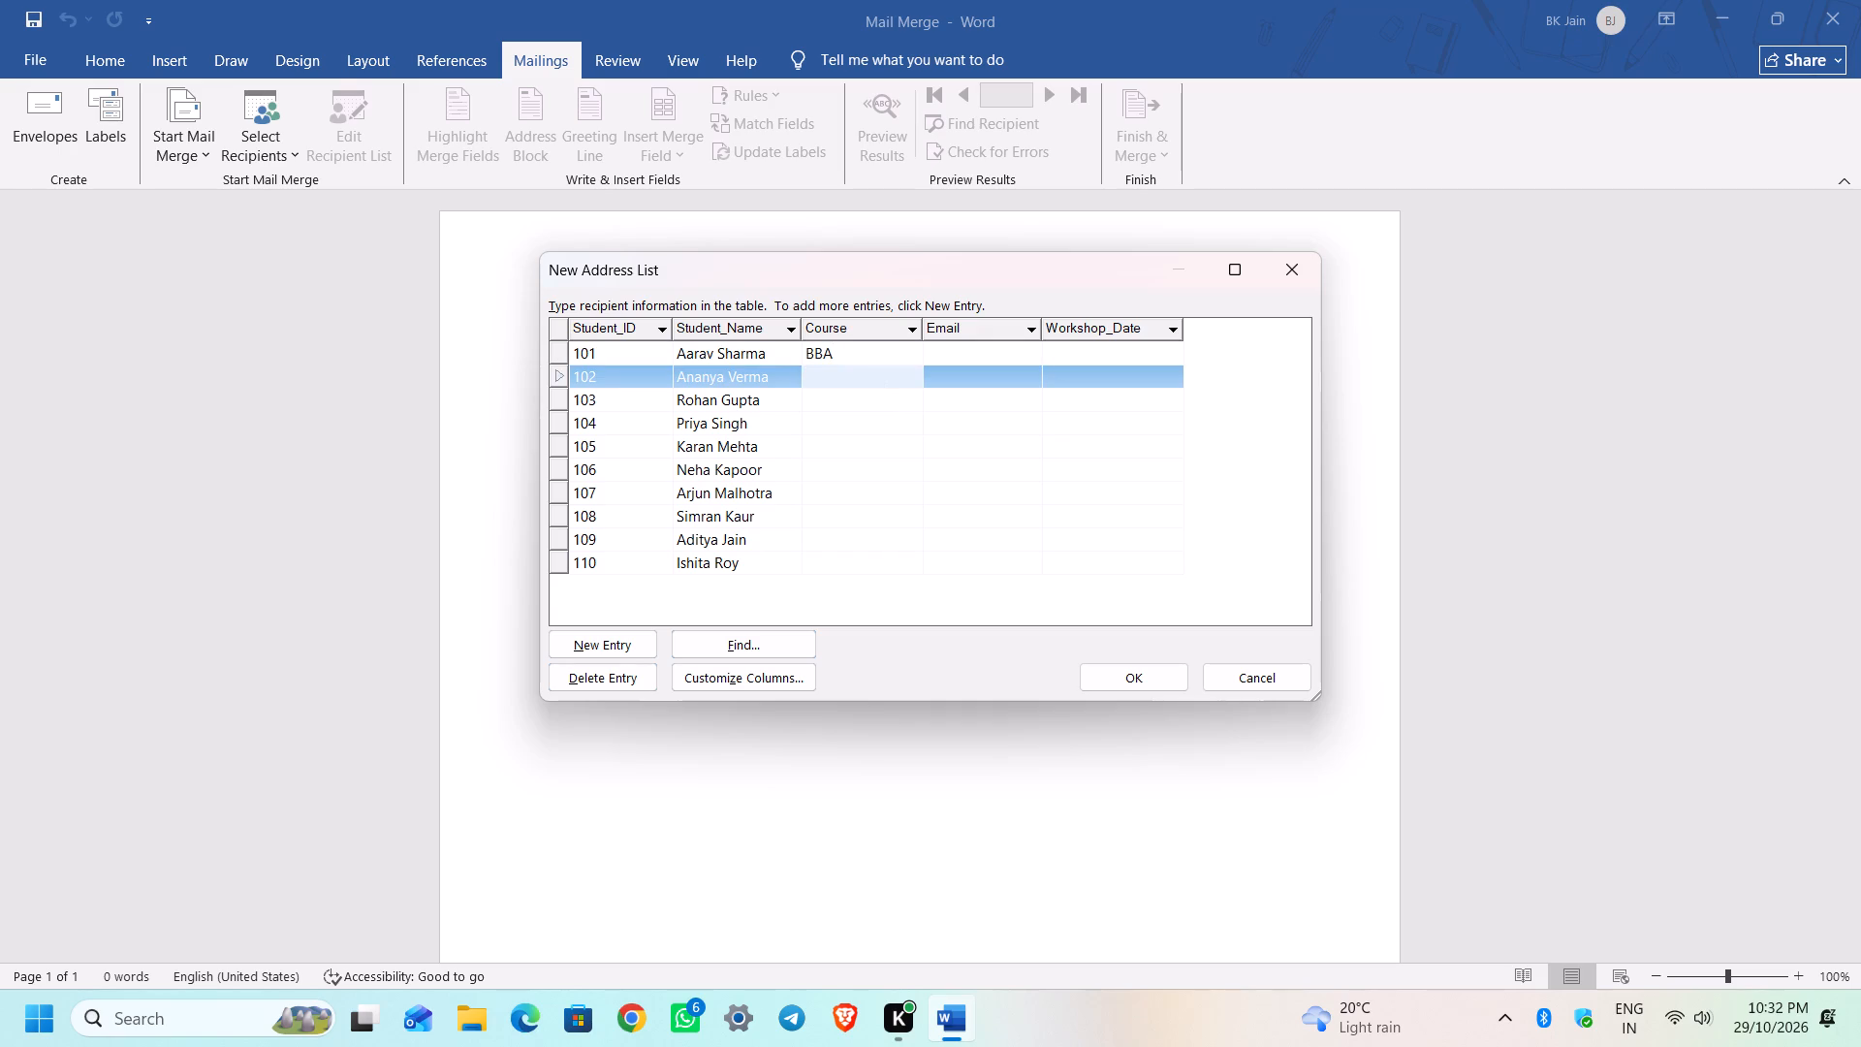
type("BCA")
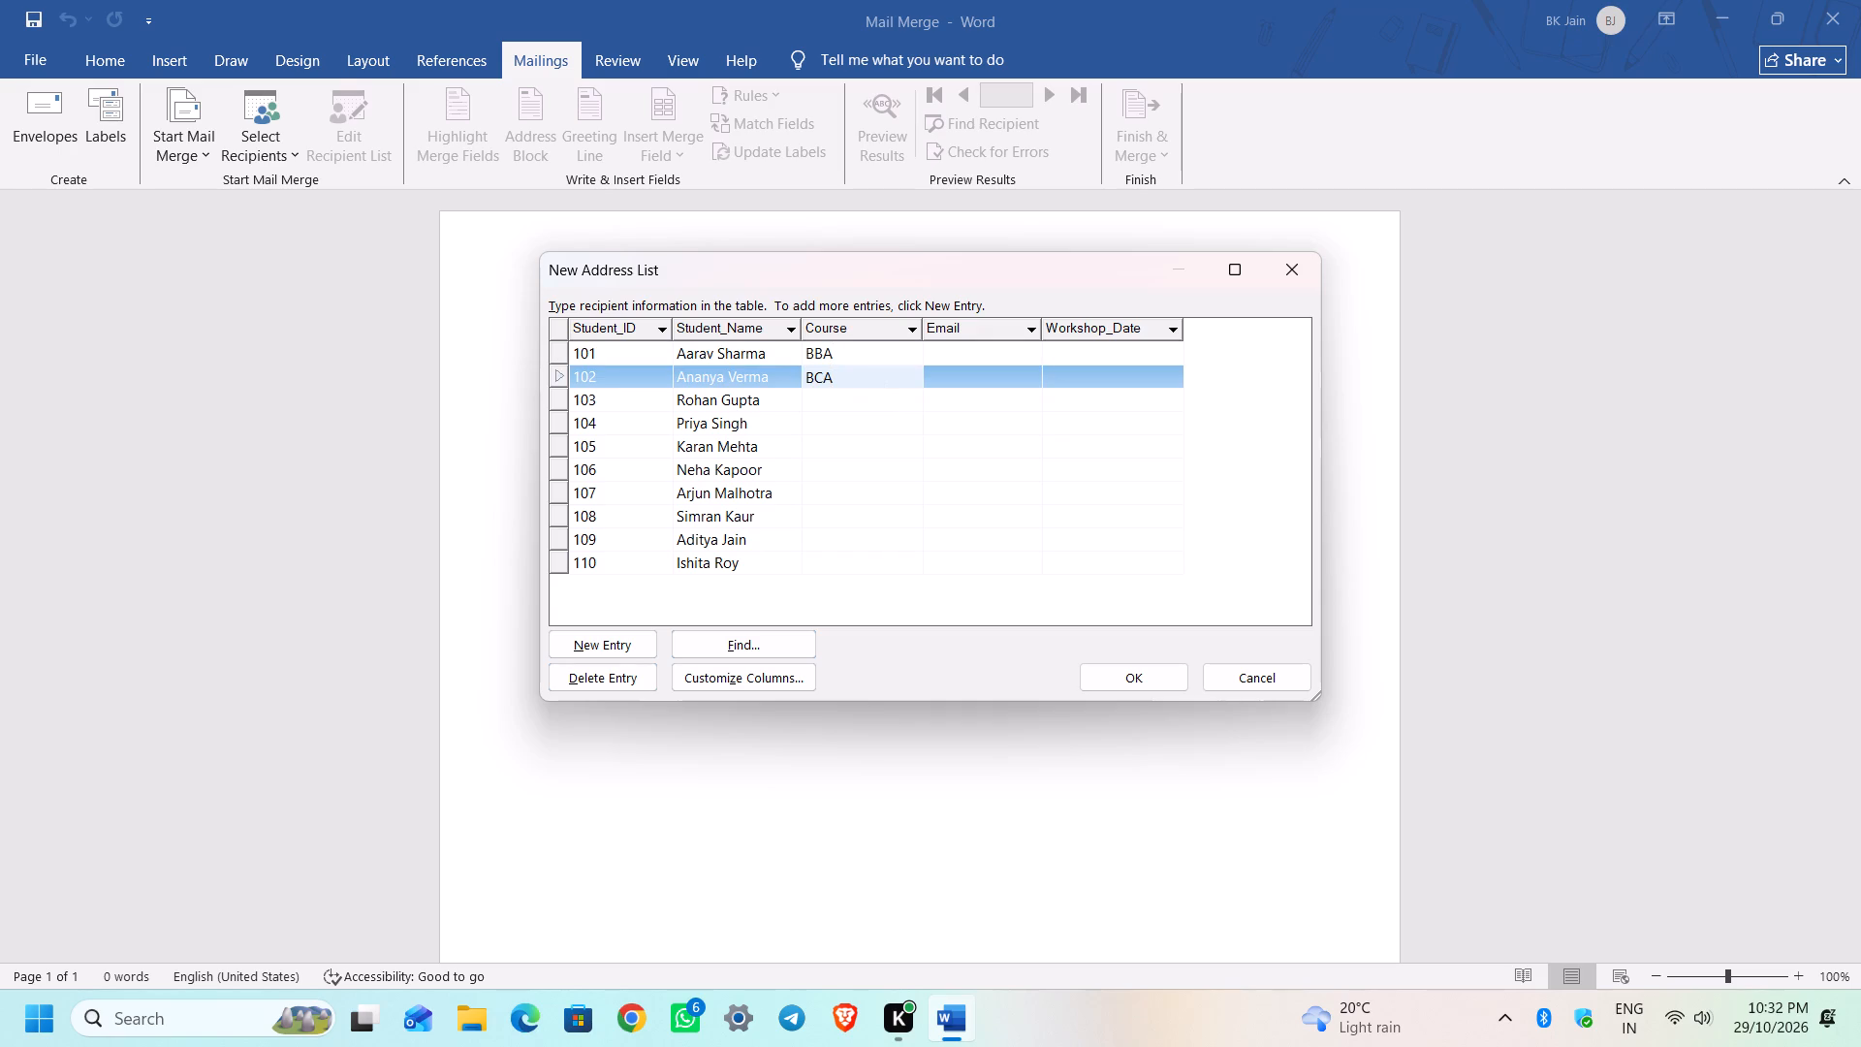
left_click(867, 394)
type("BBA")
left_click(857, 413)
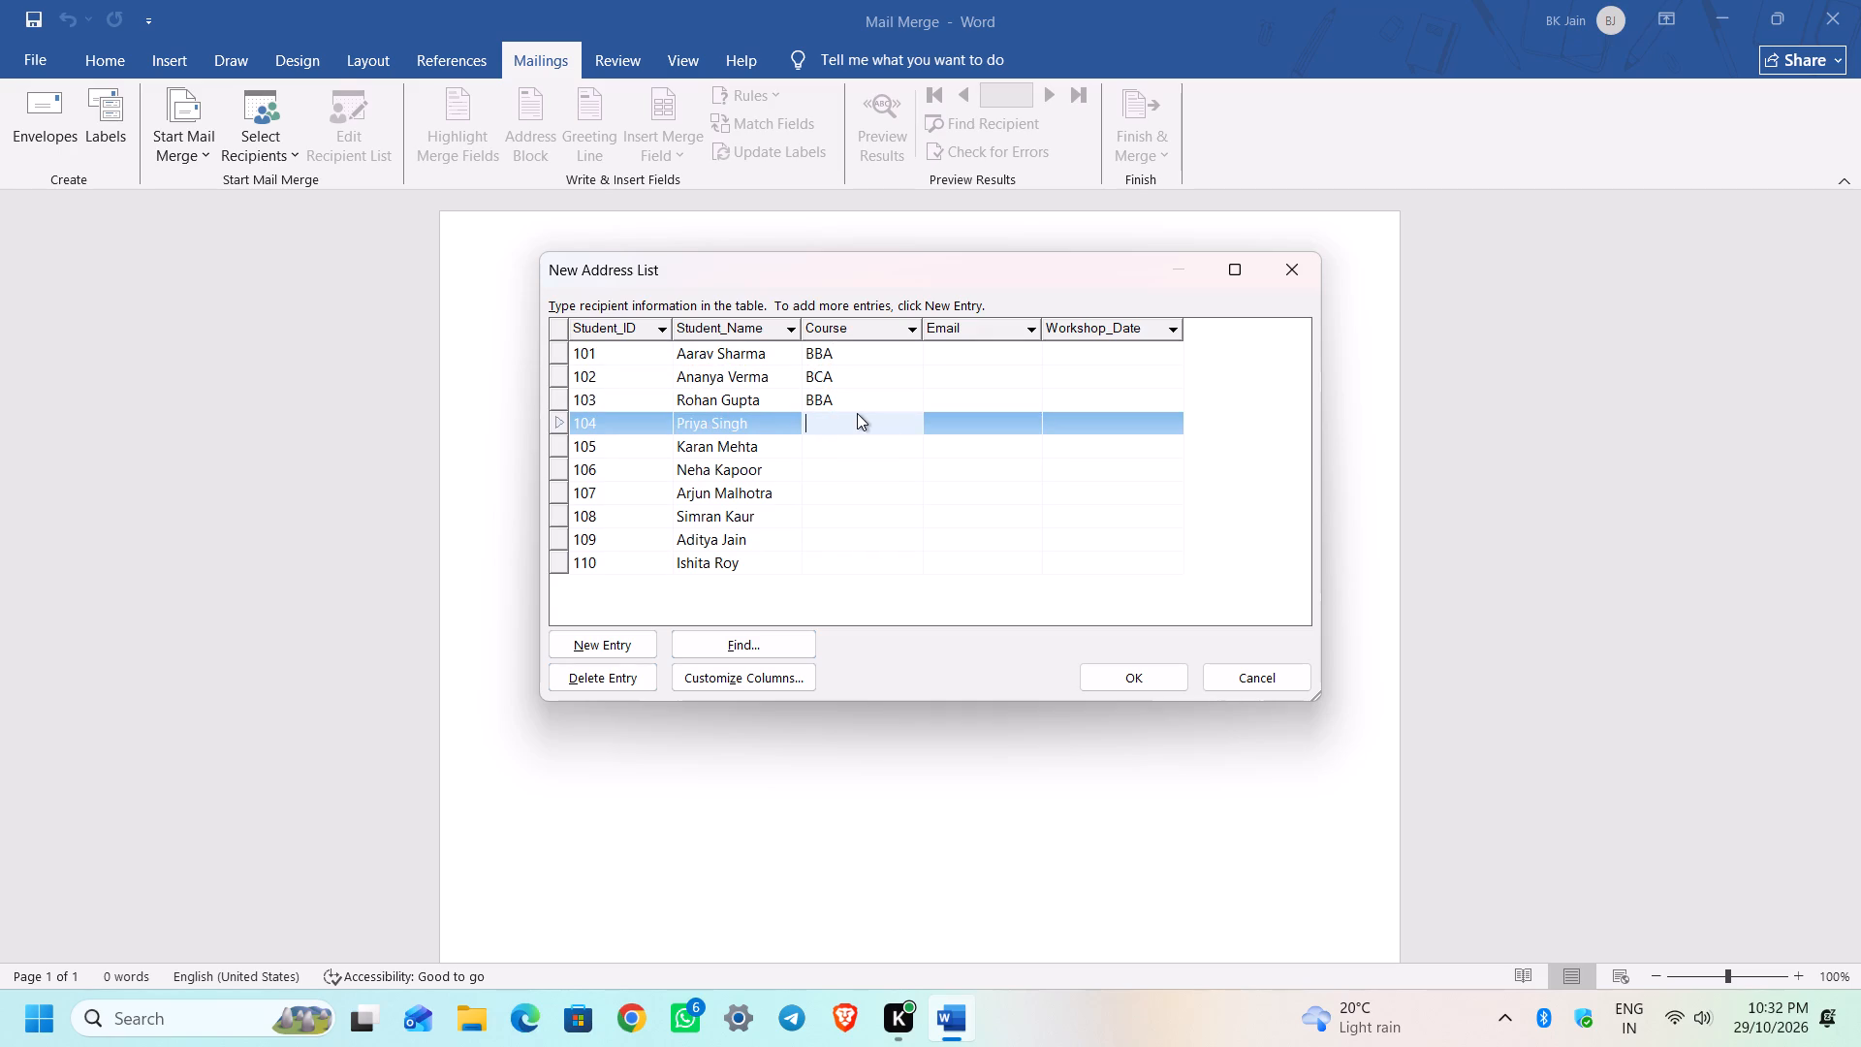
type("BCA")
left_click(848, 450)
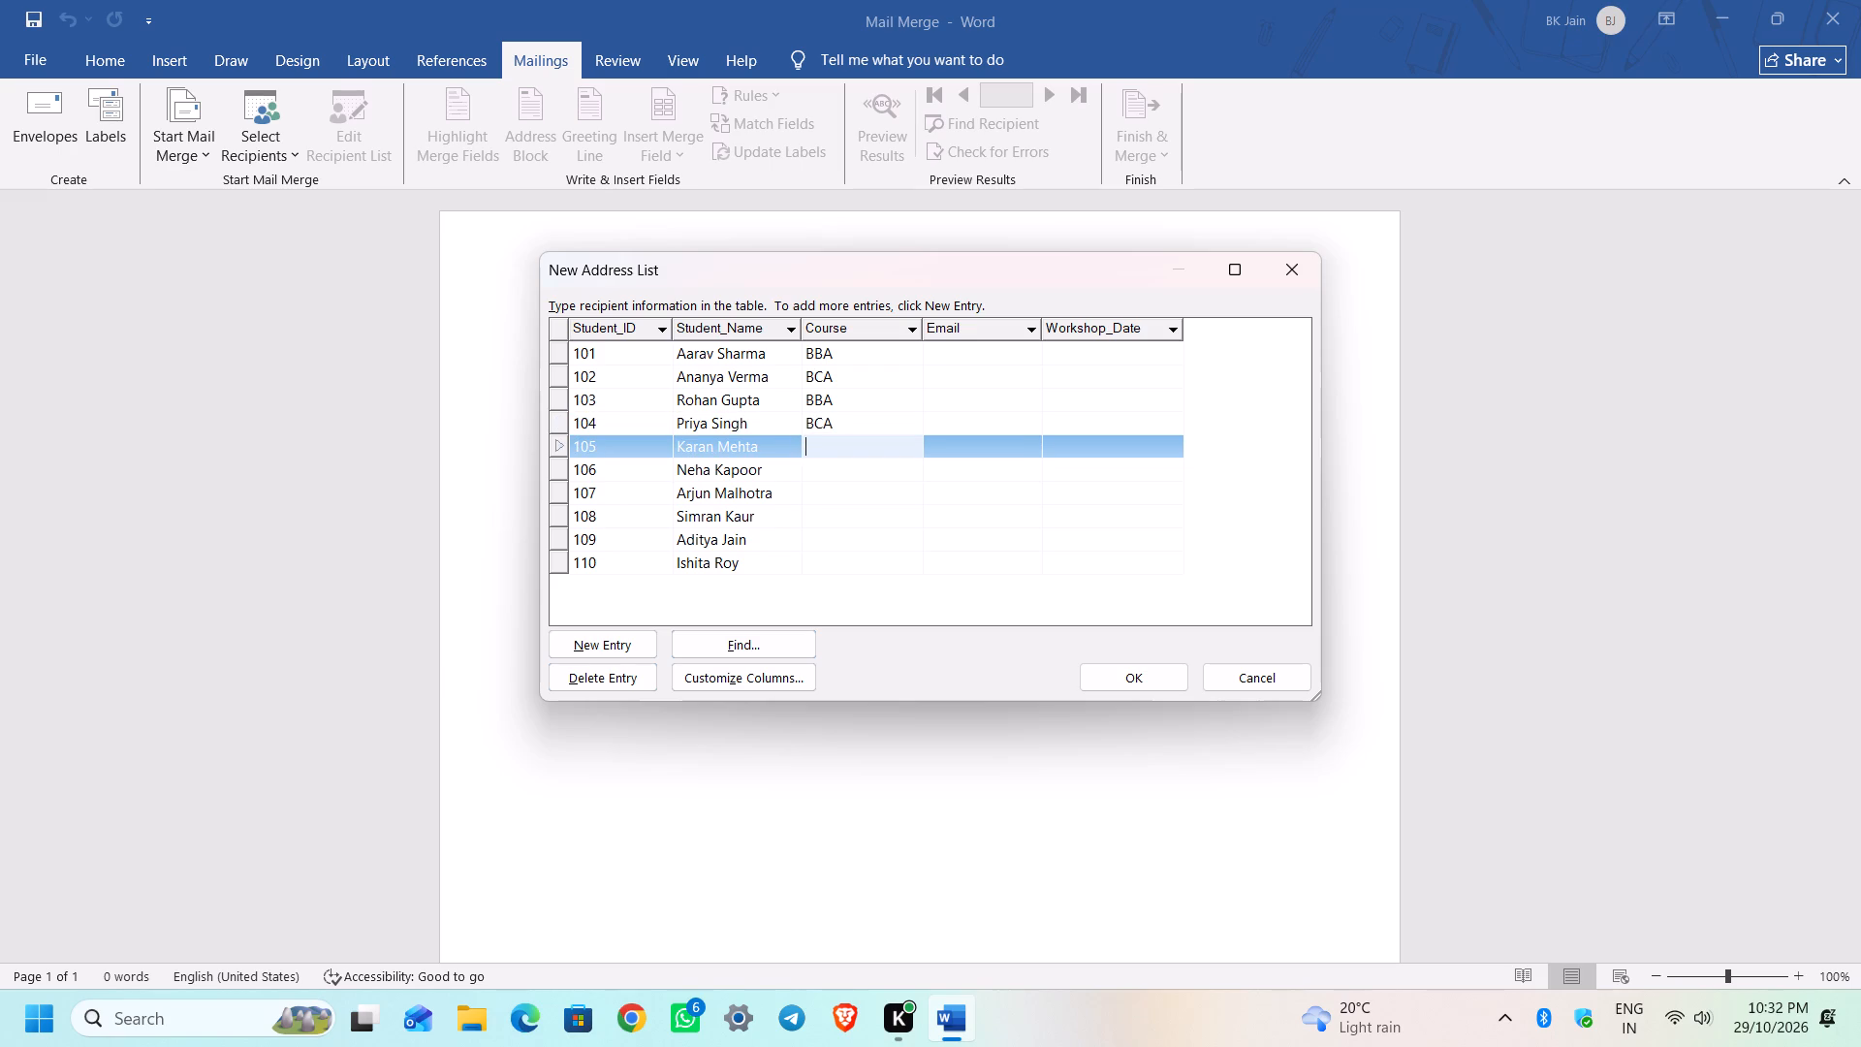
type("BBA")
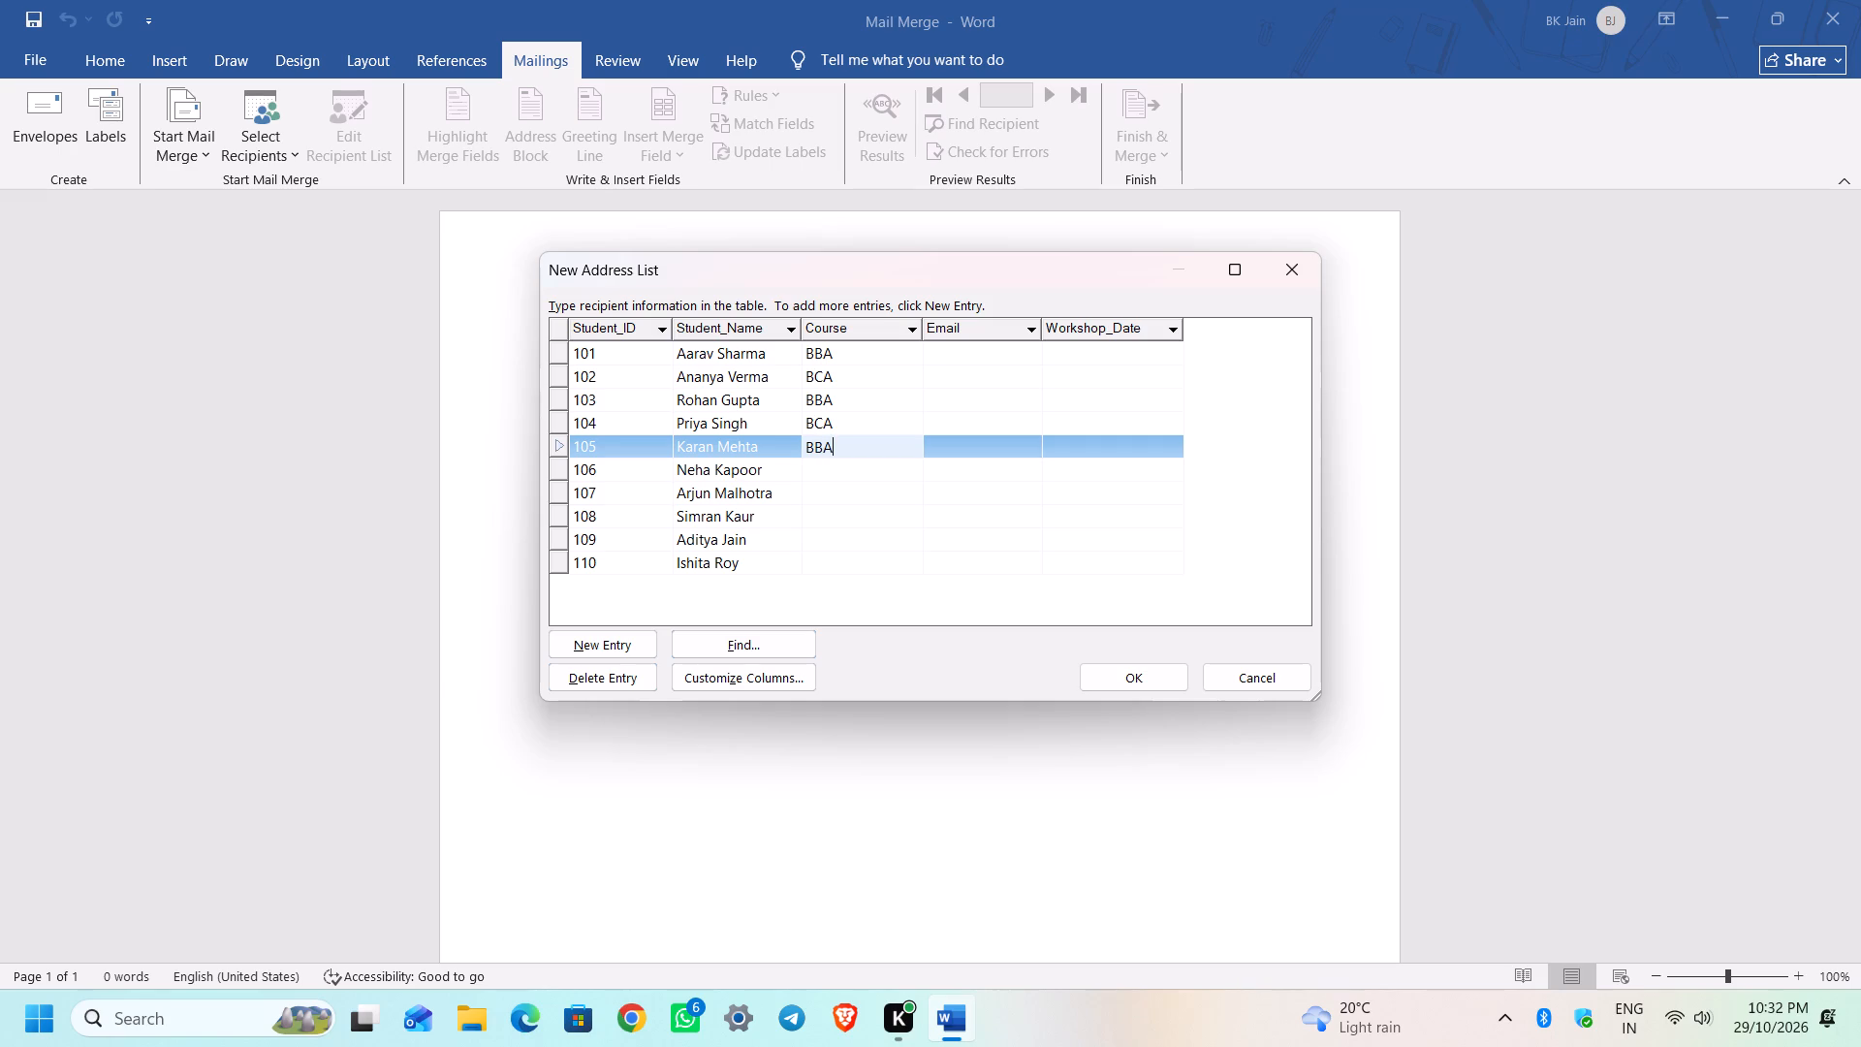
Fill the Course field with BCA for entries 106 and 108, and BBA for entries 107 and 109.
left_click(857, 468)
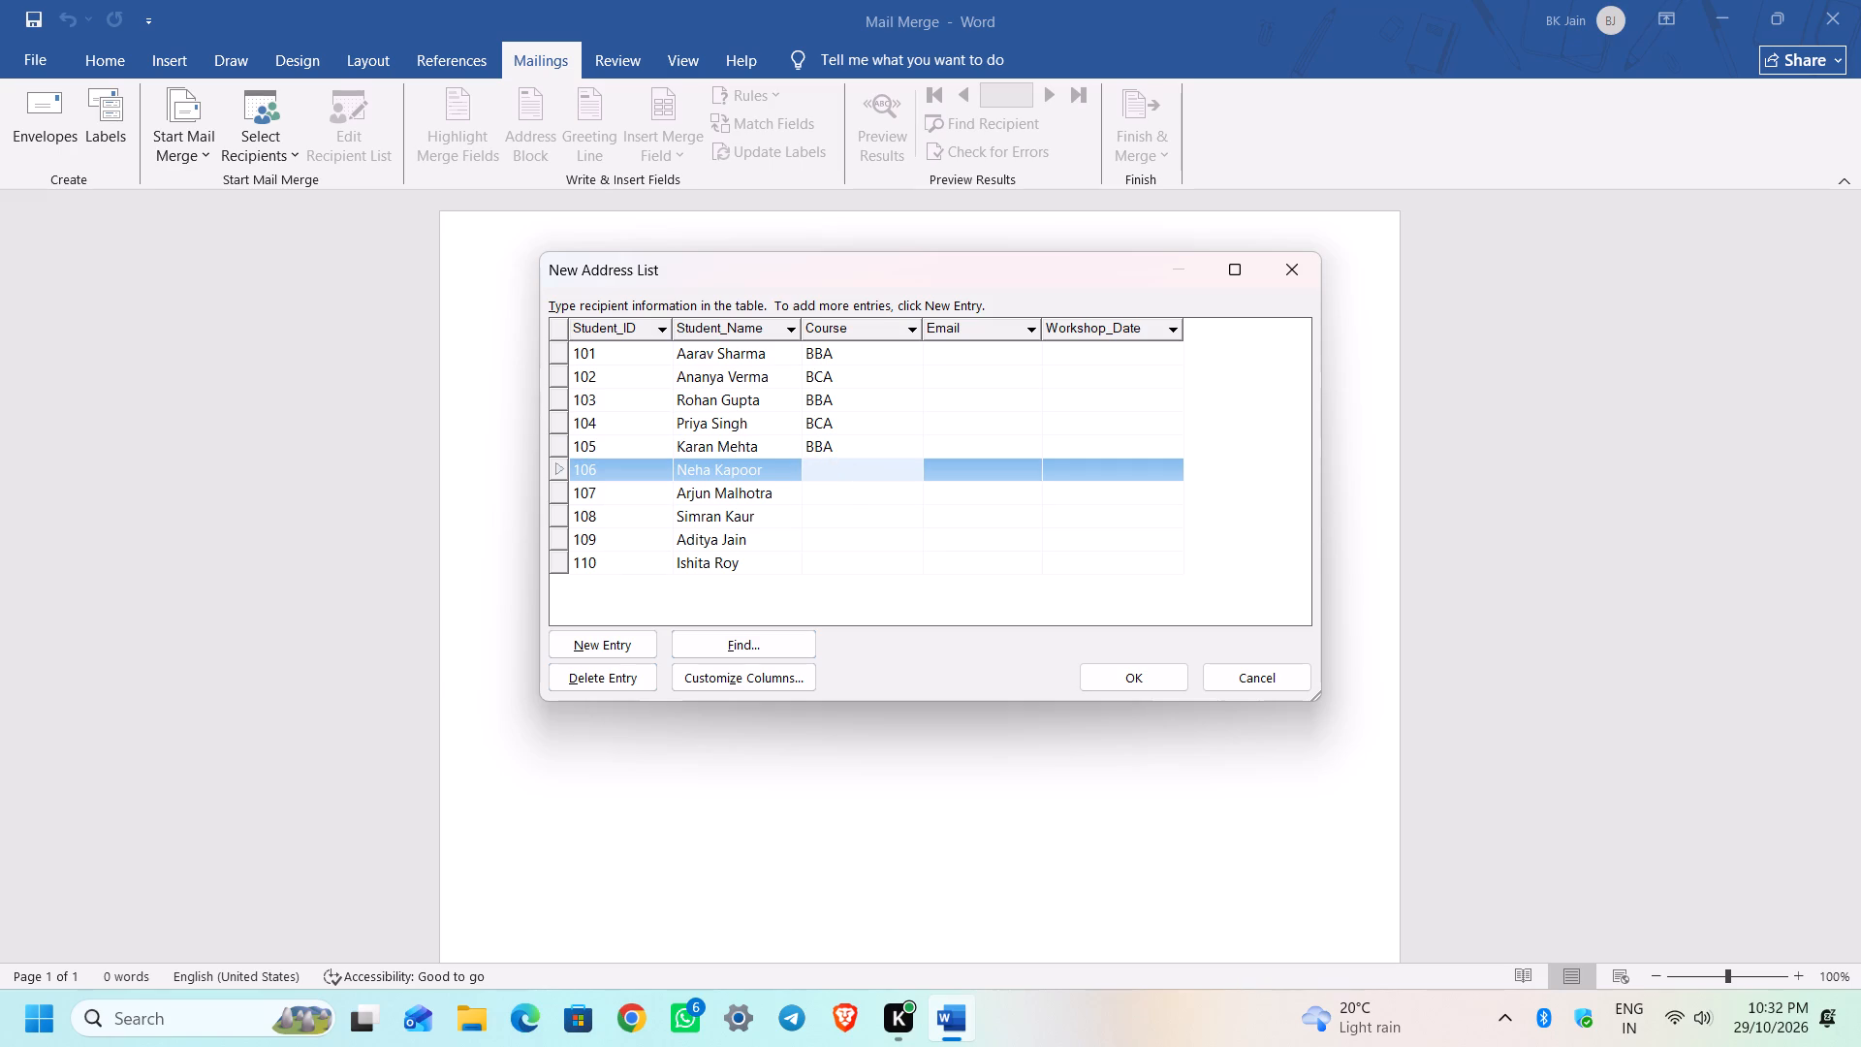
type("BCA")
left_click(883, 493)
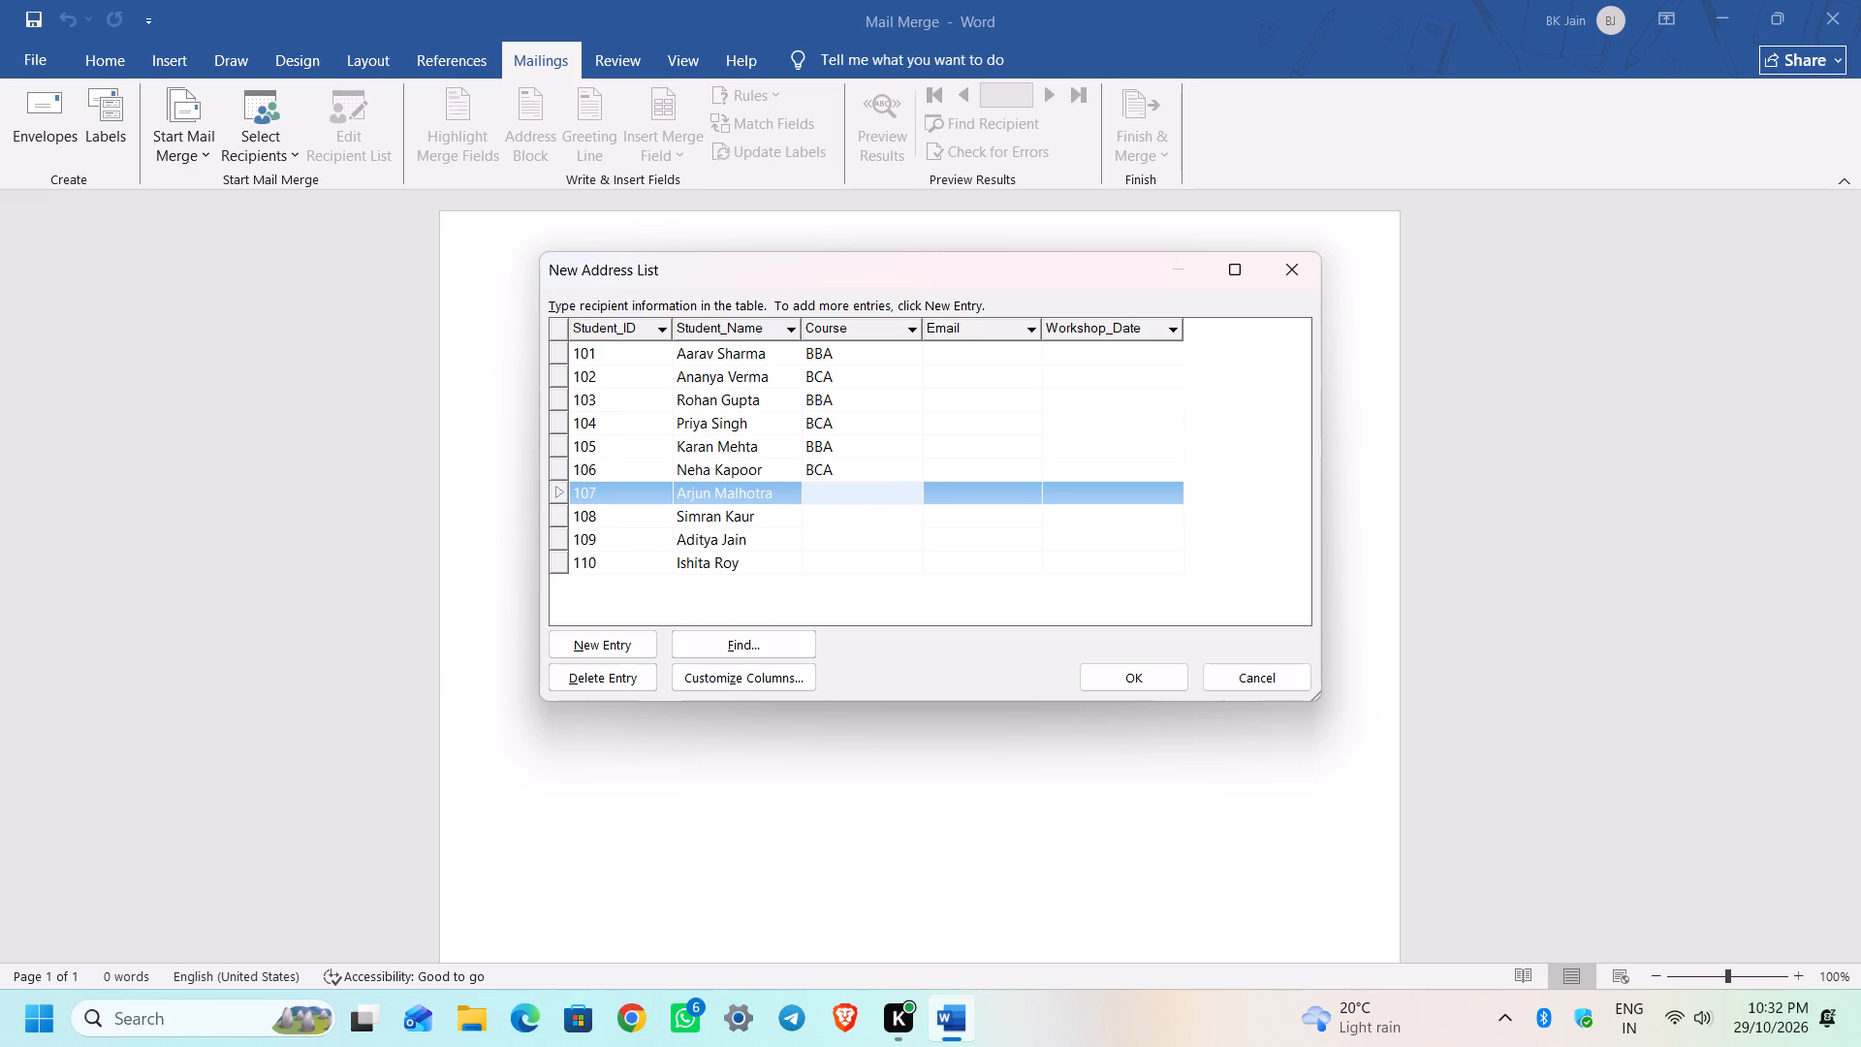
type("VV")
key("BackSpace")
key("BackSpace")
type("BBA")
left_click(867, 515)
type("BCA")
left_click(875, 541)
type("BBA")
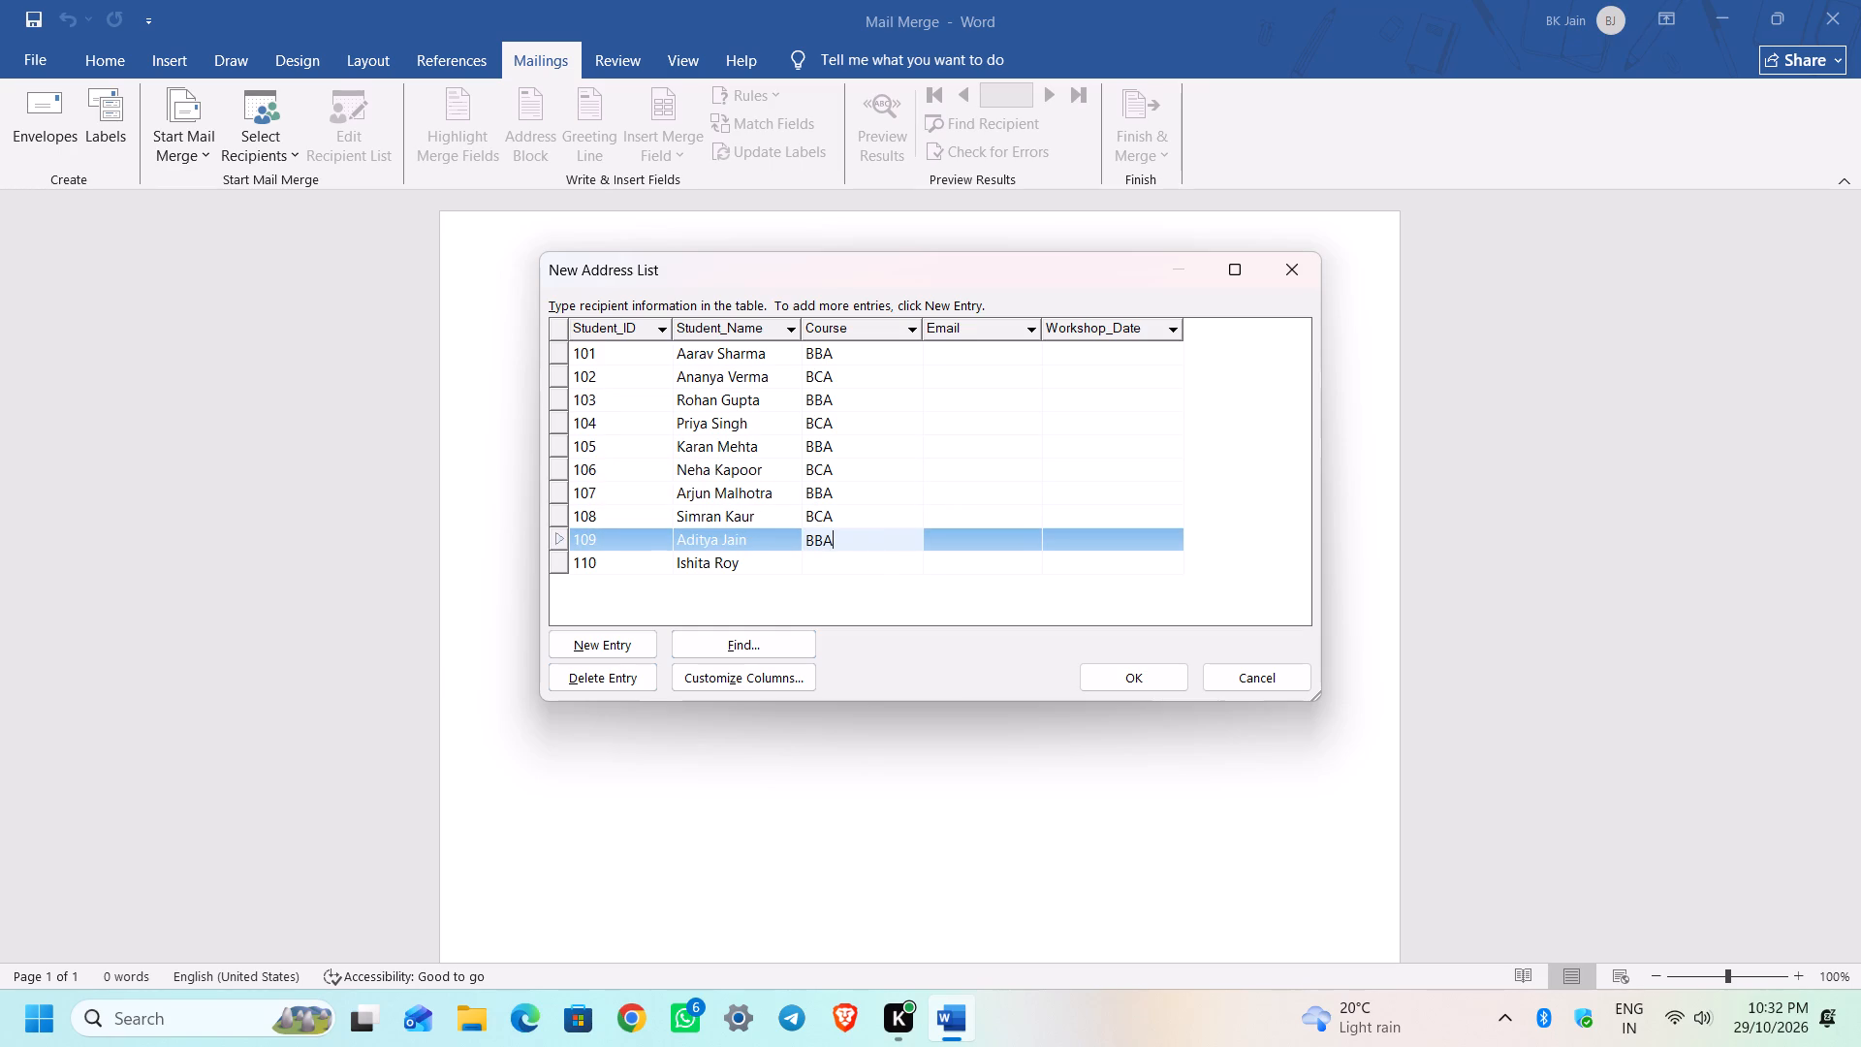
Fill the Course field of entry 110 with BCA.
left_click(868, 561)
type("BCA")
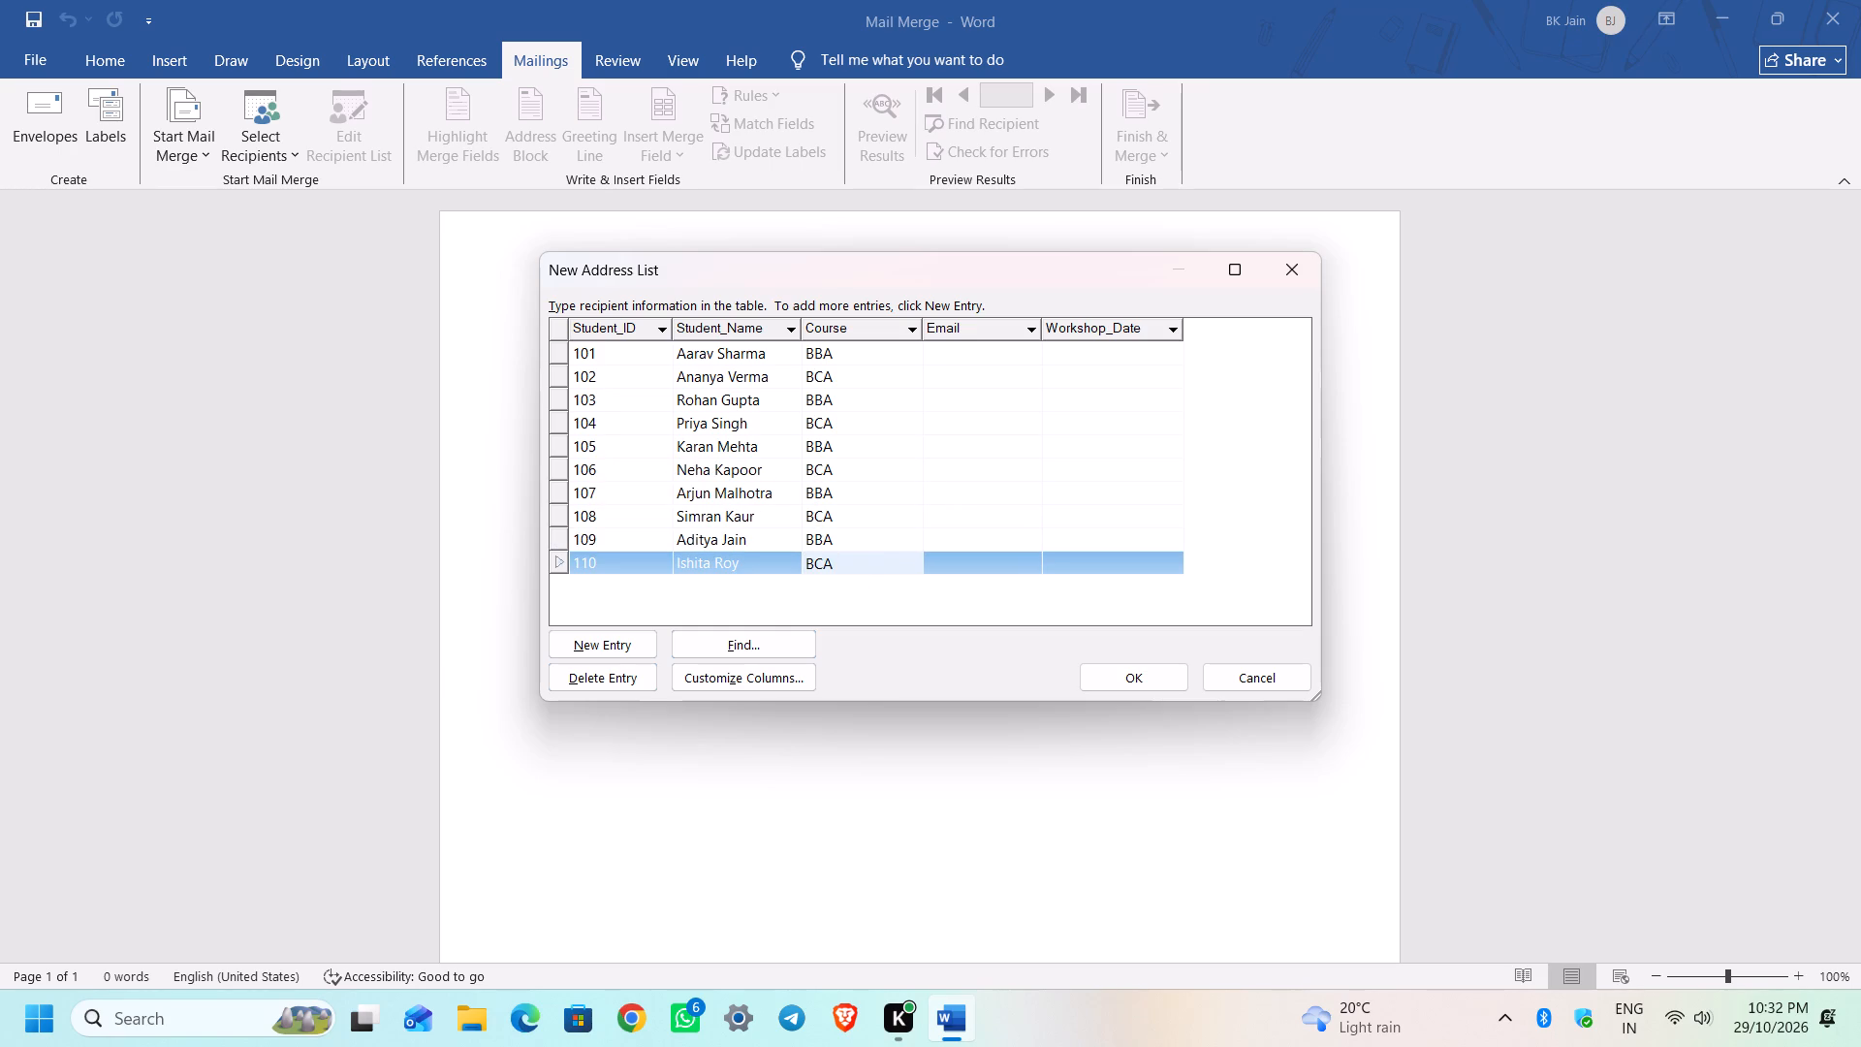
Widen the Email column of the recipient list to make room for longer addresses.
left_click(970, 342)
left_click_drag(1044, 323, 1091, 320)
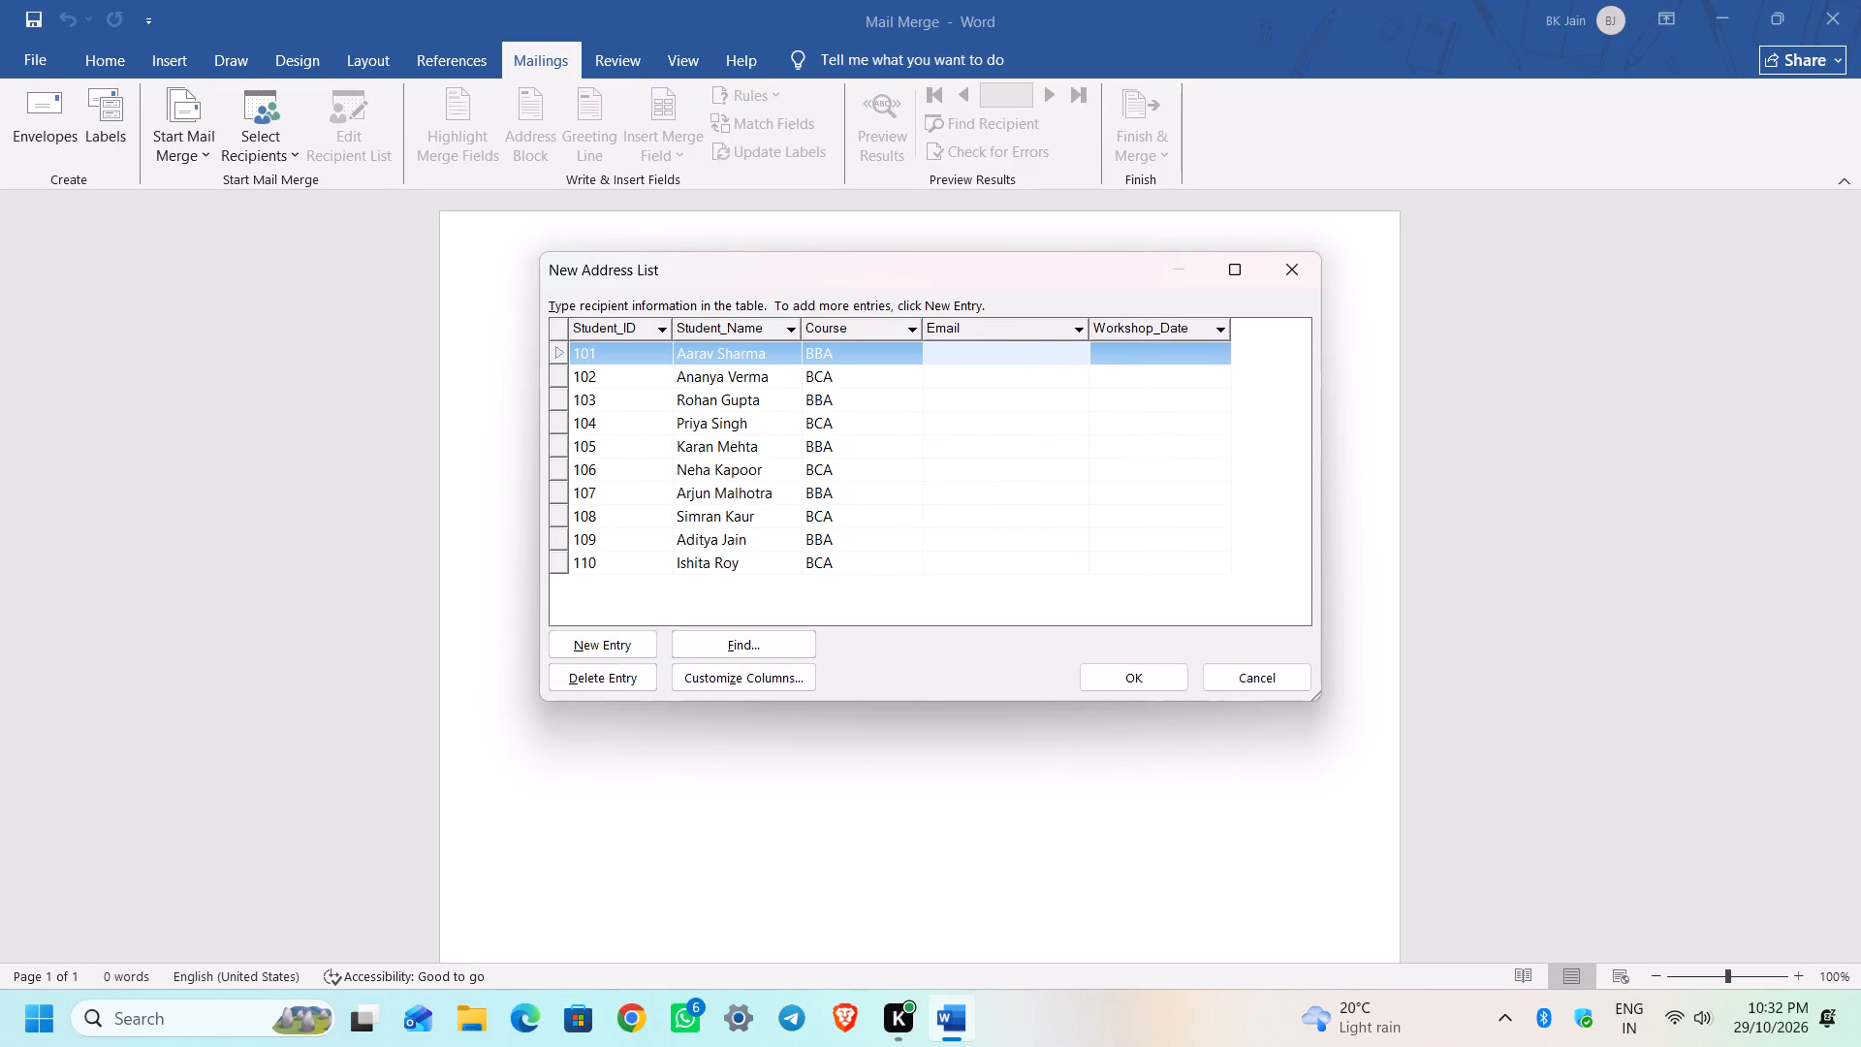
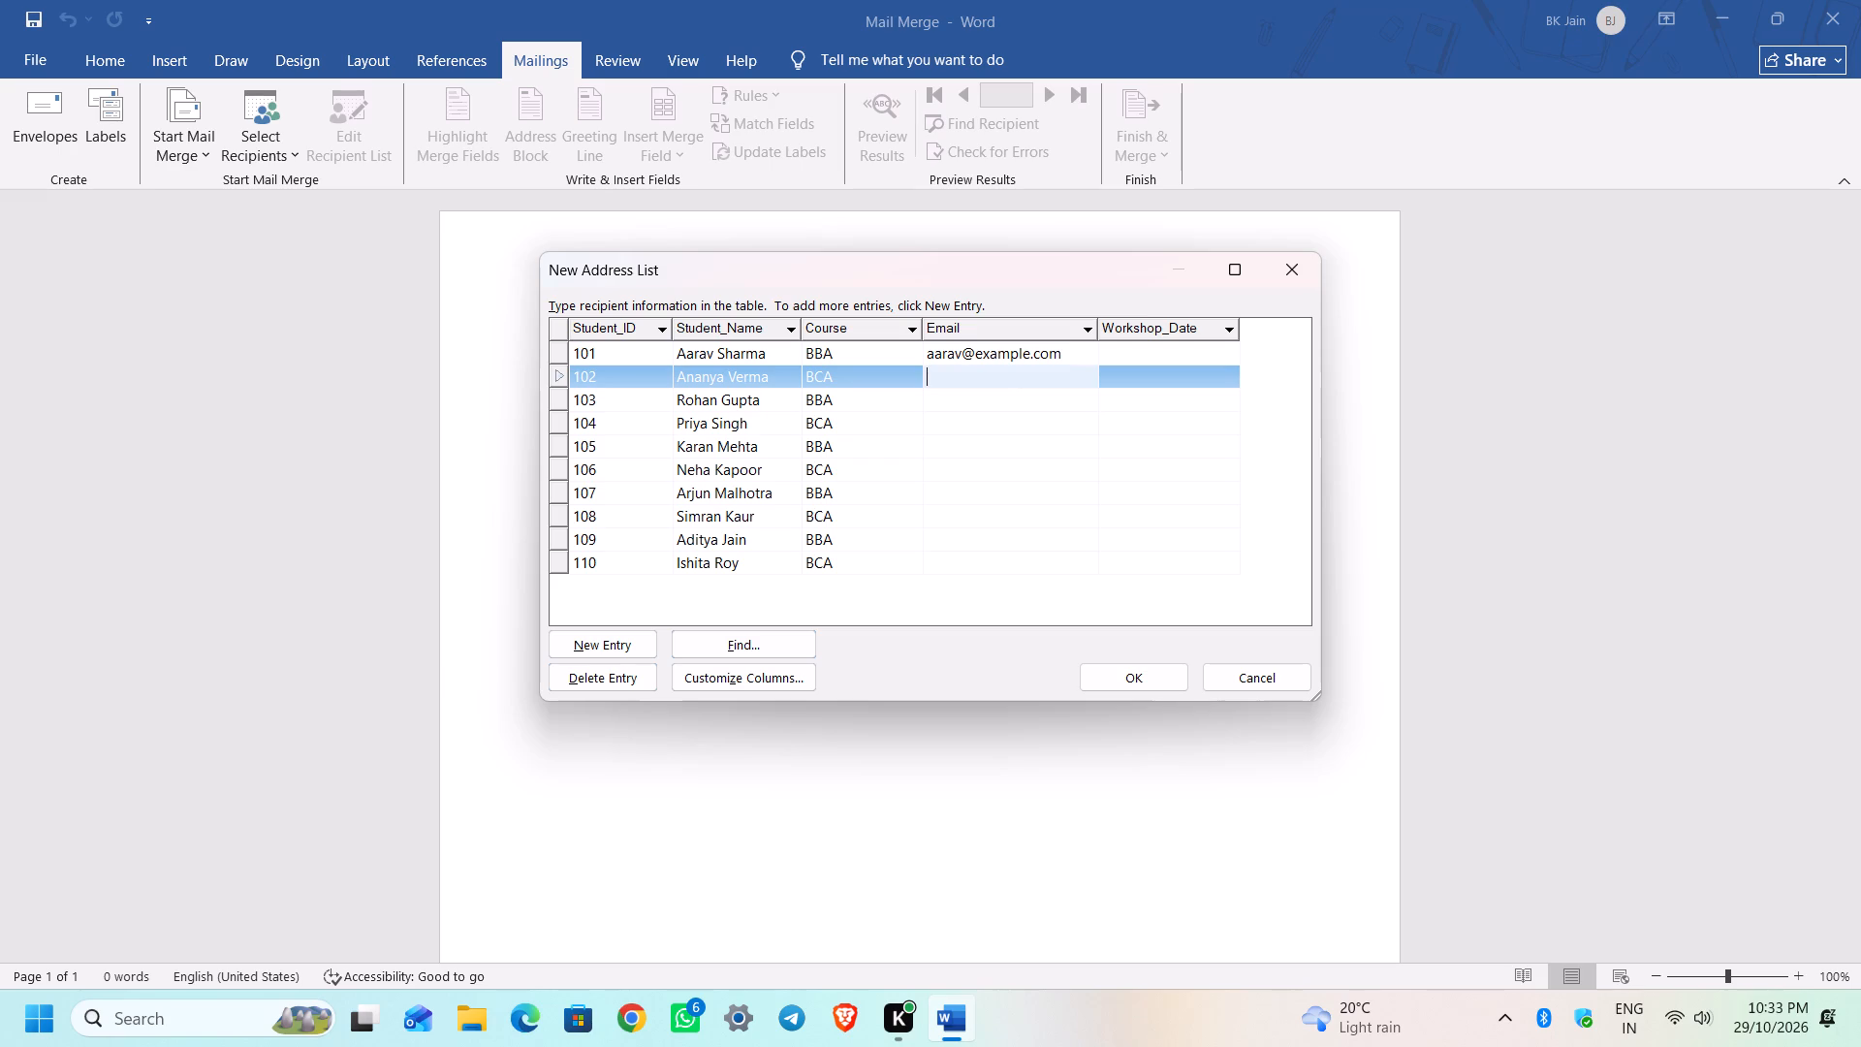
Fill the Email field for entries 102 and 103 using each student's lowercase first name with the example.com domain.
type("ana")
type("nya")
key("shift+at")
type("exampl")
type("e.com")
left_click_drag(1085, 381, 976, 386)
key("ctrl+c")
left_click(995, 397)
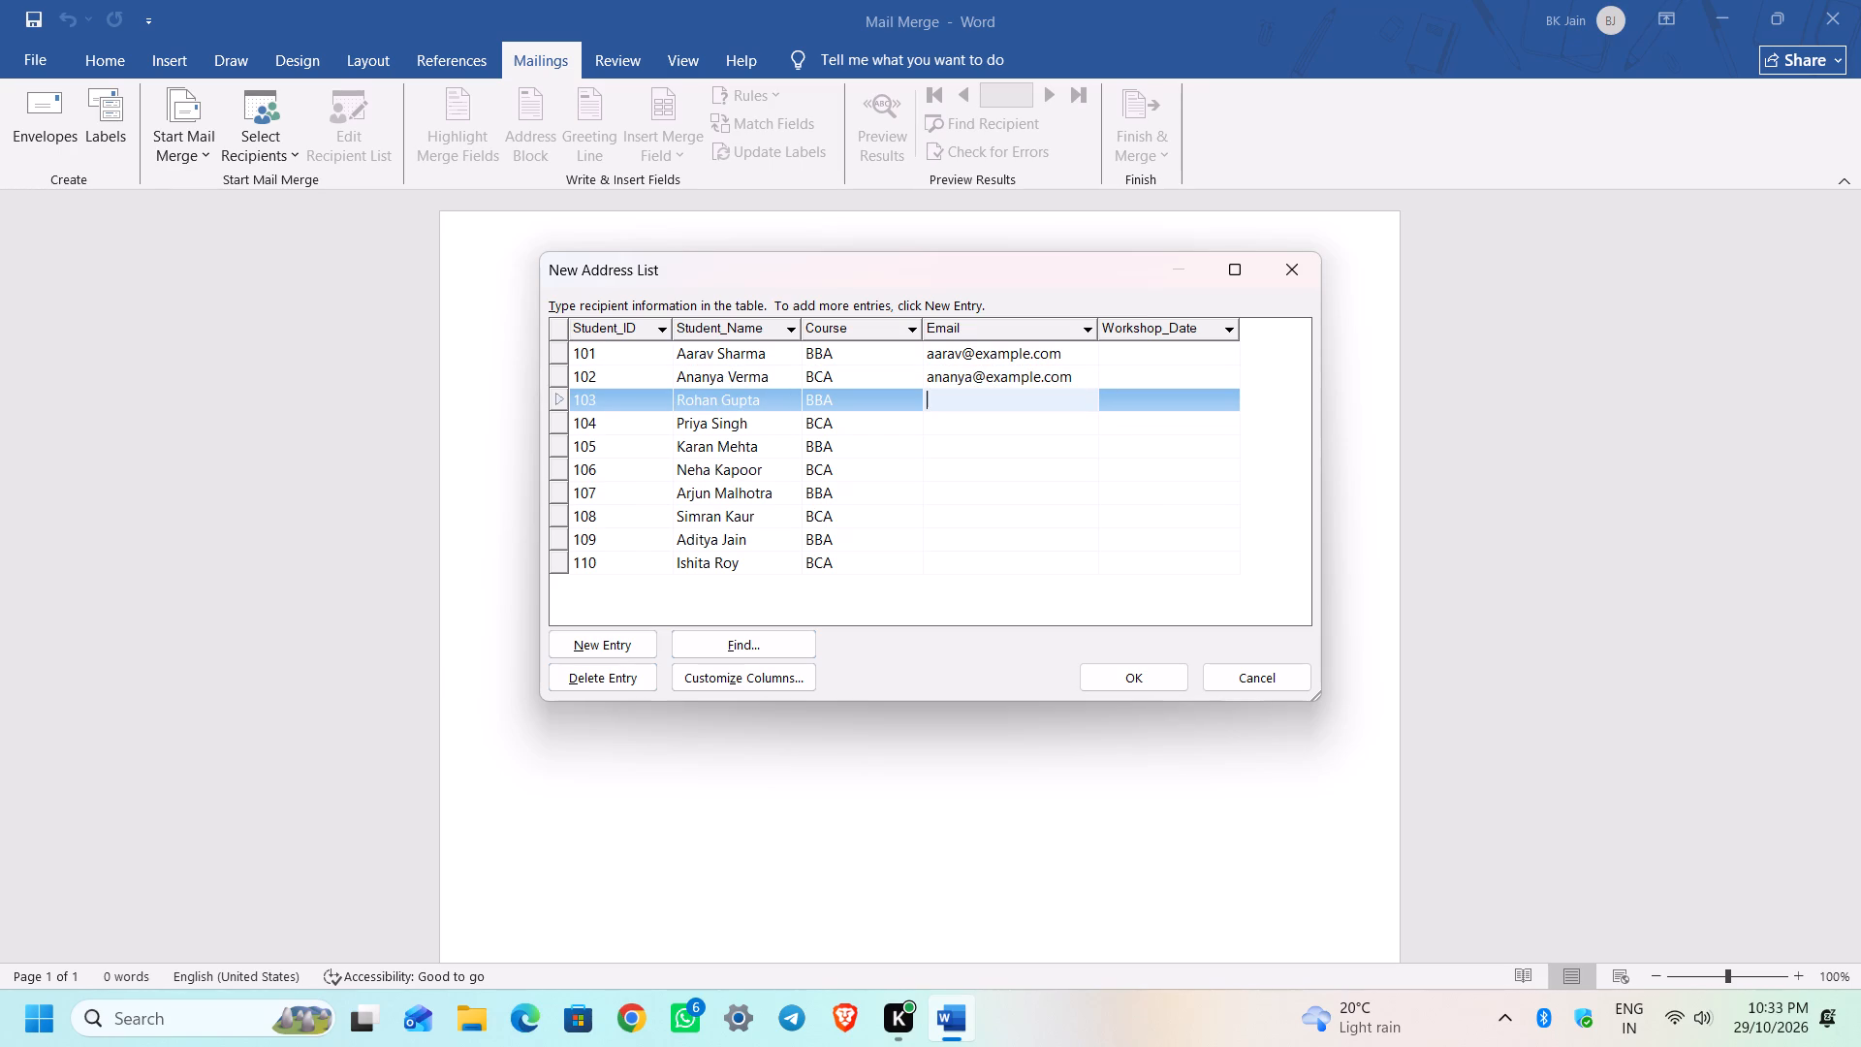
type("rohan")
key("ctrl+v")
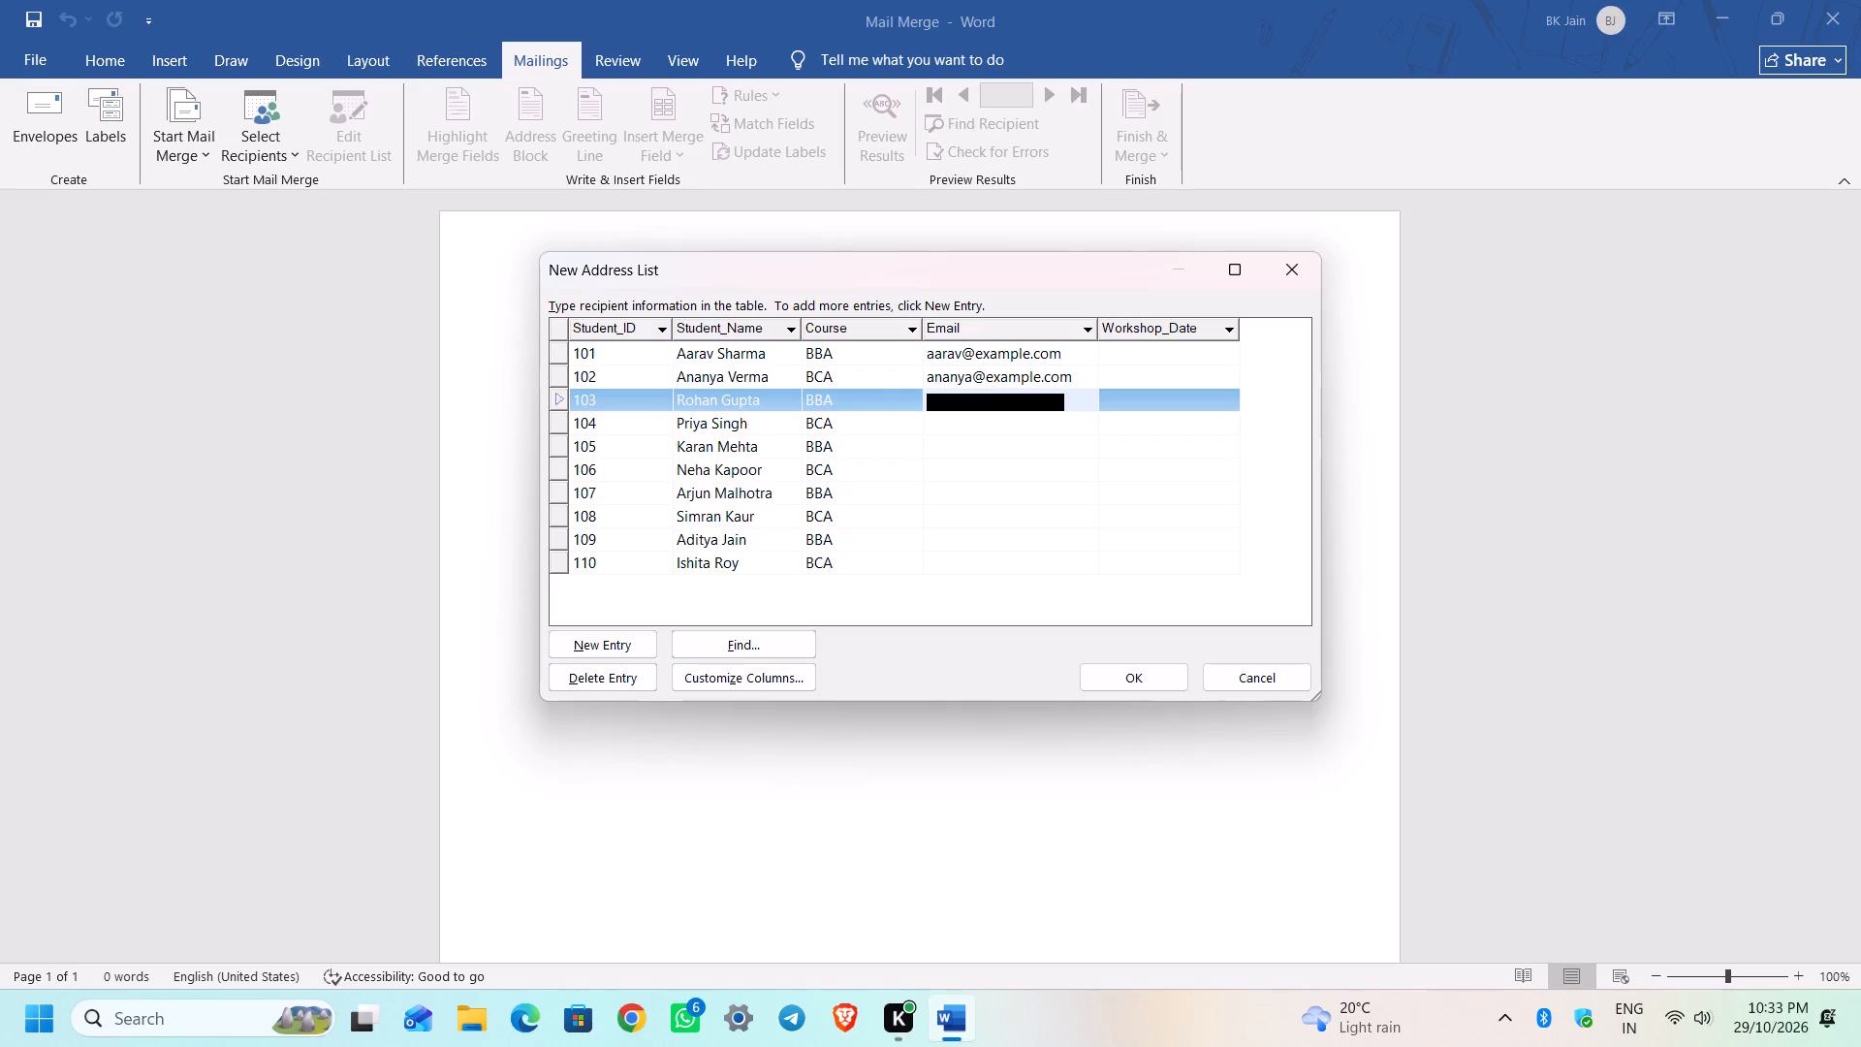
Fill the Email field for entries 104, 105, 106 and 107 using each student's lowercase first name with the example.com domain.
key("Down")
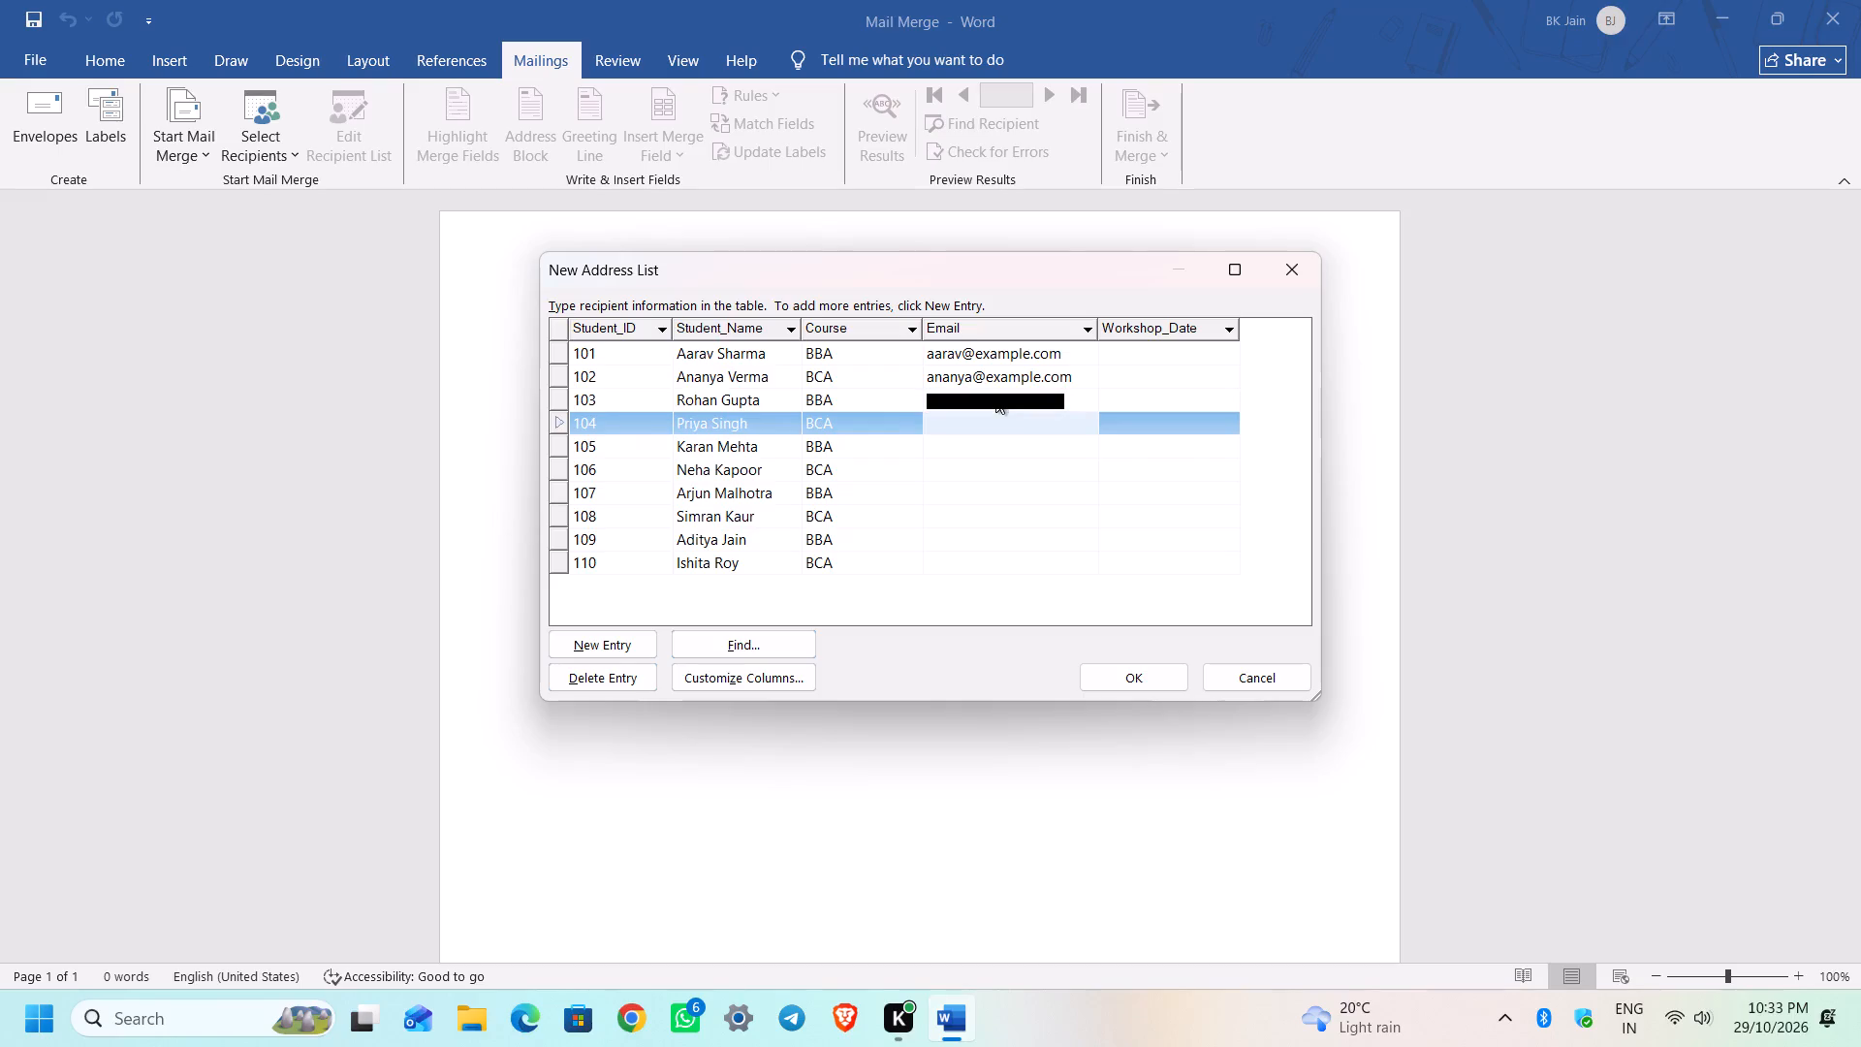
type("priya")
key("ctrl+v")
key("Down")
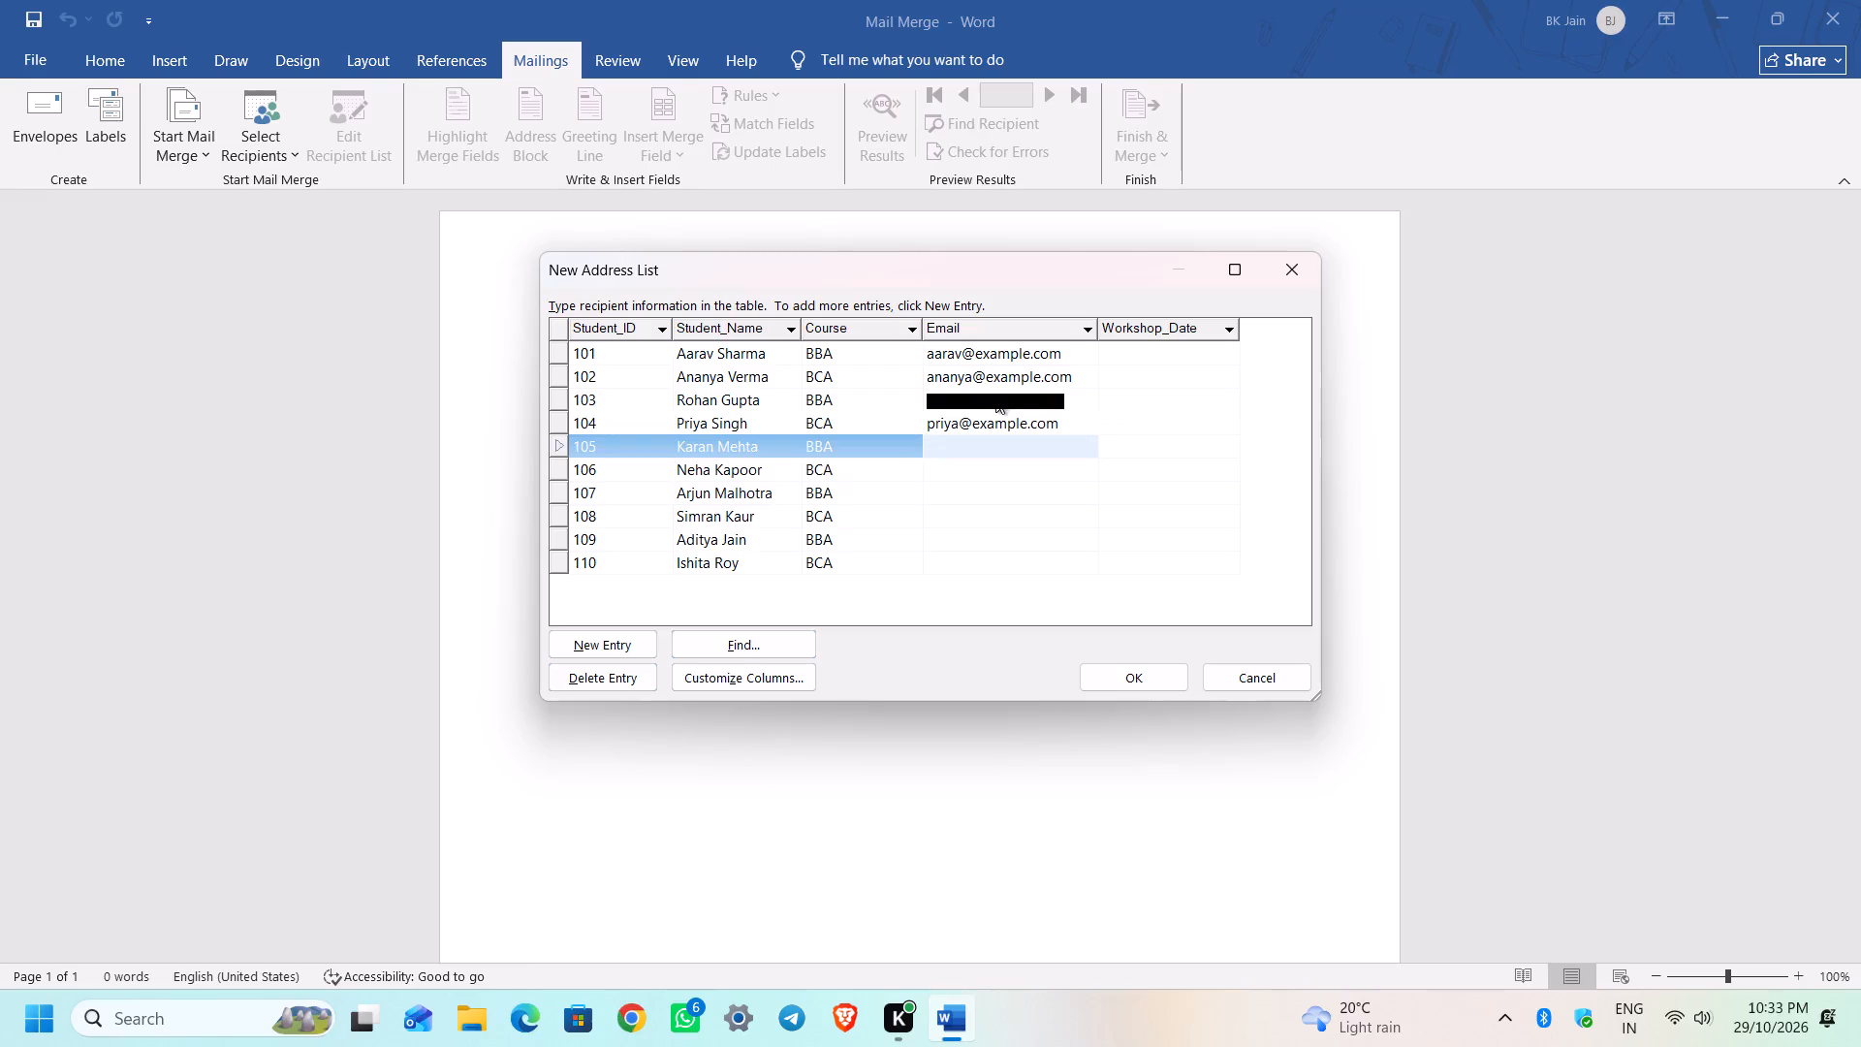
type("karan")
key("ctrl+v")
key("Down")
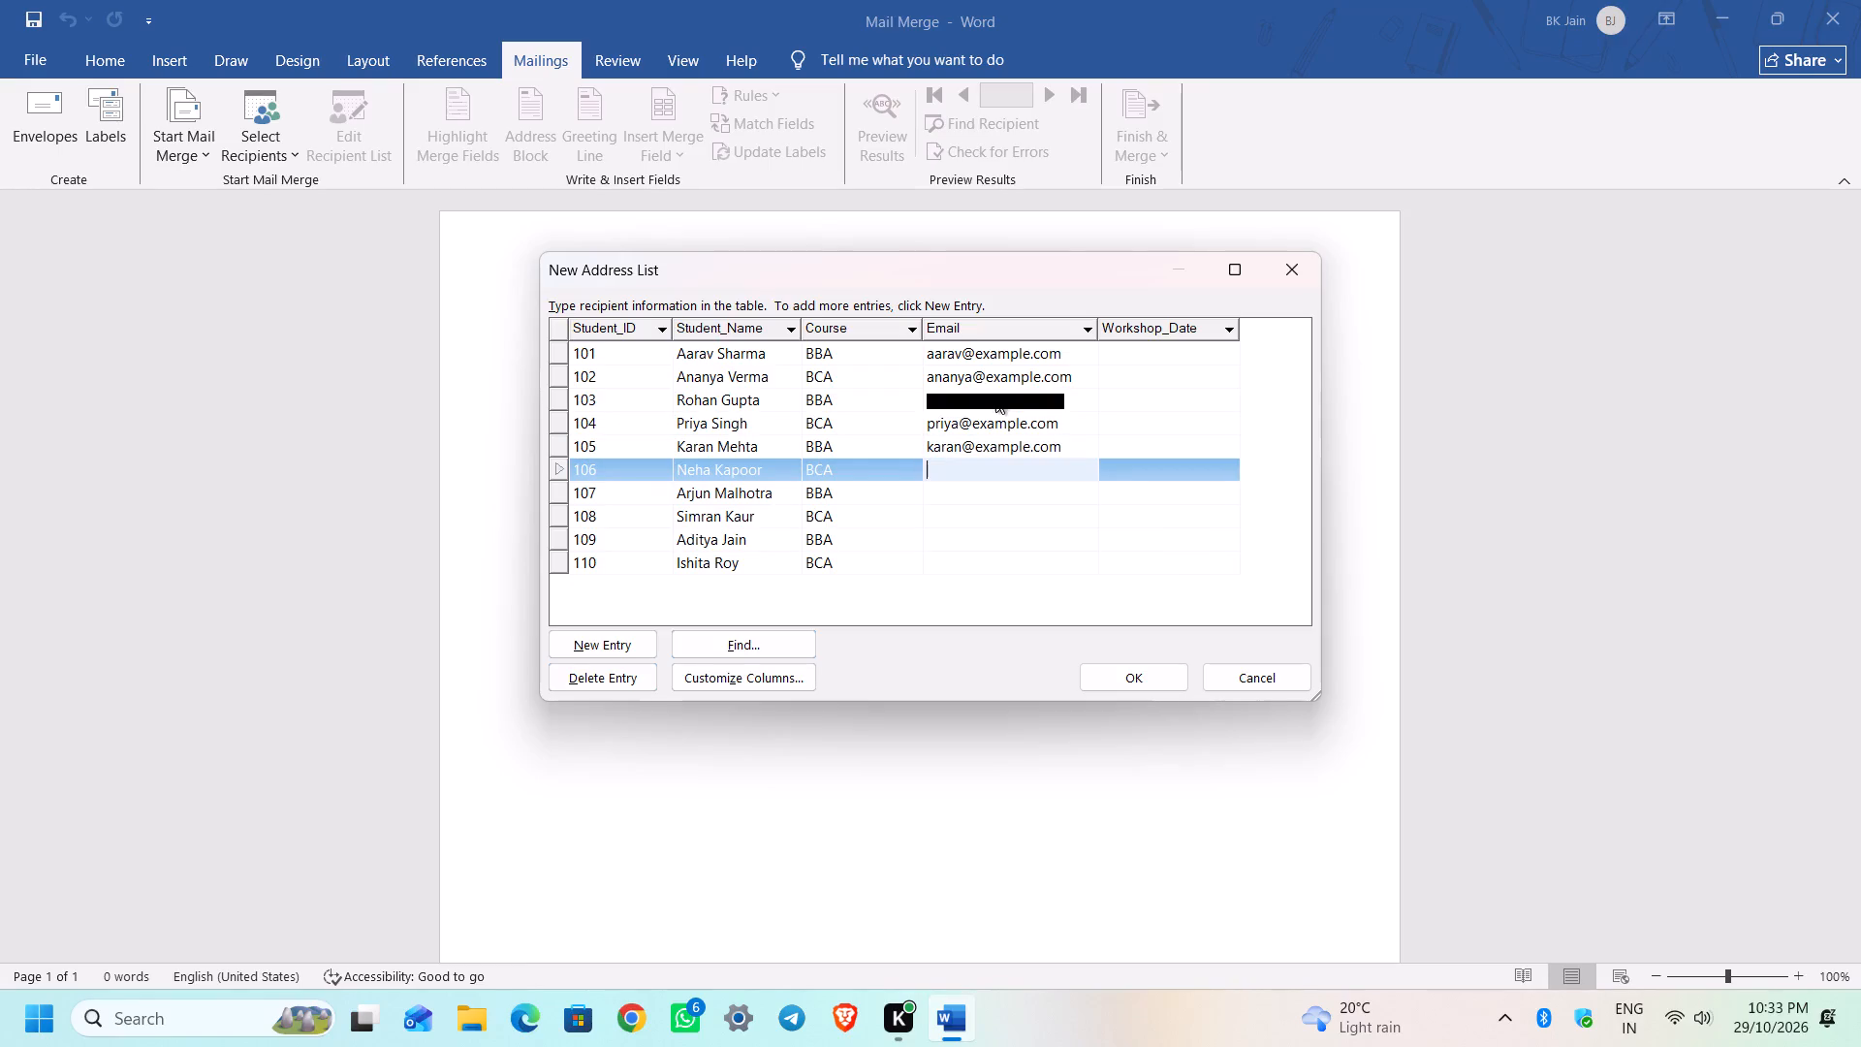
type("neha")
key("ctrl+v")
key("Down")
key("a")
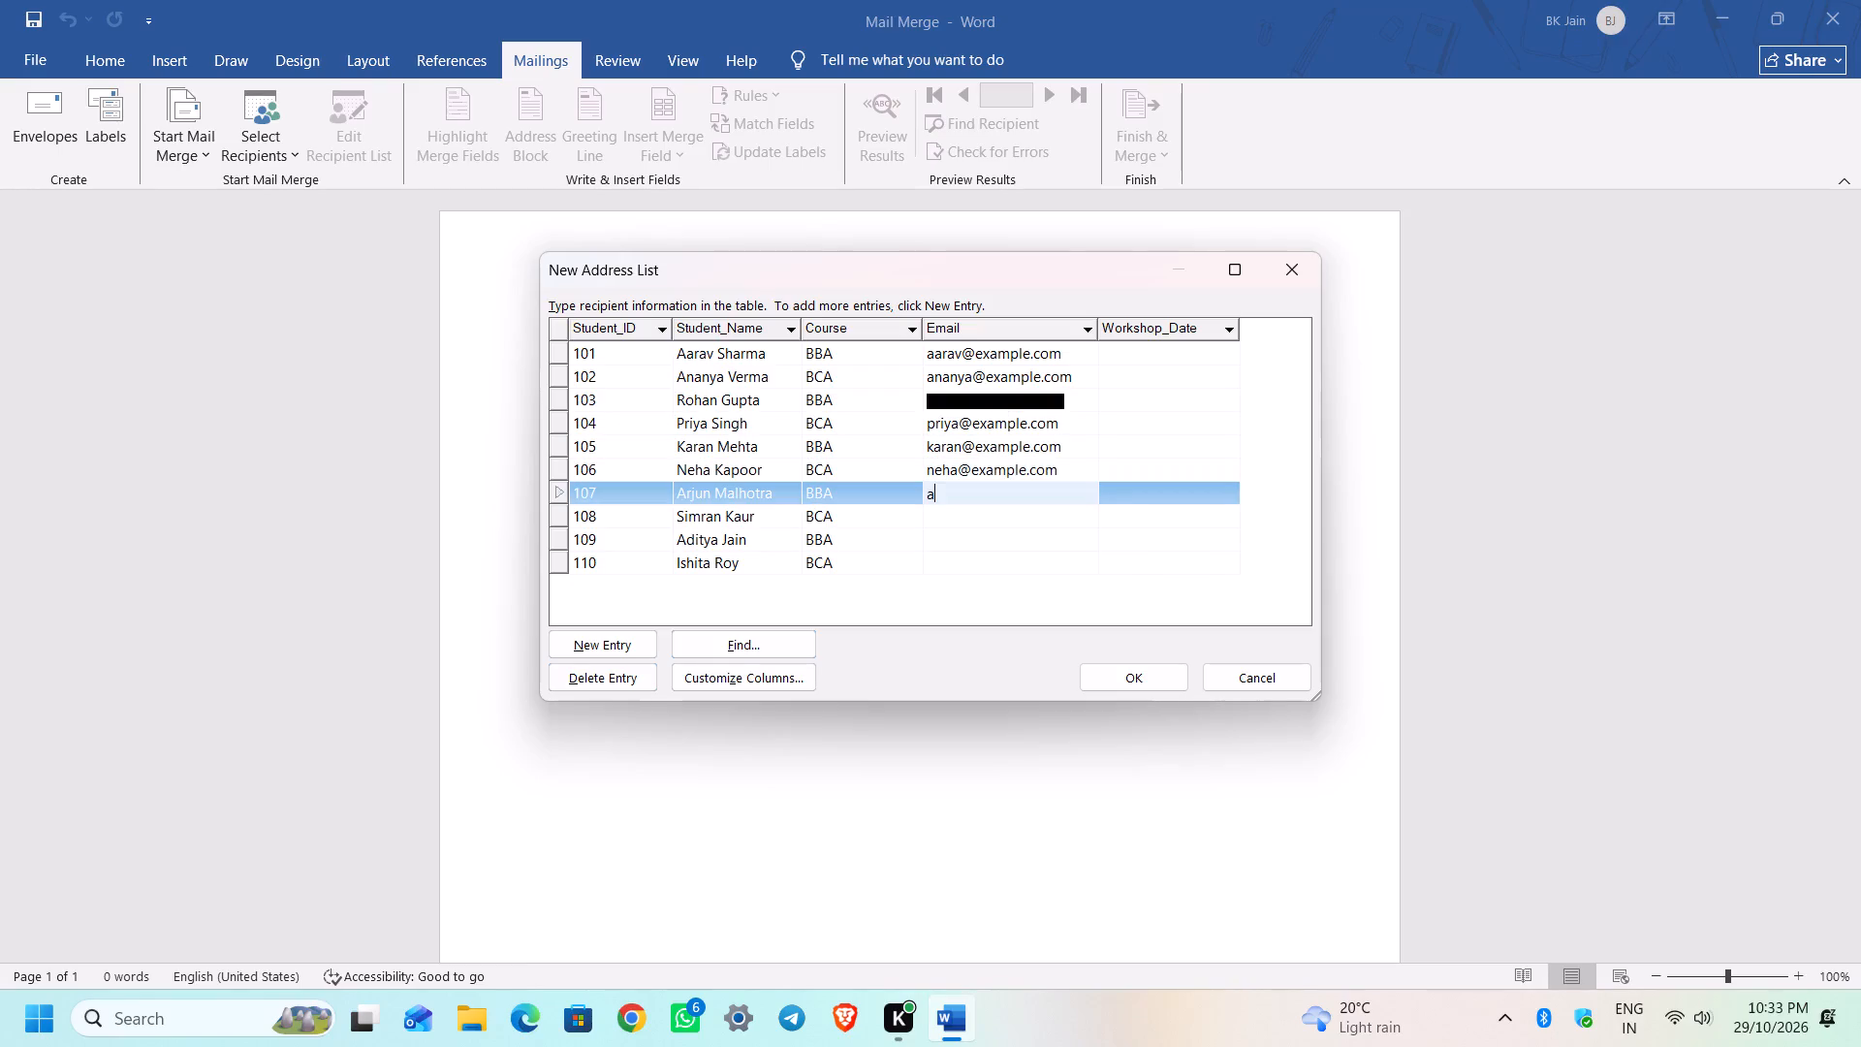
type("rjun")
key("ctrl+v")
Fill the Email field for entries 108, 109 and 110 using each student's lowercase first name with the example.com domain.
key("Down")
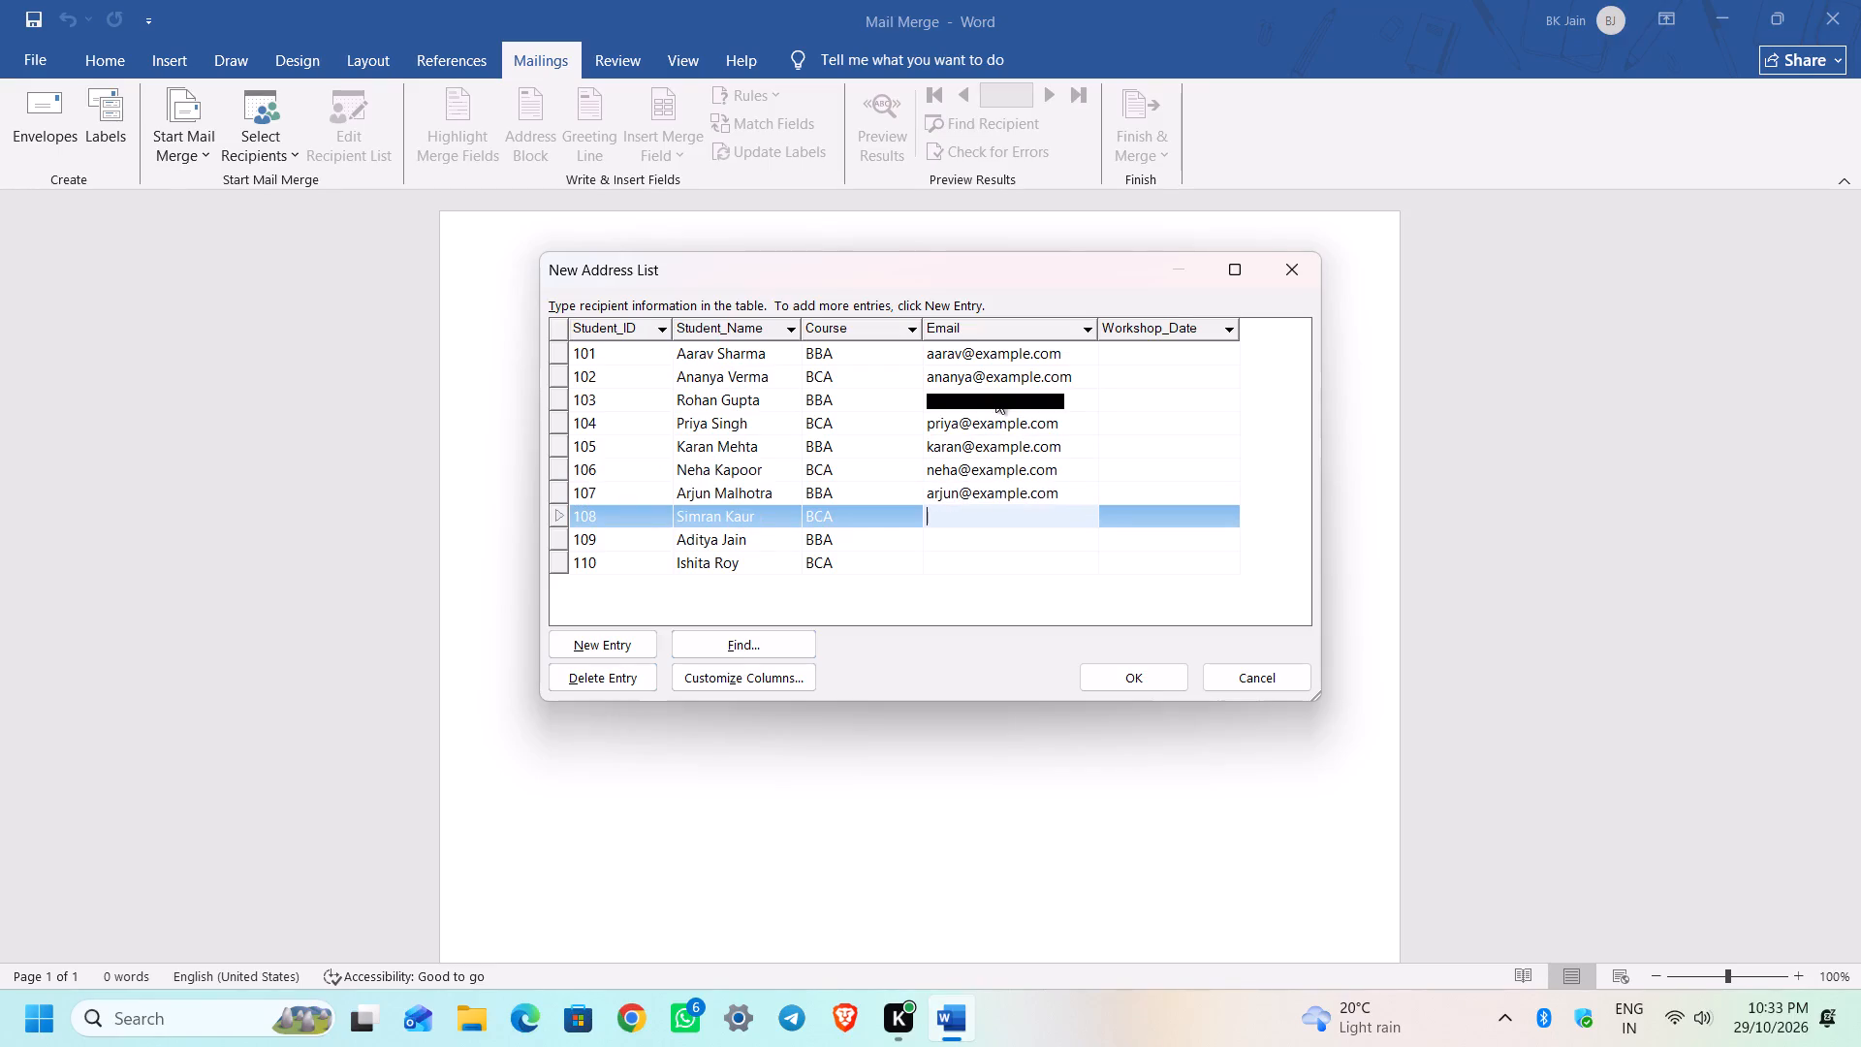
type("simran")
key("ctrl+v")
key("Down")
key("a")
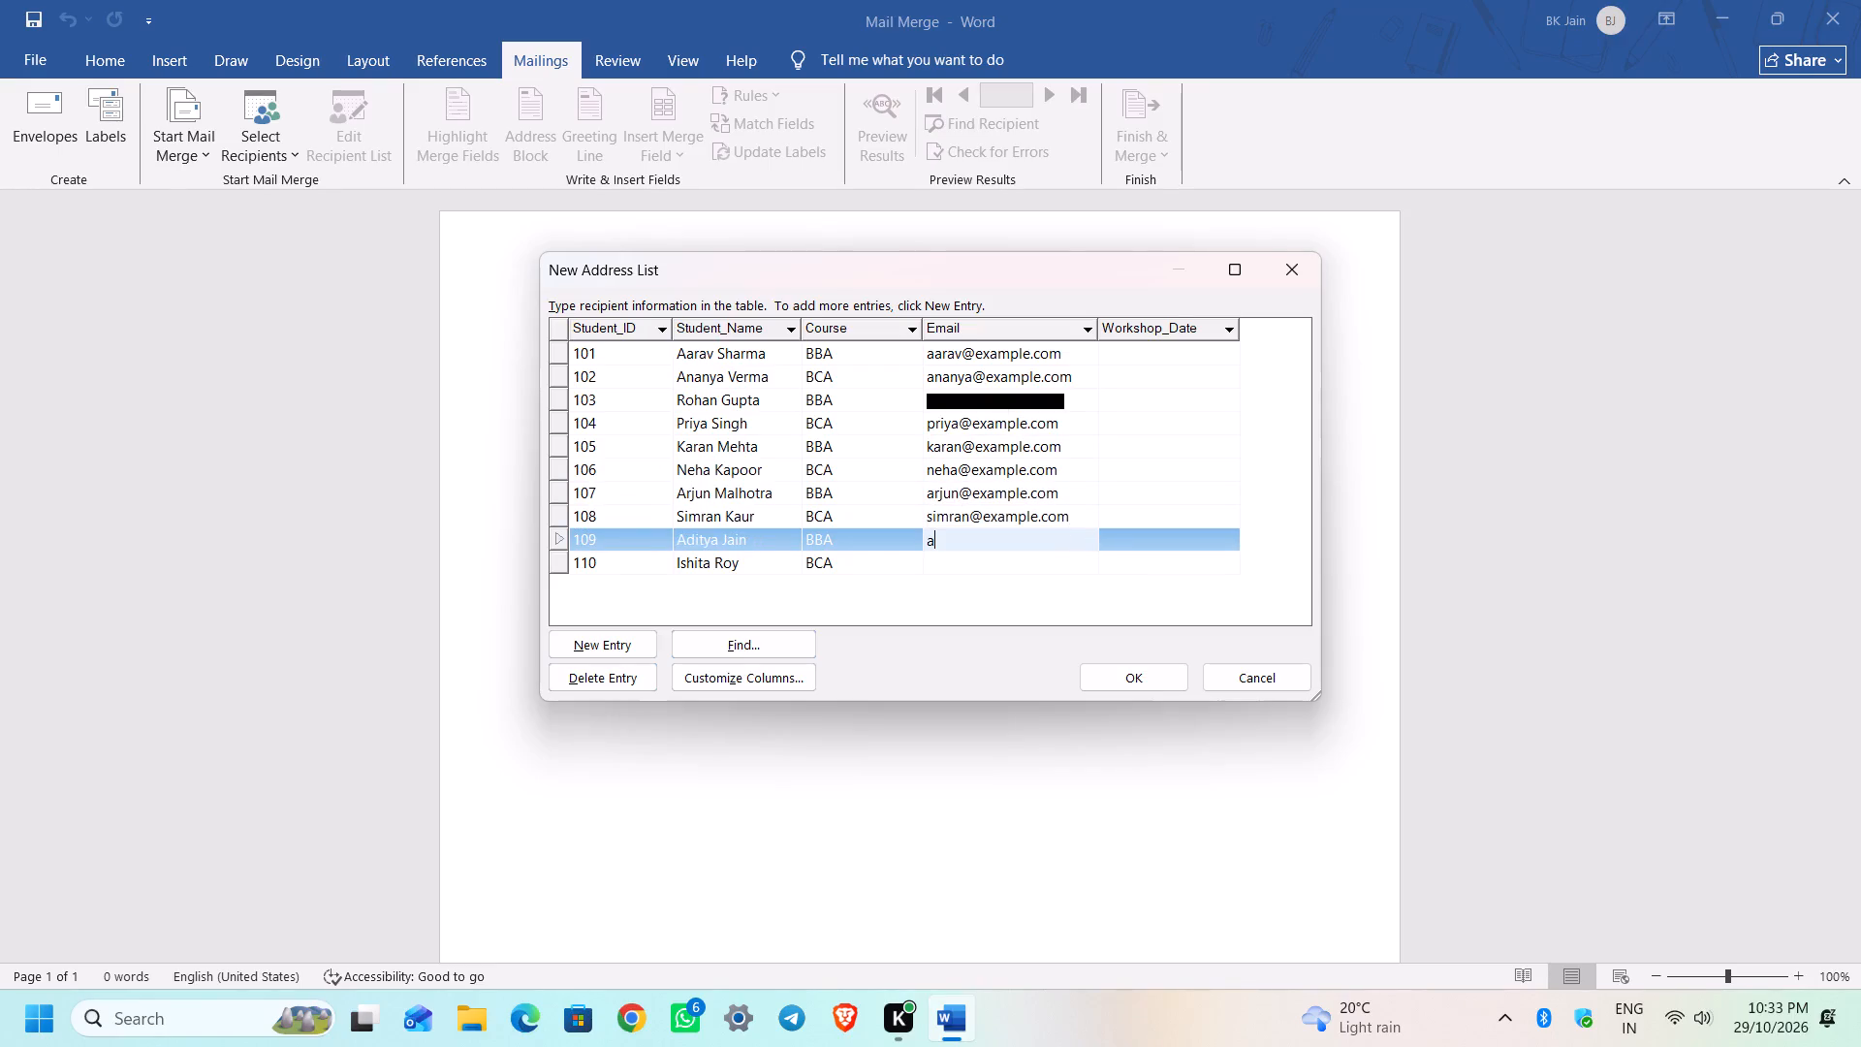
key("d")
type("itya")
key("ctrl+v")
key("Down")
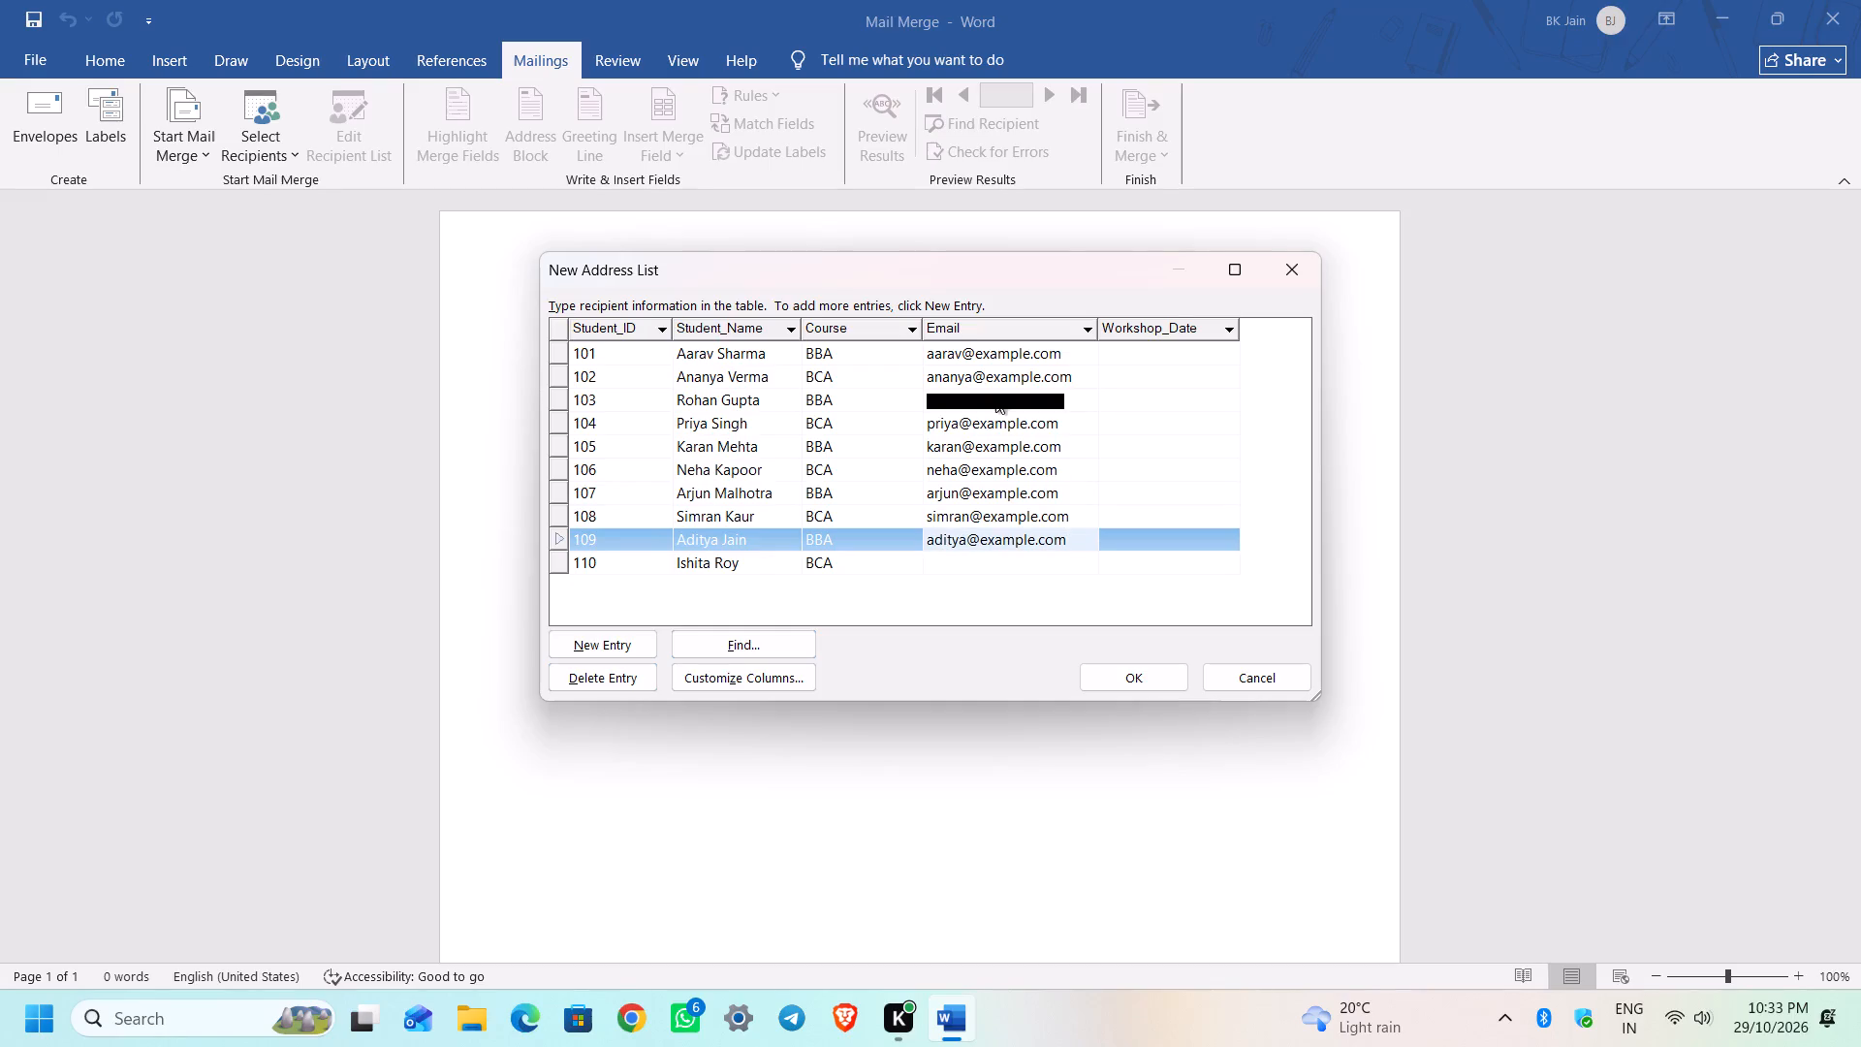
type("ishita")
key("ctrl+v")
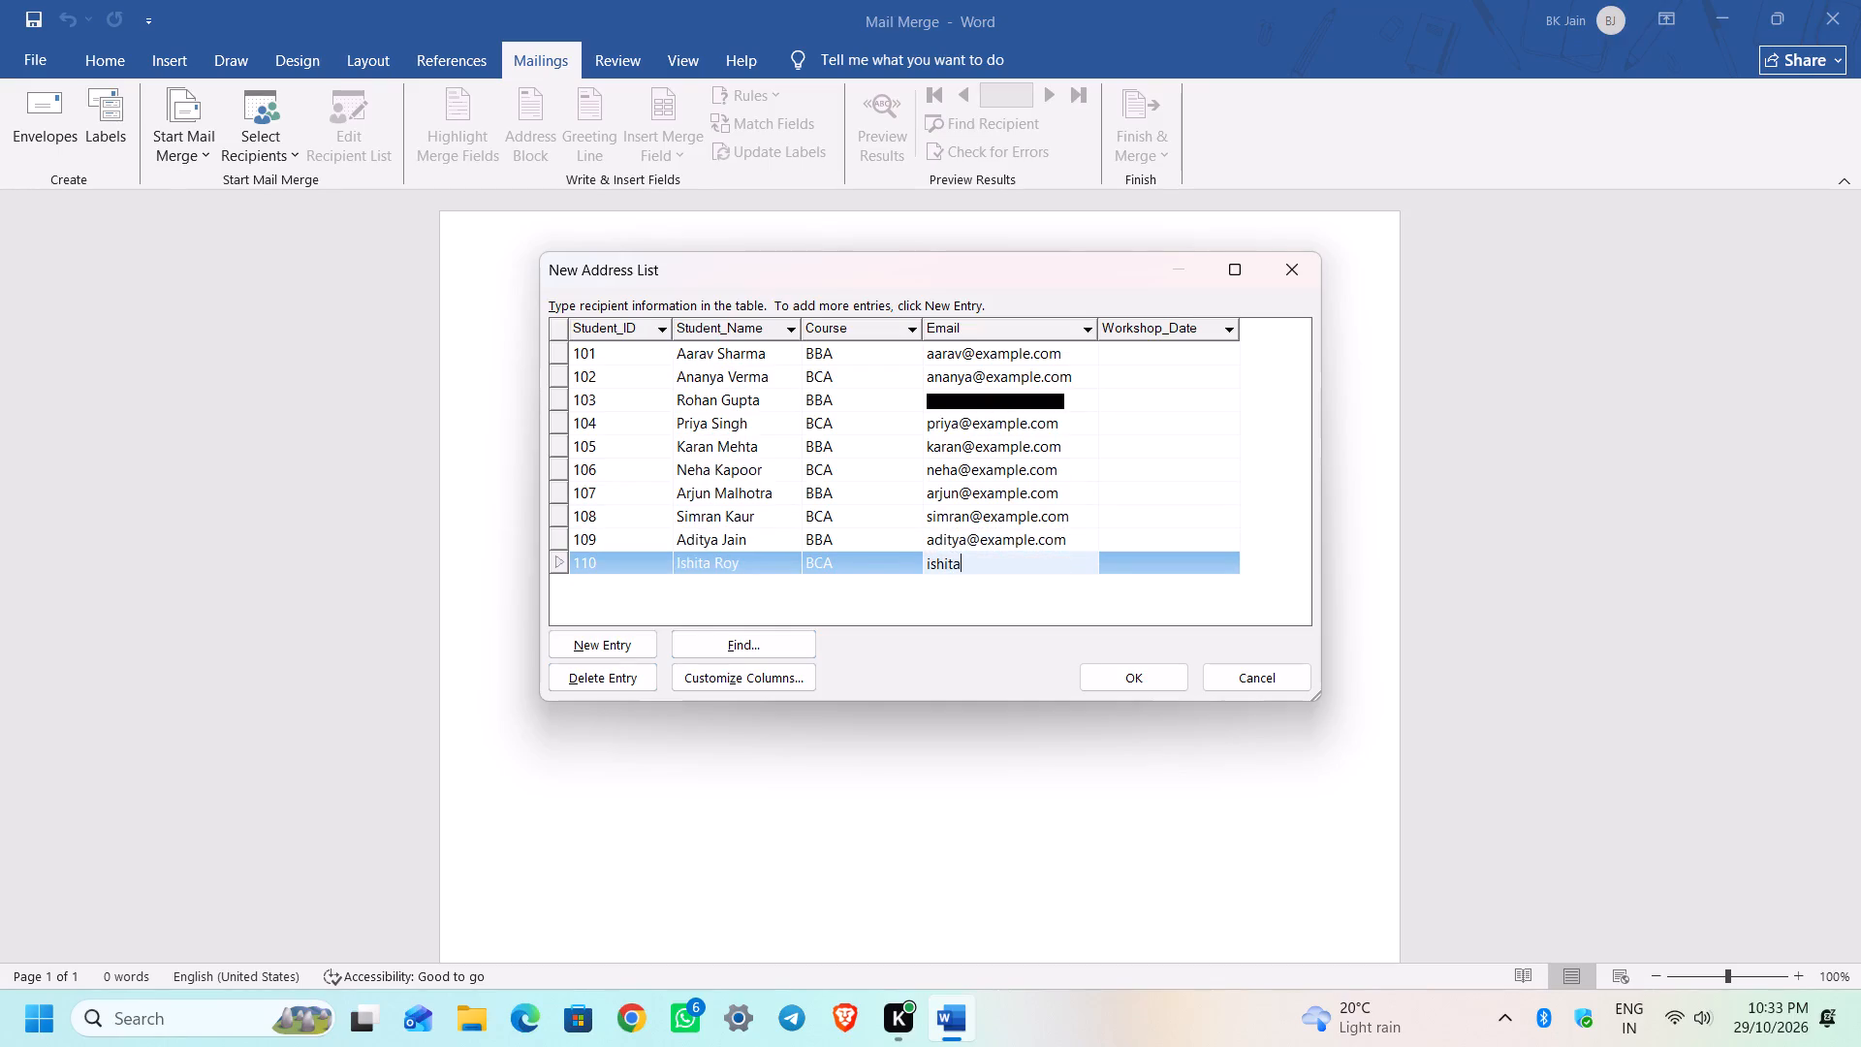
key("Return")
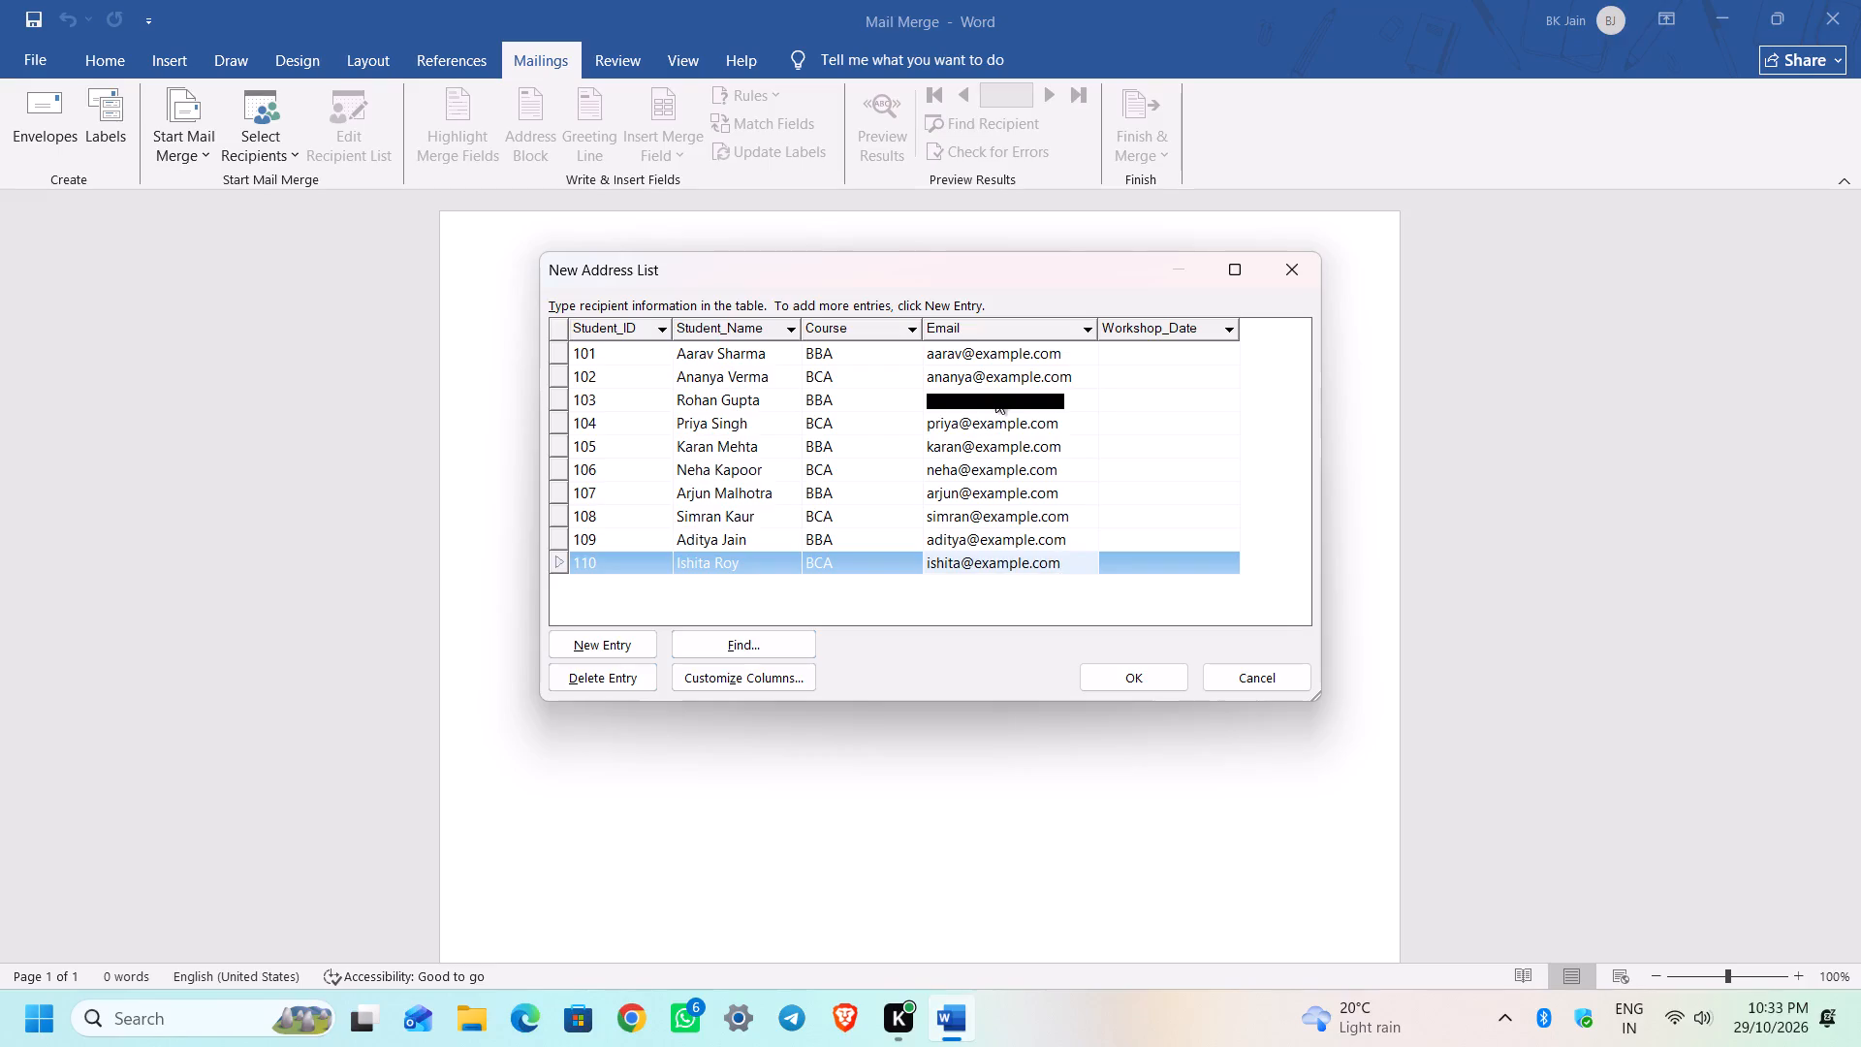
Enter 20-Oct-2026 in the Workshop_Date field of entry 101.
left_click(1172, 350)
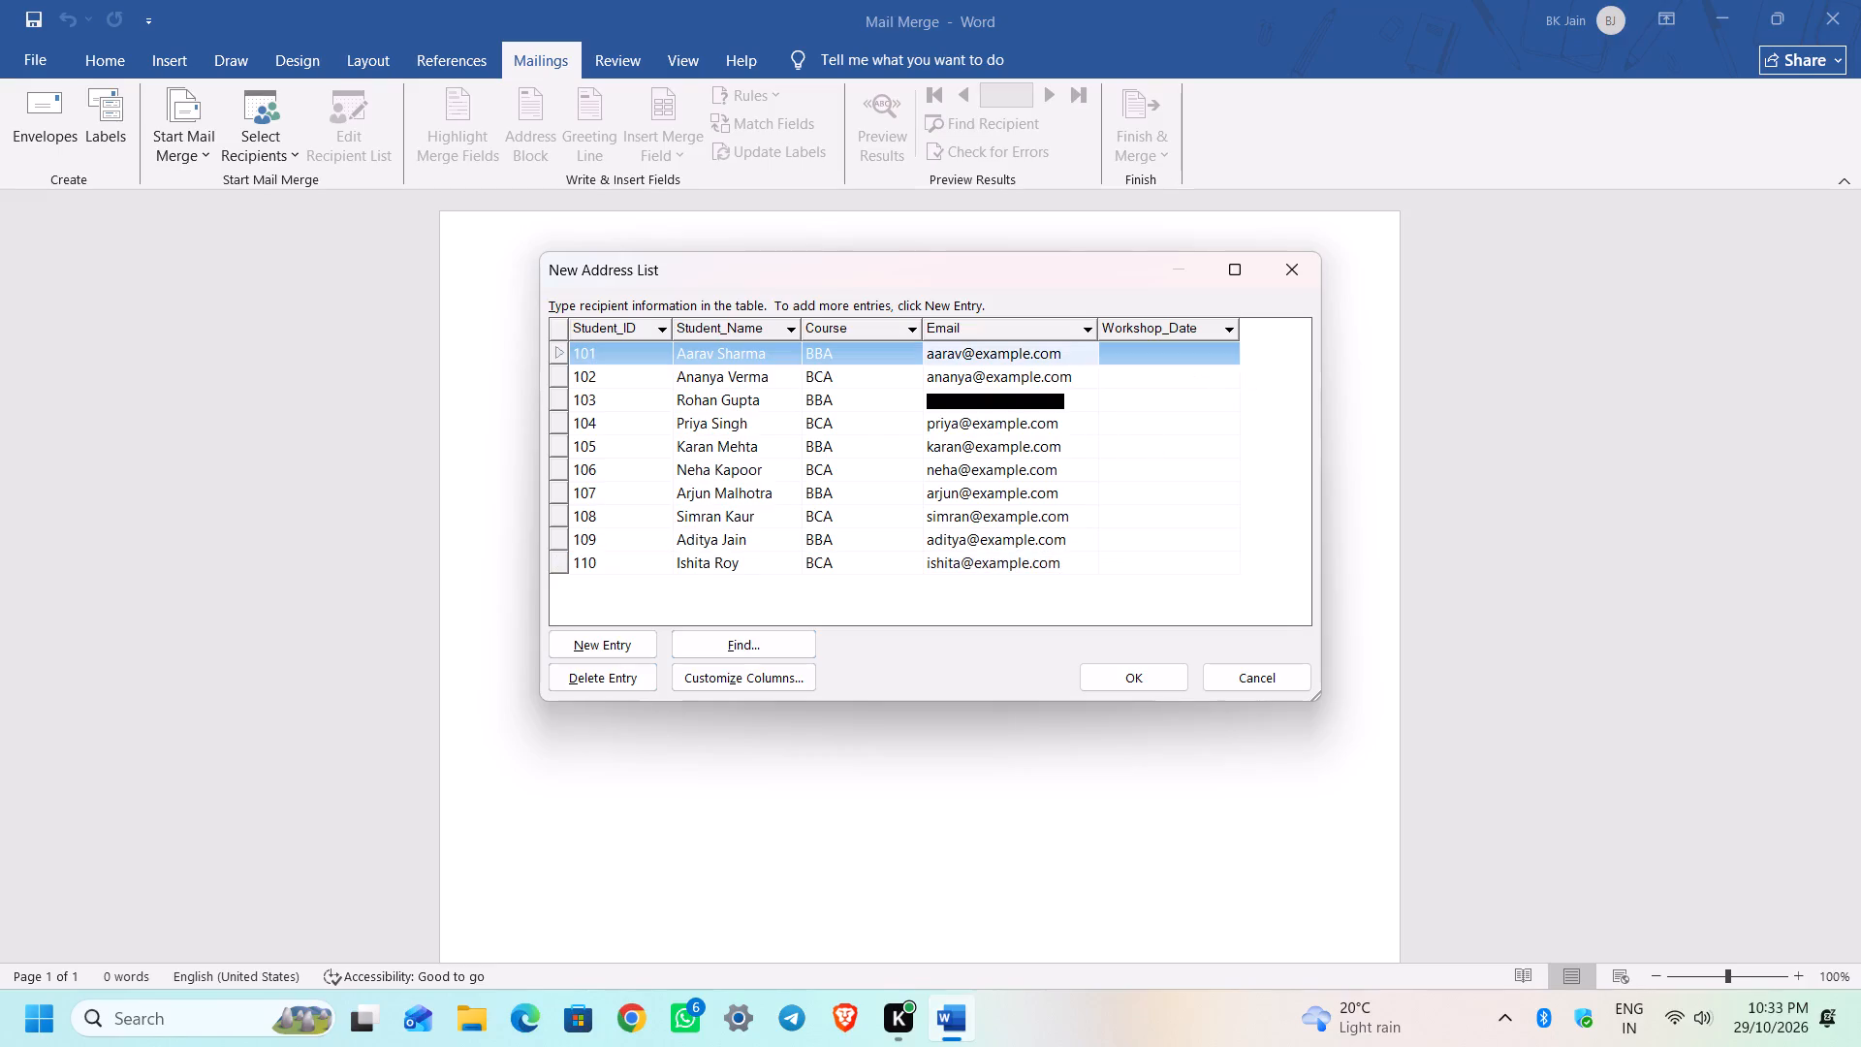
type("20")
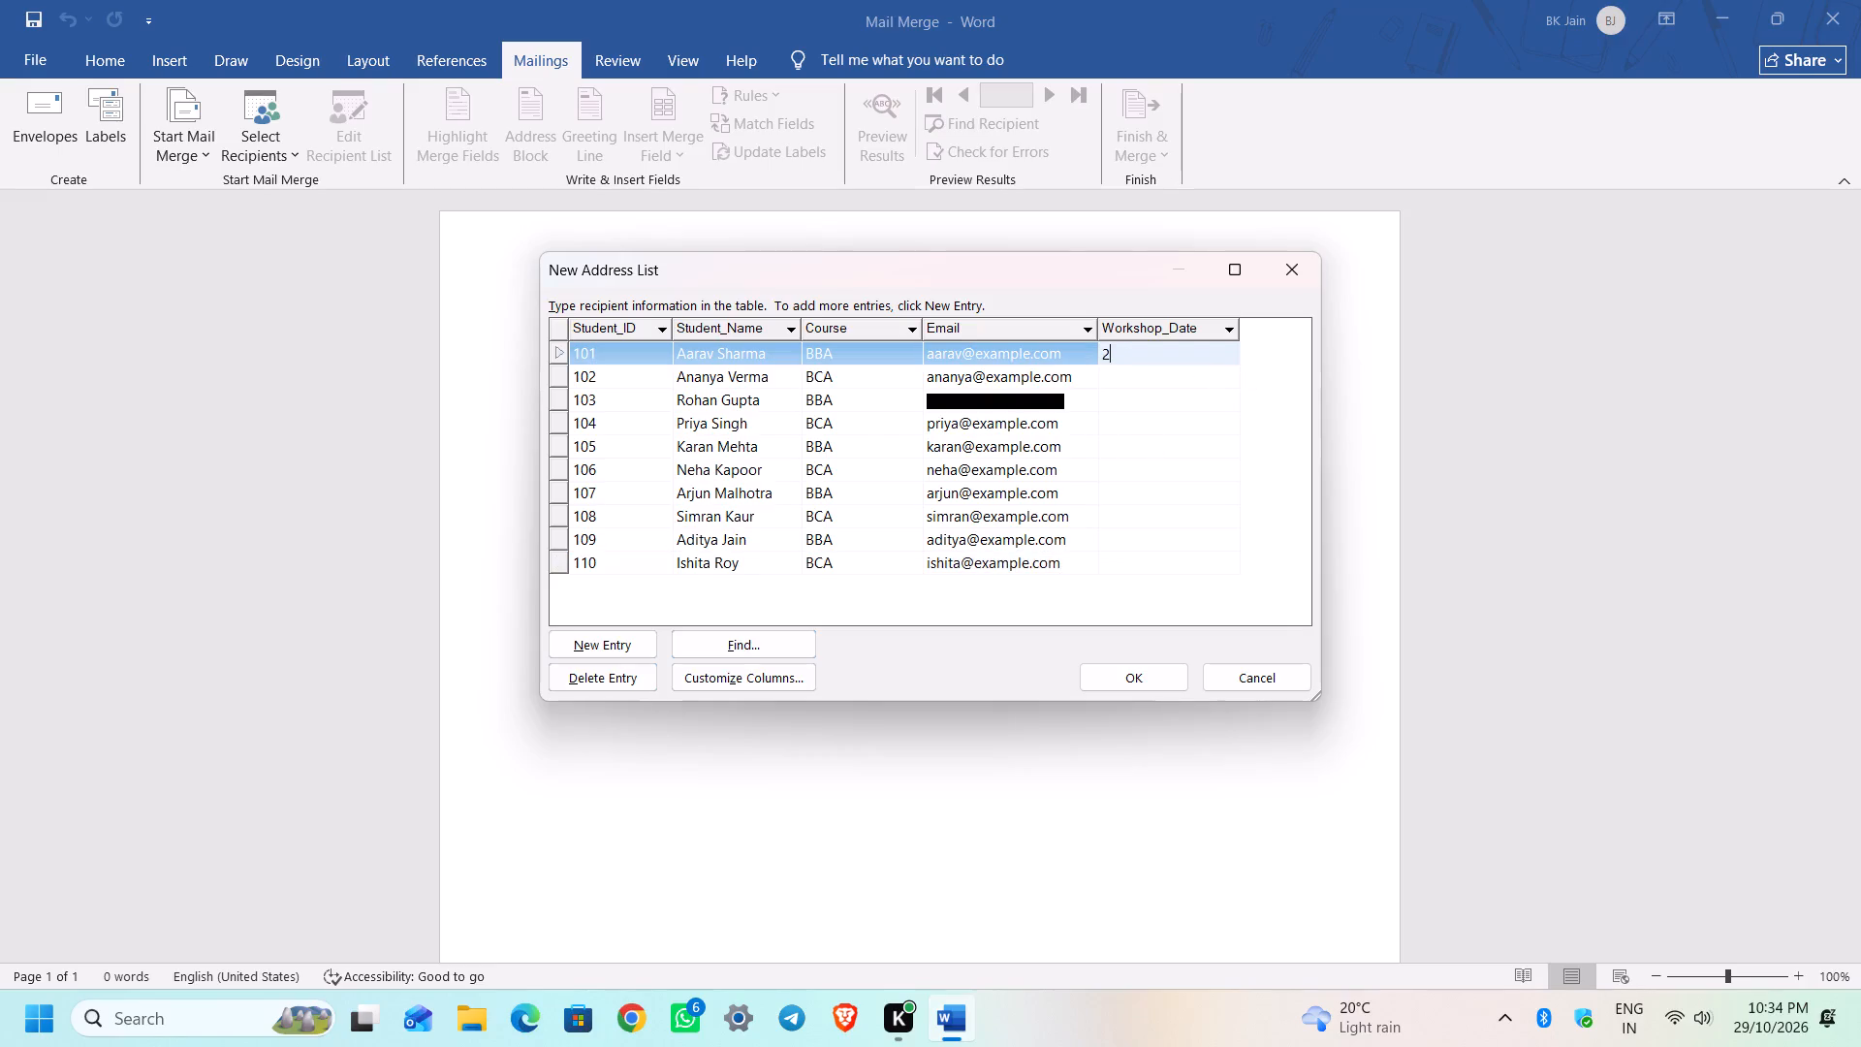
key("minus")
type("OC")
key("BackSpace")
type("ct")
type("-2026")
Copy the workshop date 20-Oct-2026 from entry 101 into the Workshop_Date field of entries 102, 103, 104 and 105.
left_click_drag(1198, 353, 1101, 358)
key("ctrl+c")
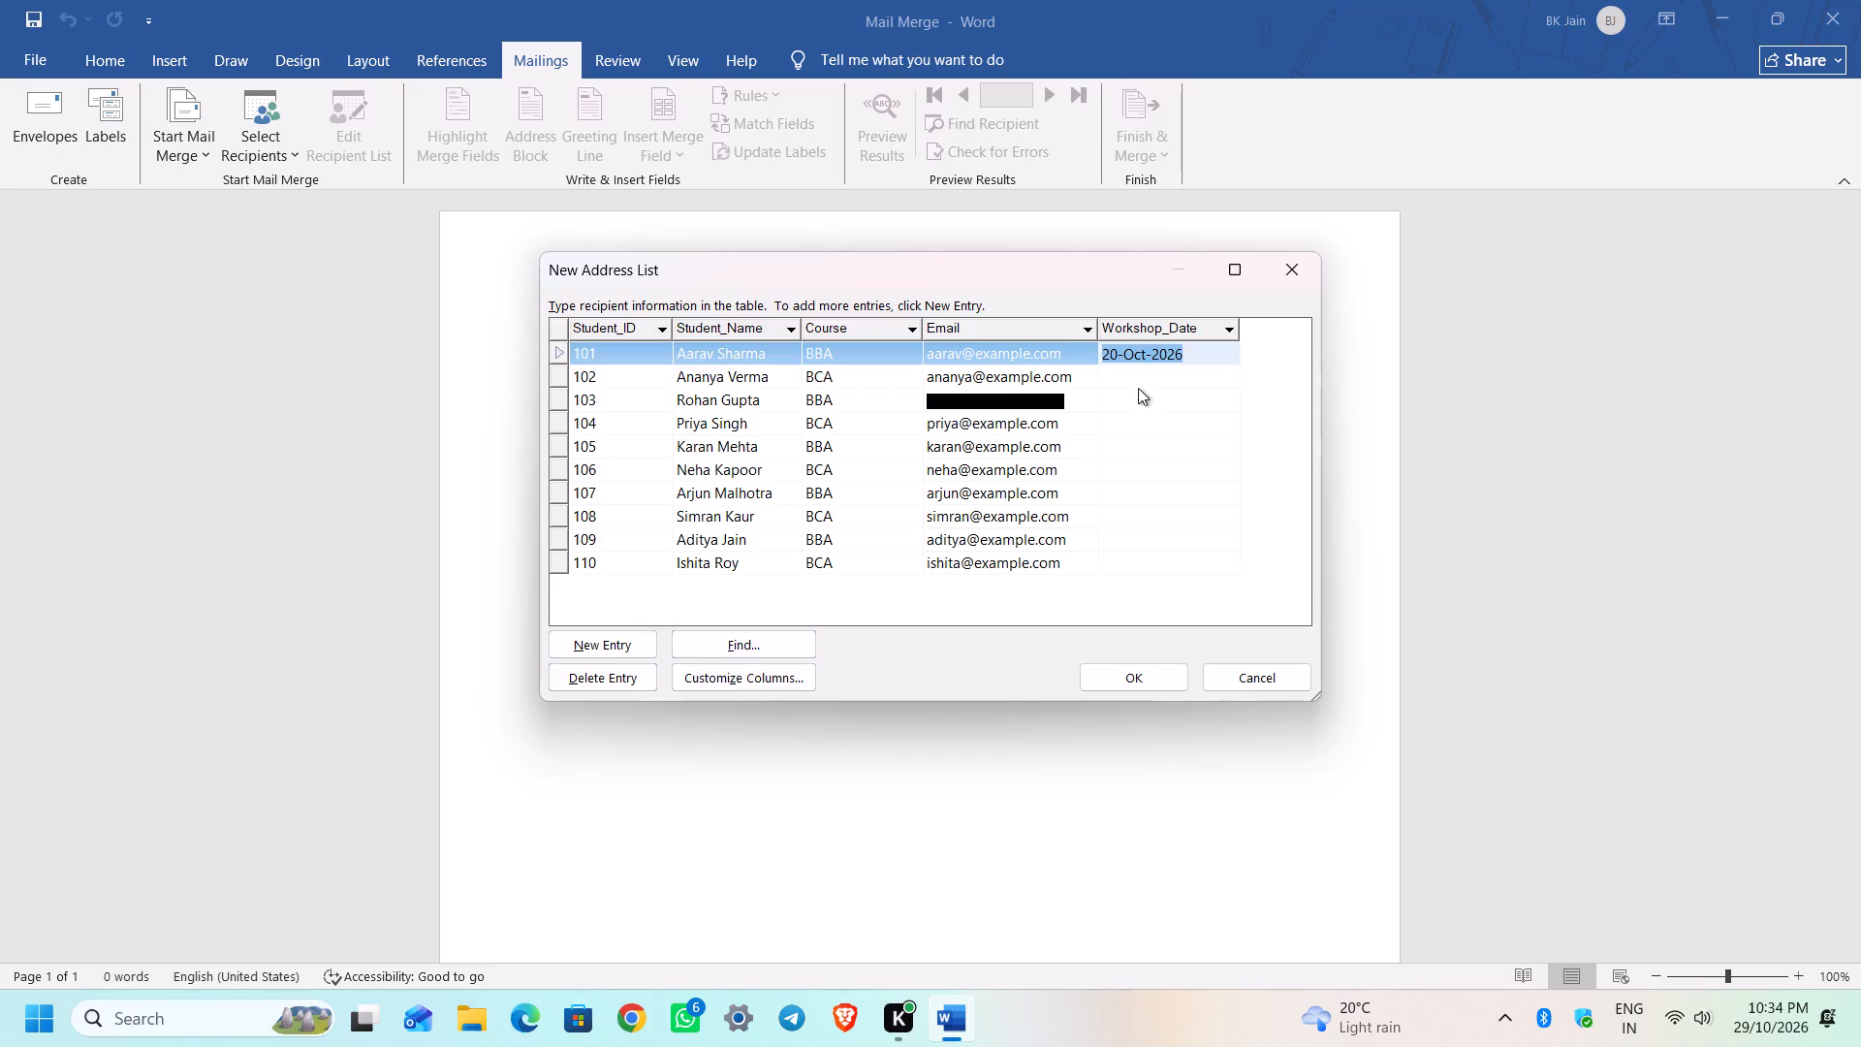
left_click(1148, 369)
key("ctrl+v")
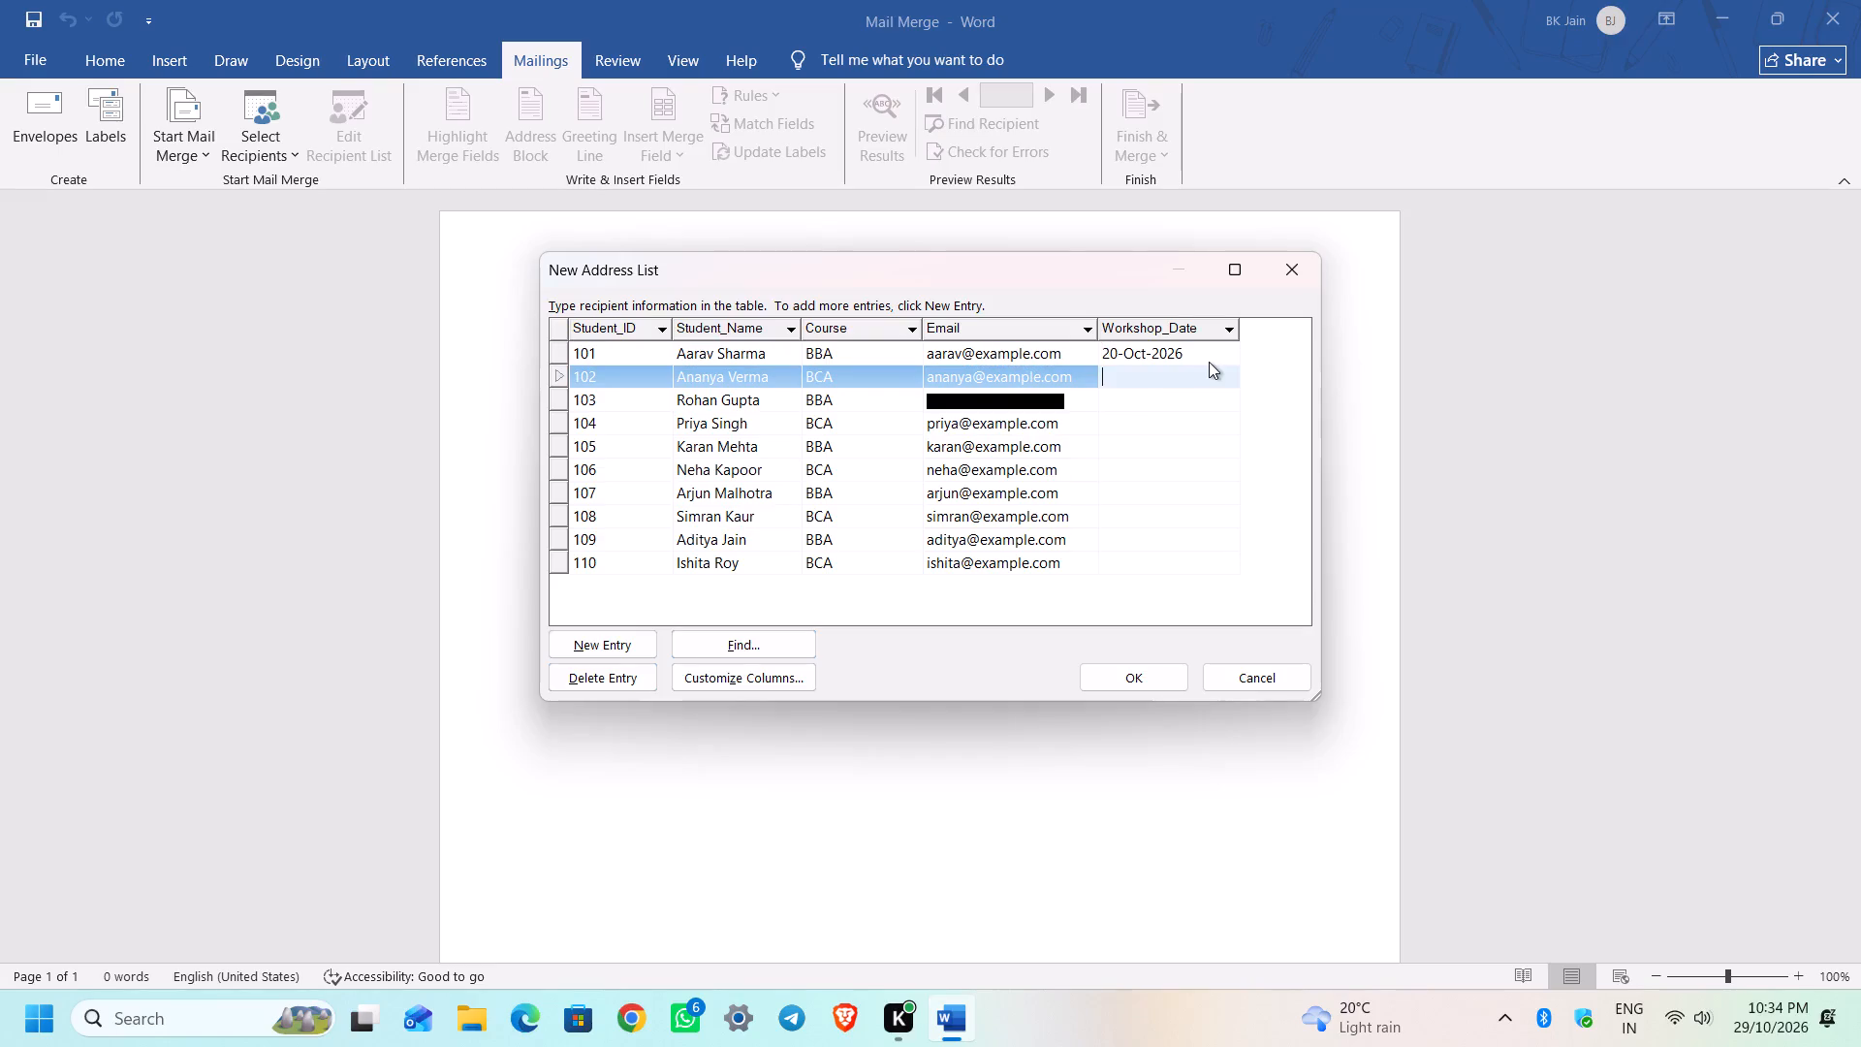
key("Down")
key("ctrl+v")
key("Down")
key("ctrl+v")
key("Down")
key("ctrl+v")
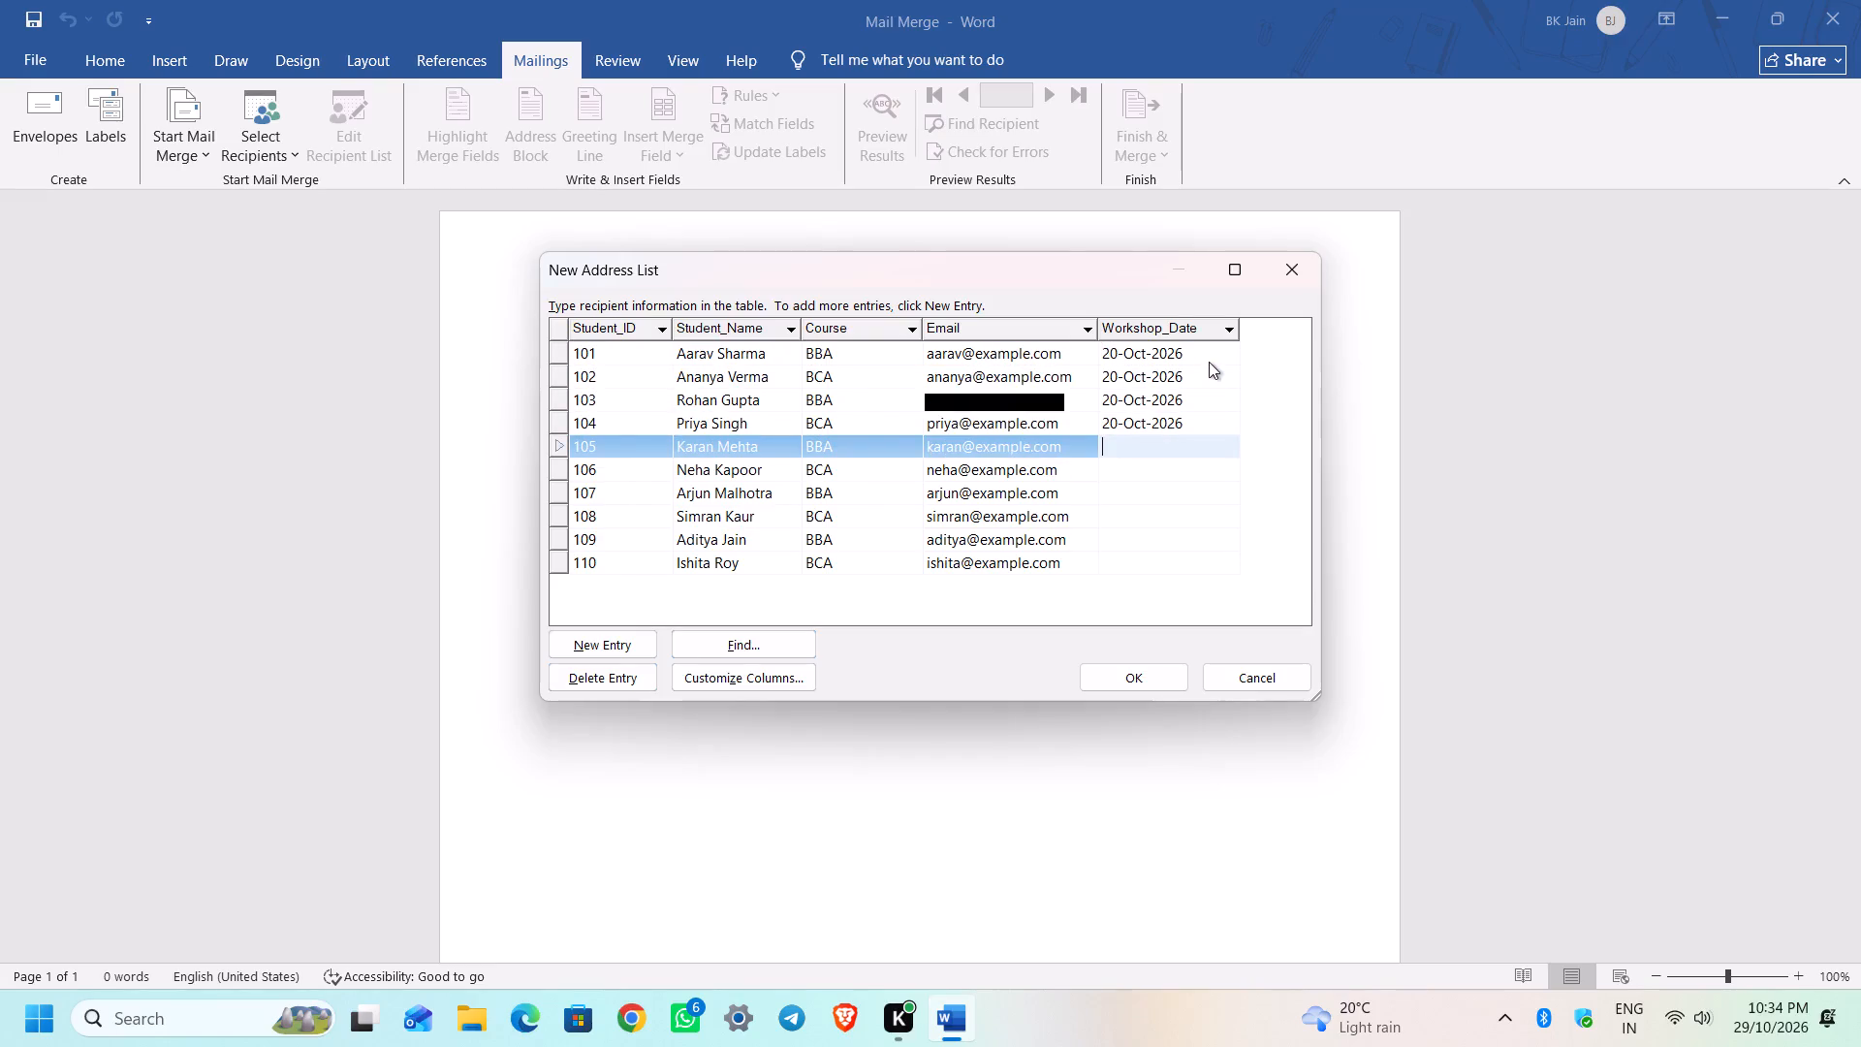
Fill the Workshop_Date field with the copied date 20-Oct-2026 for entries 106, 107, 108, 109 and 110.
key("Down")
key("ctrl+v")
key("Down")
key("ctrl+v")
key("Down")
key("ctrl+v")
key("Down")
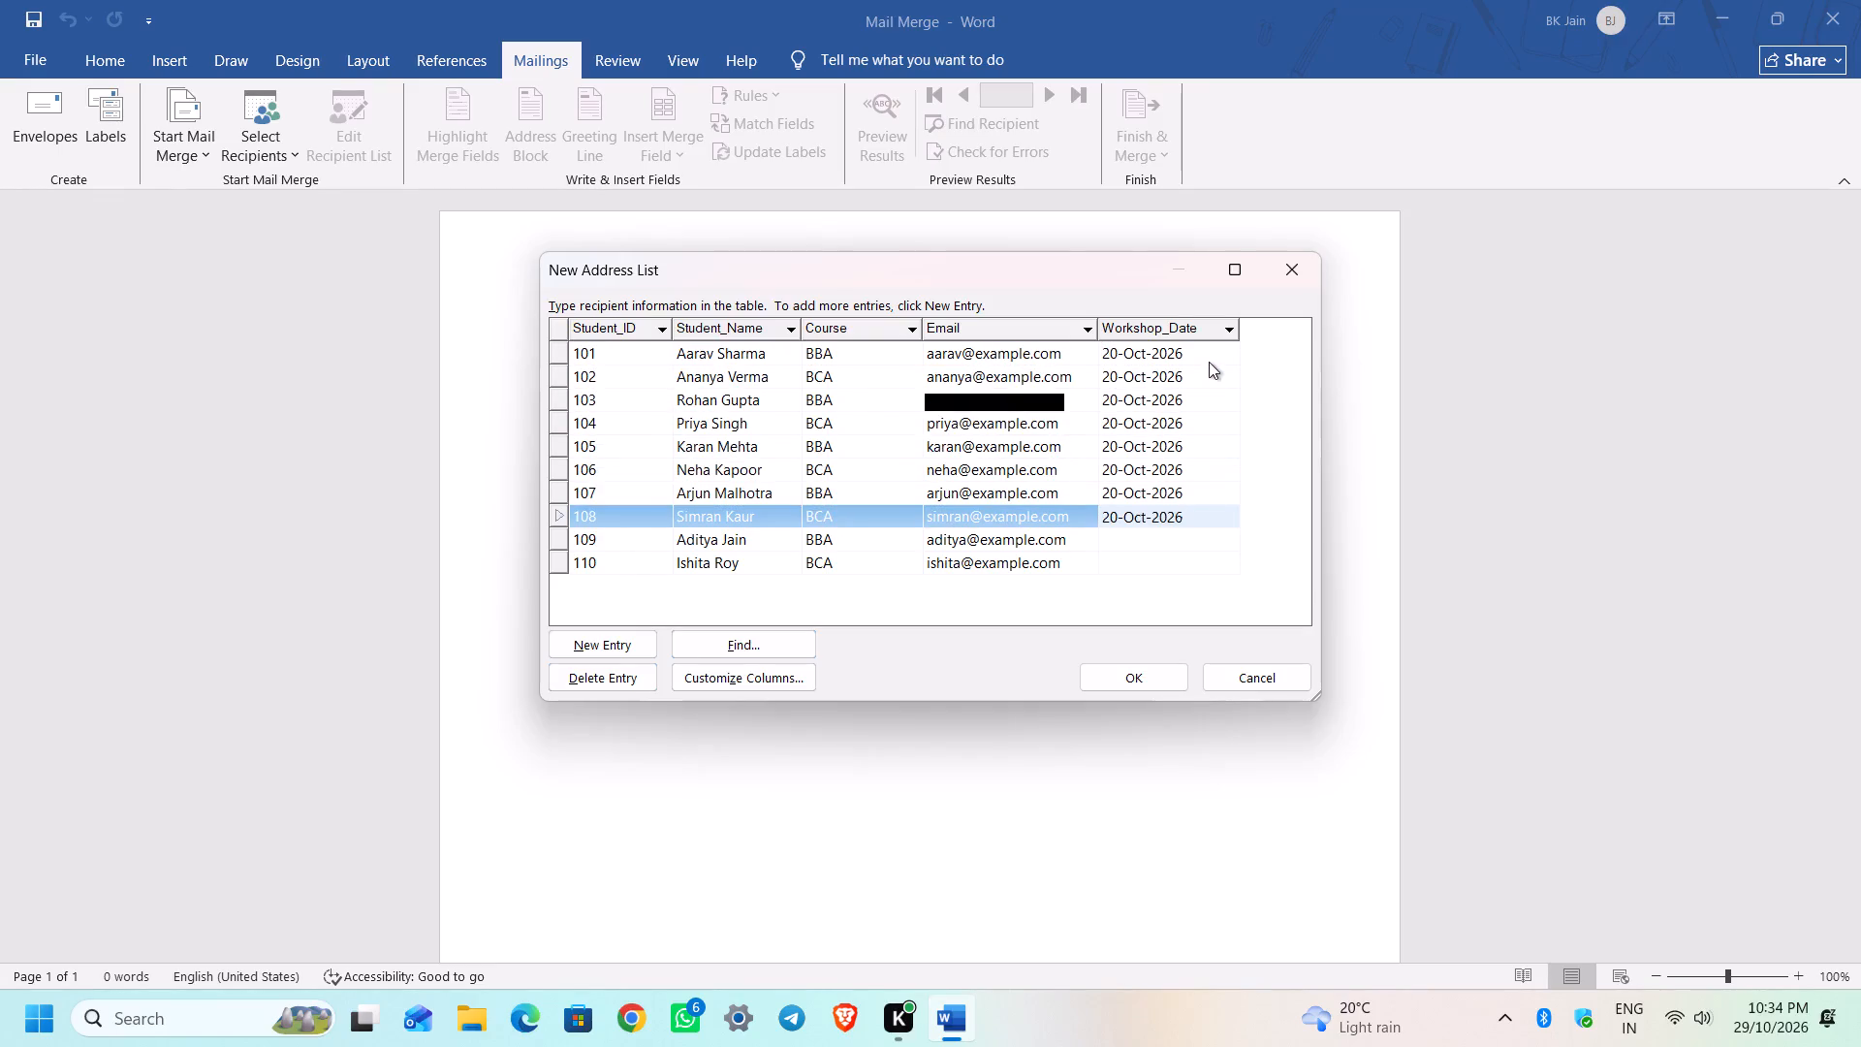
key("ctrl+v")
key("Down")
key("ctrl+v")
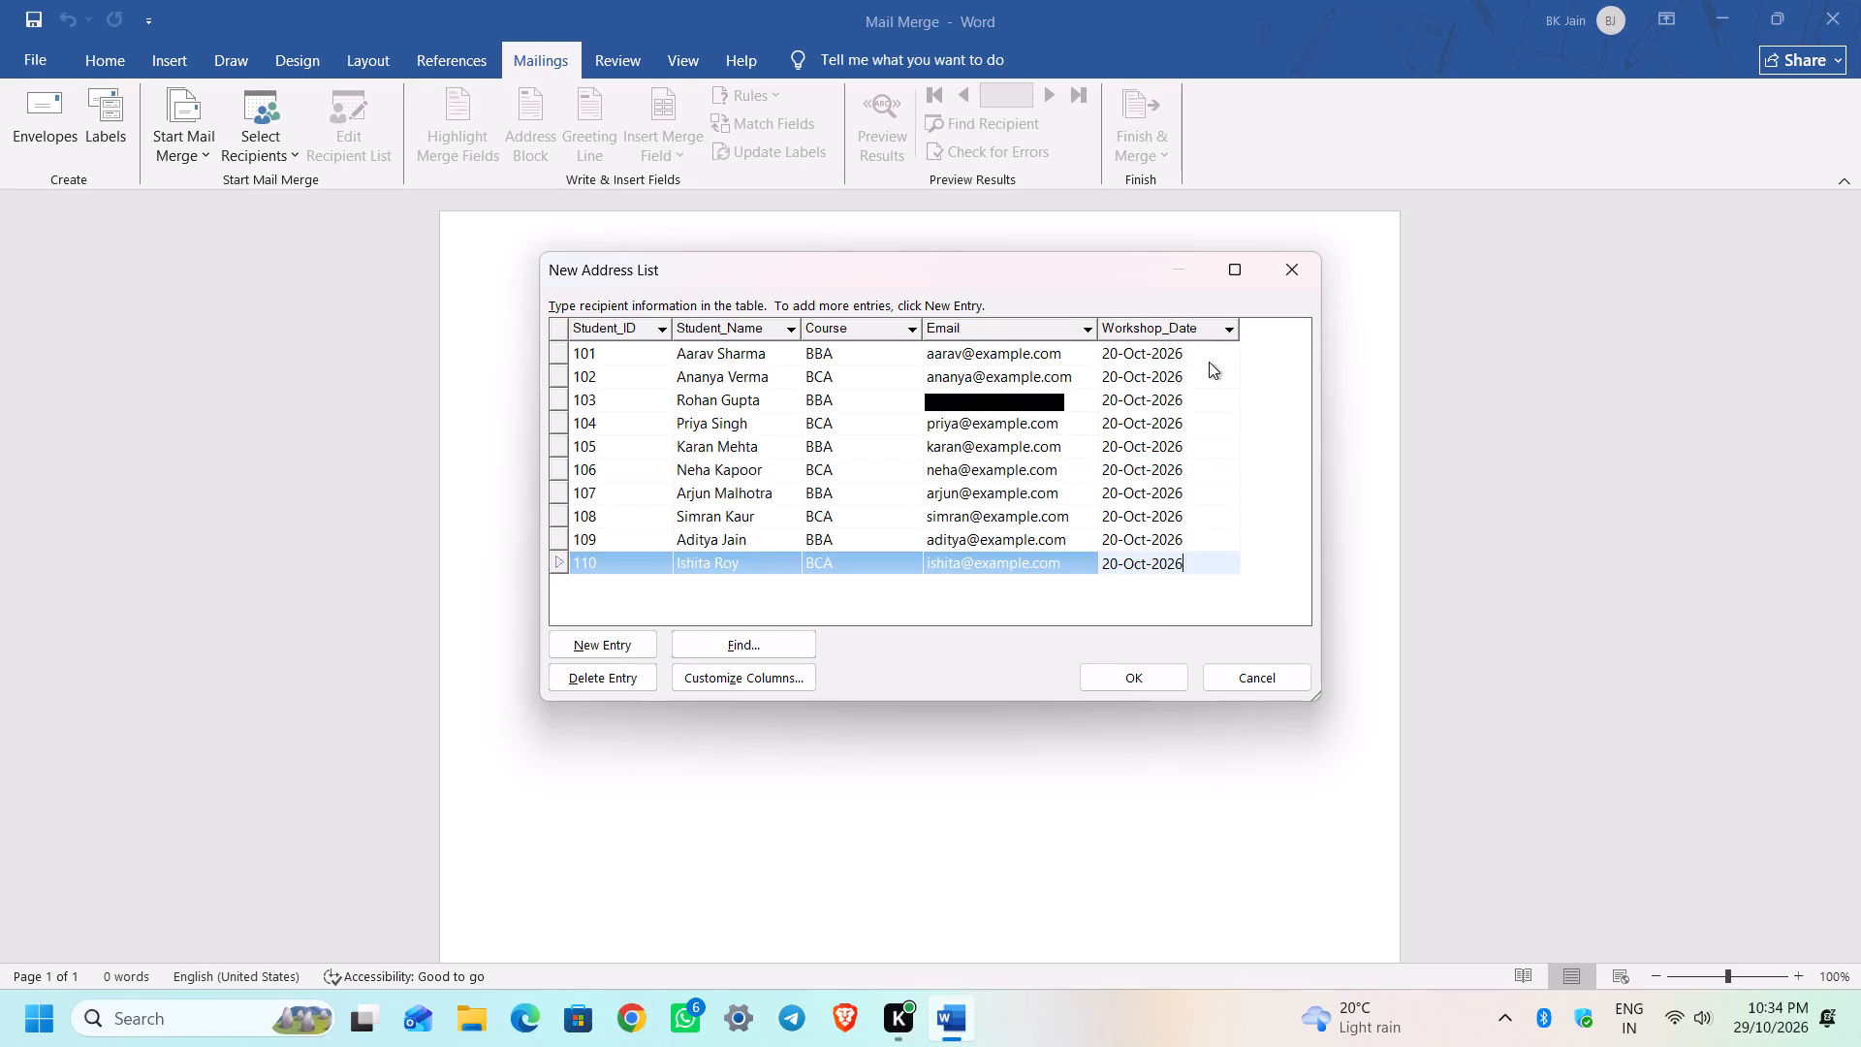
Accept the completed student address list and proceed to saving it.
left_click(1120, 675)
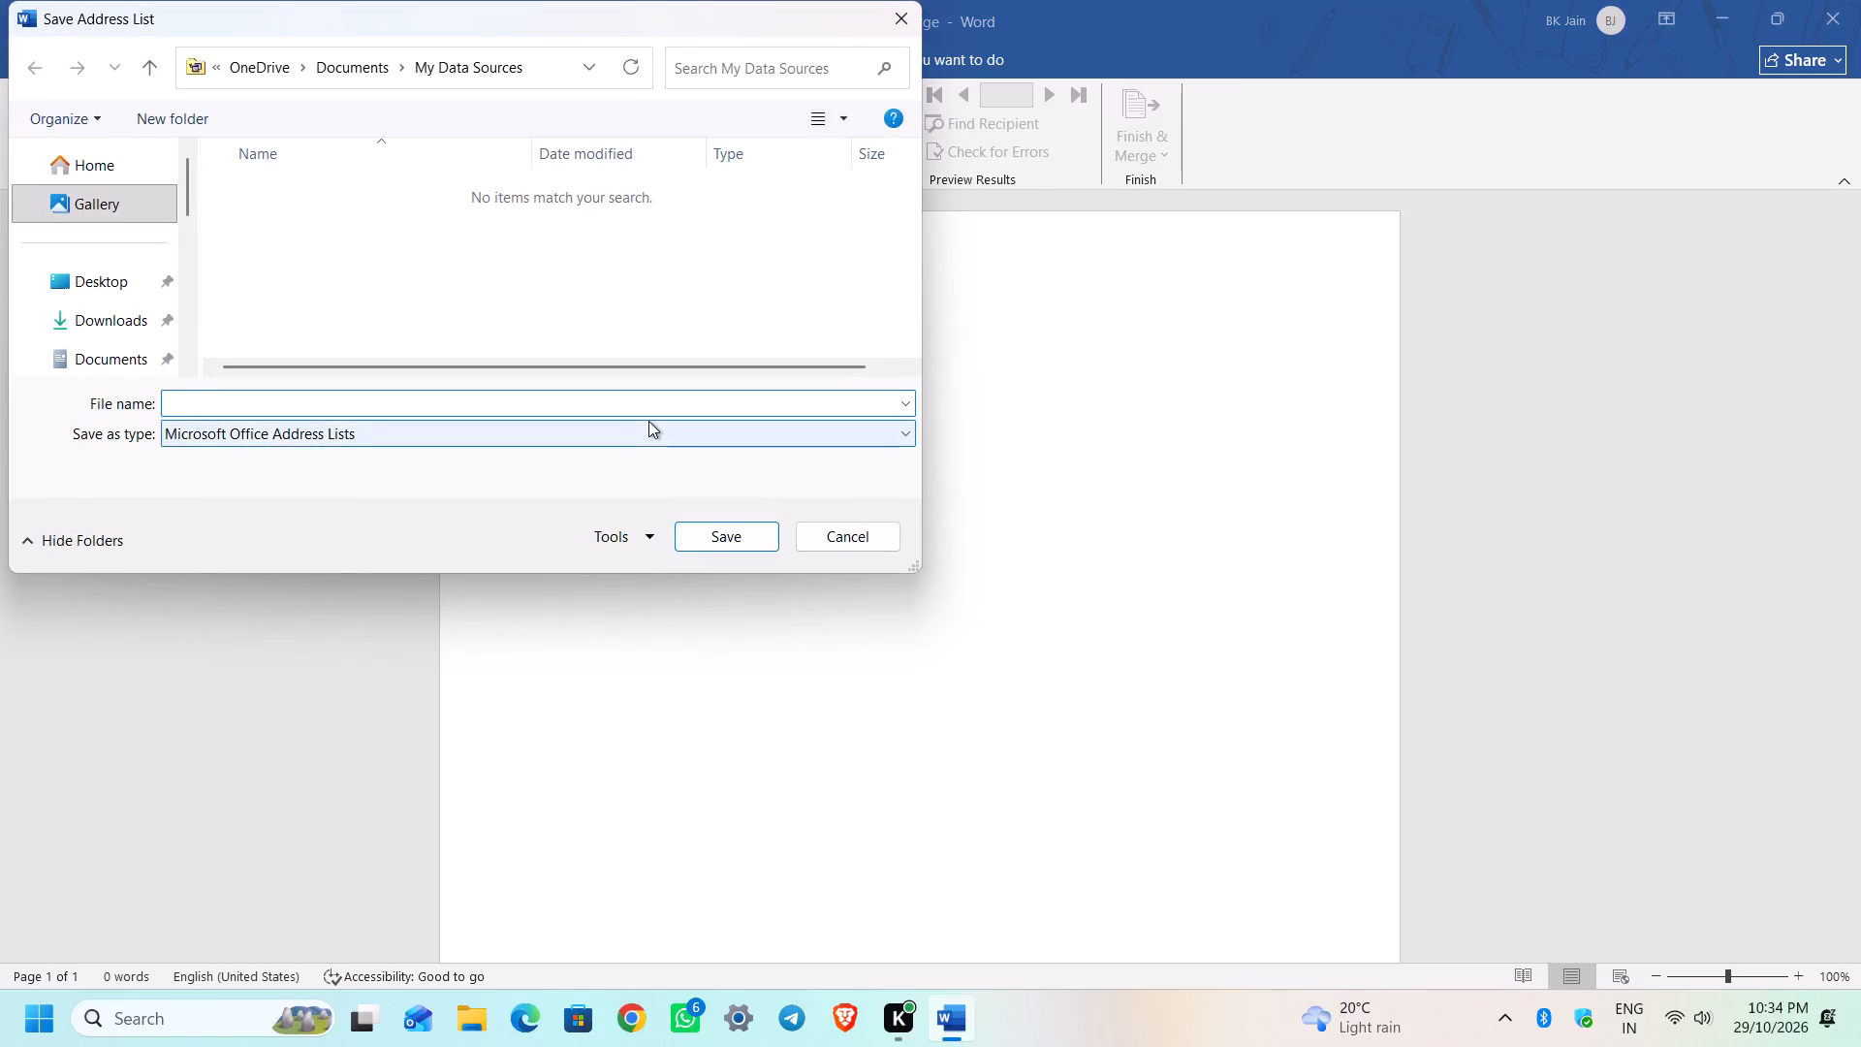
Save the address list as MailMergeData in the Aditya folder on the Desktop.
type("mail")
key("BackSpace")
key("BackSpace")
key("BackSpace")
key("BackSpace")
type("Mail")
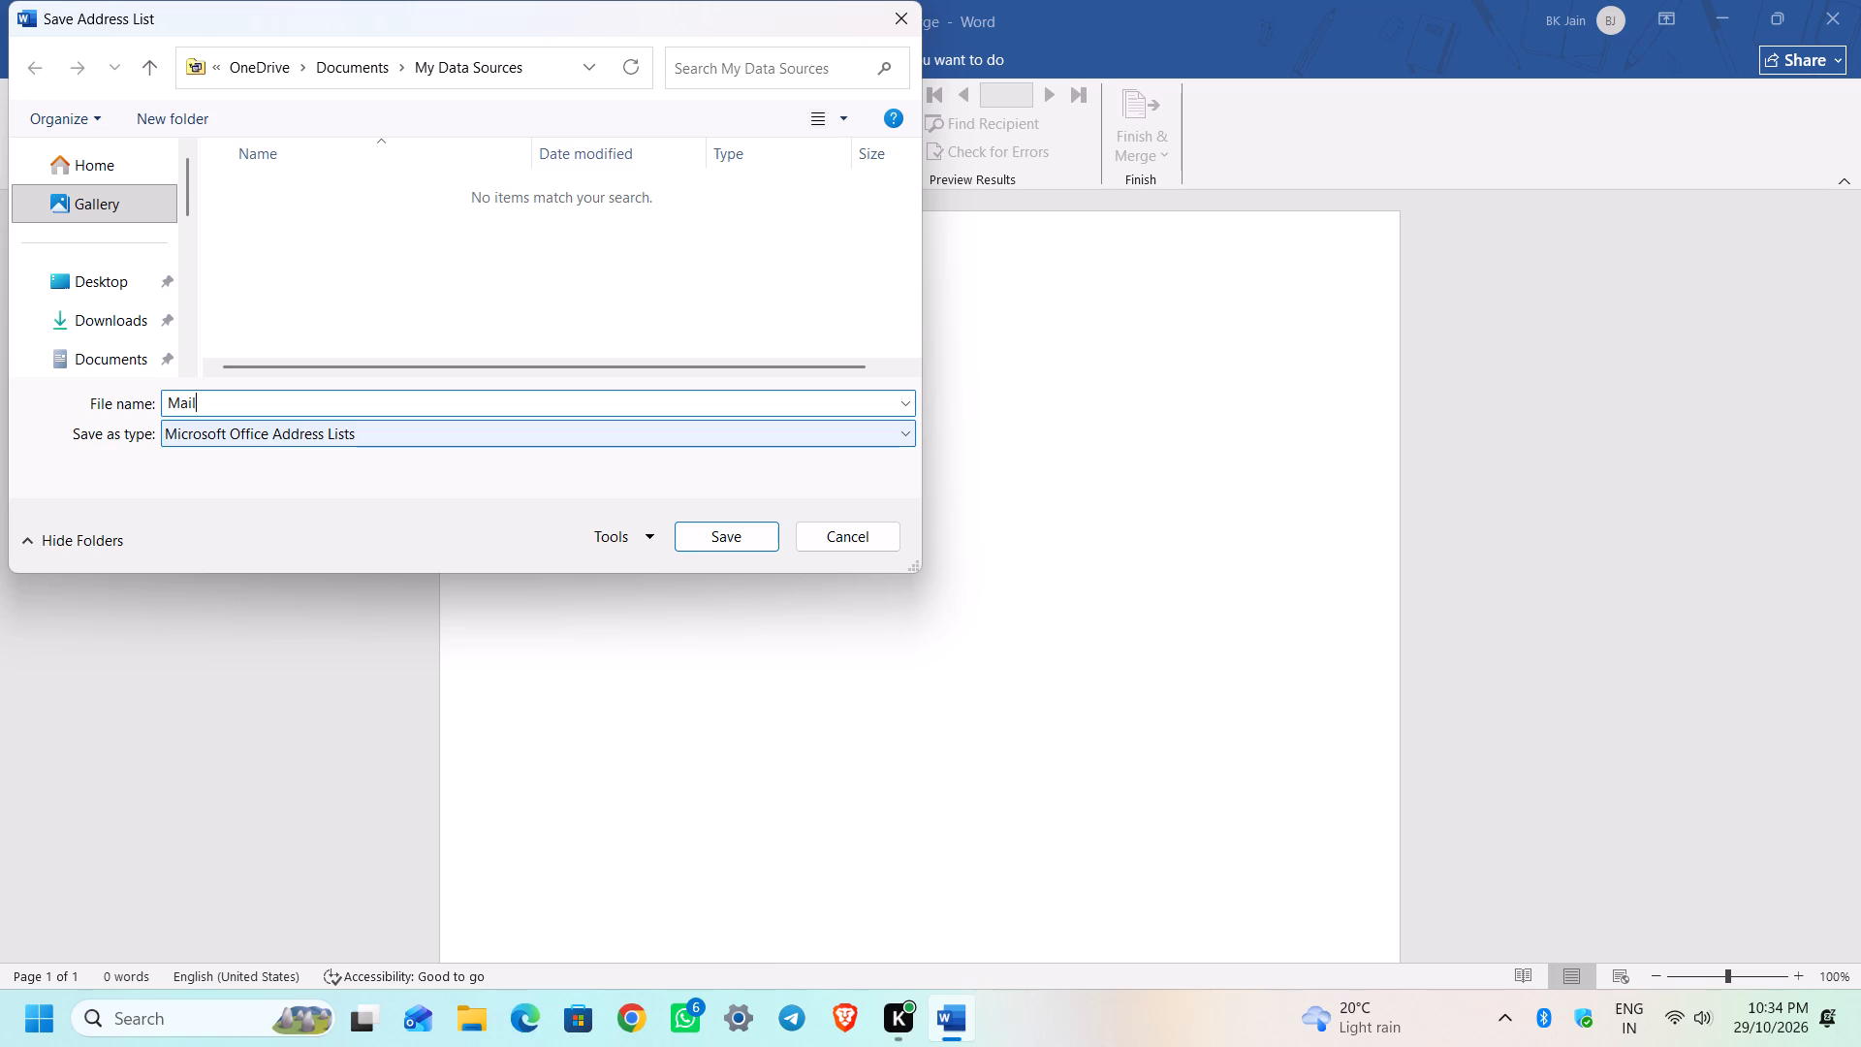
type("Merge")
type("Data")
left_click(136, 277)
double_click(274, 200)
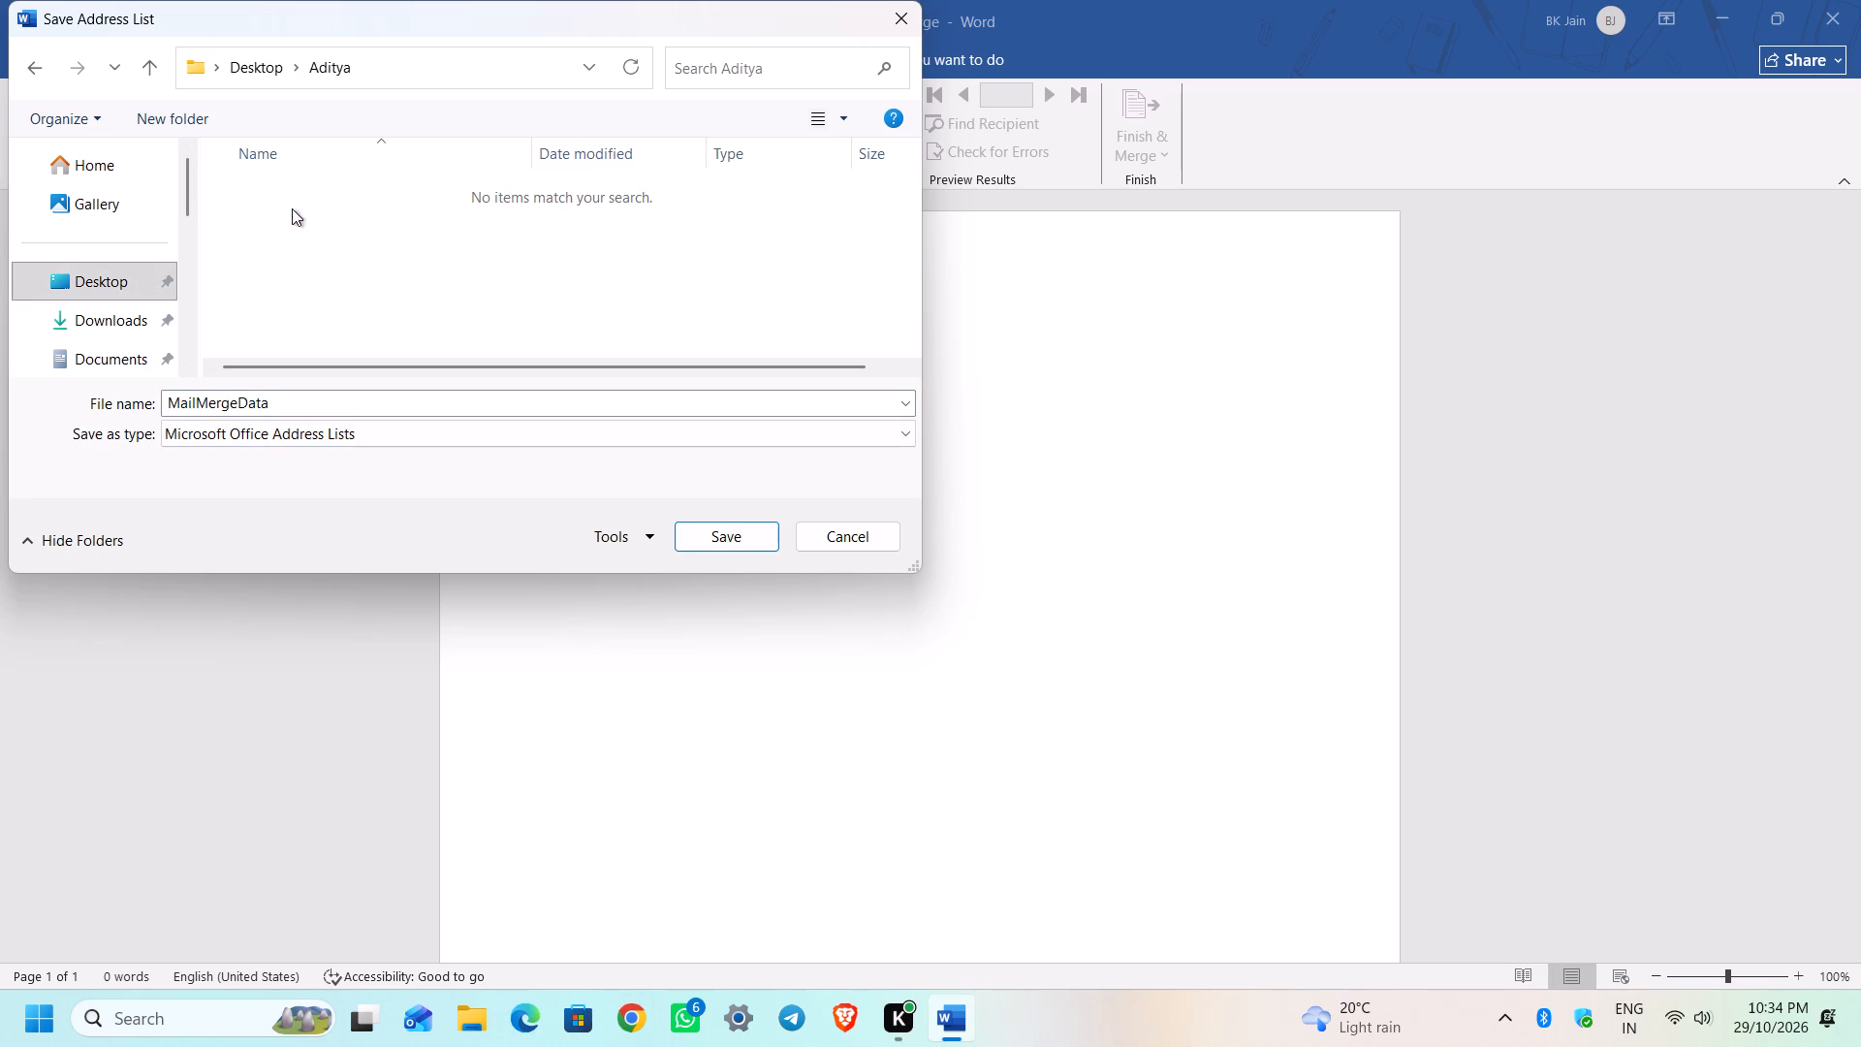
left_click(708, 533)
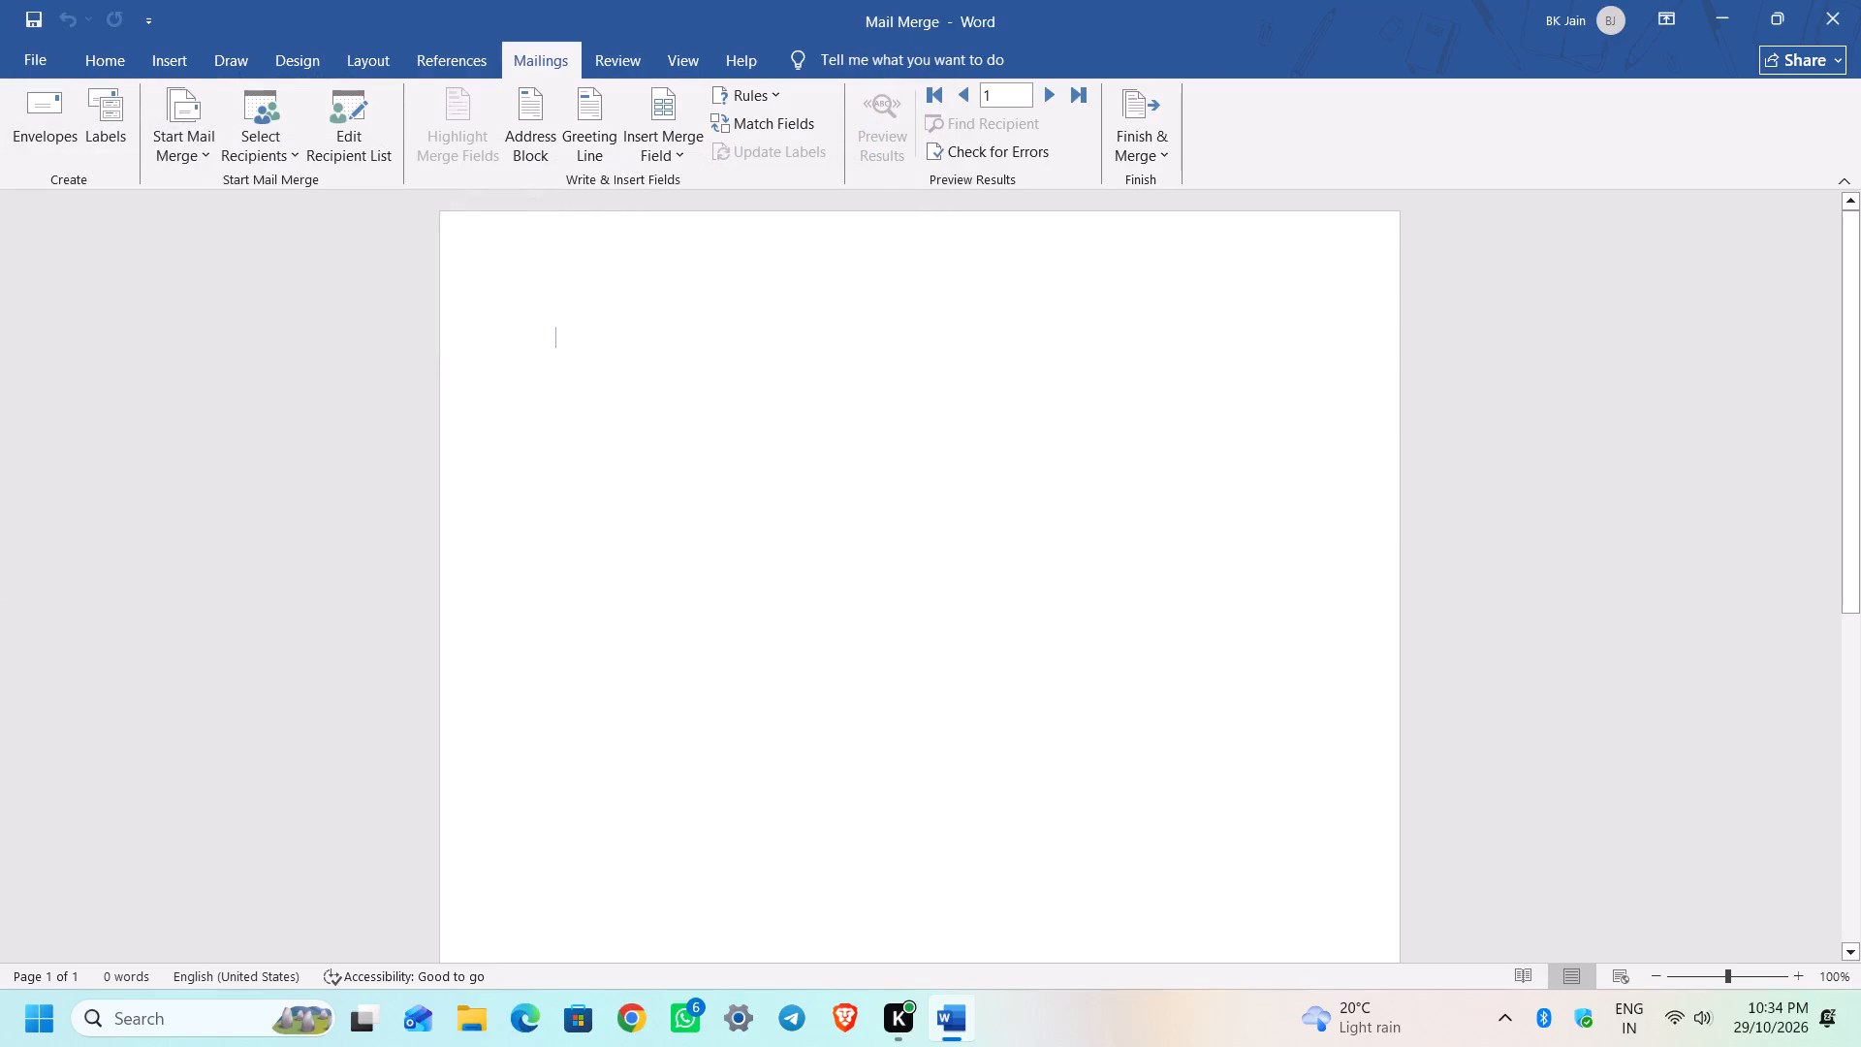
Review the entries in the mail merge recipient list and close it.
left_click(367, 154)
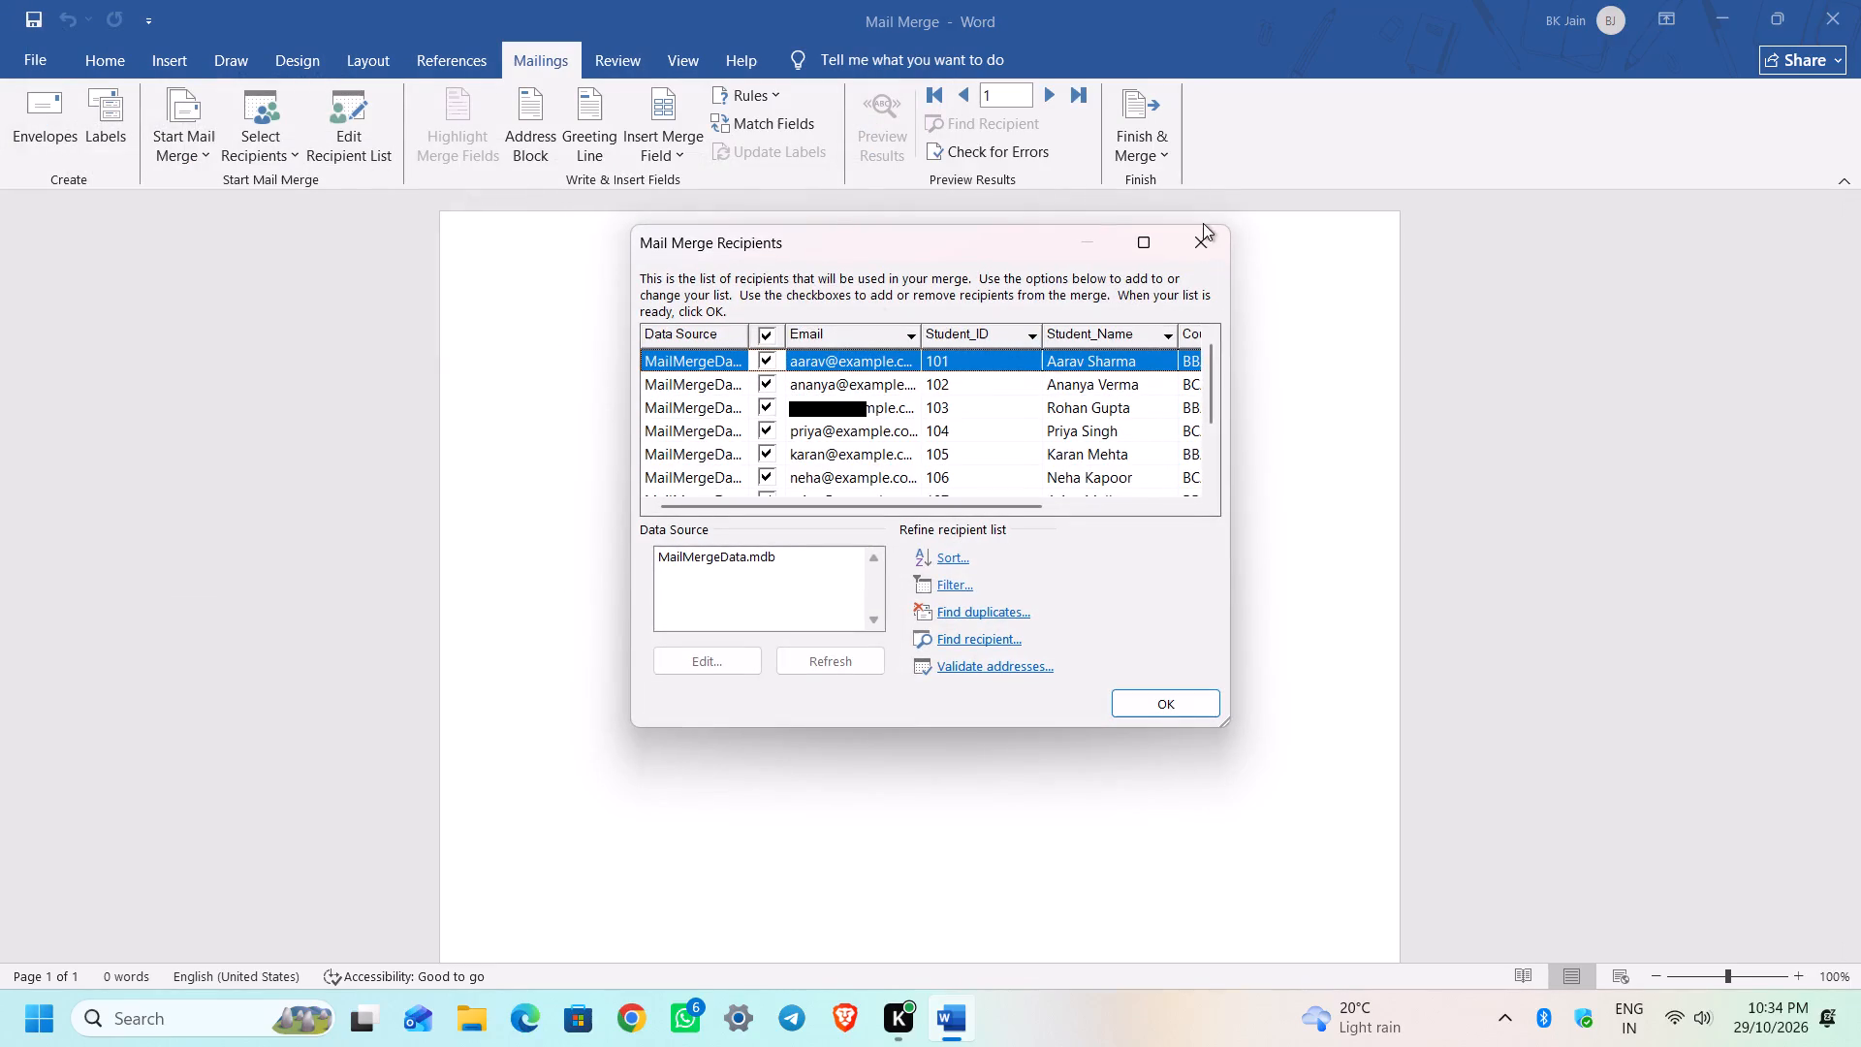
left_click(1203, 244)
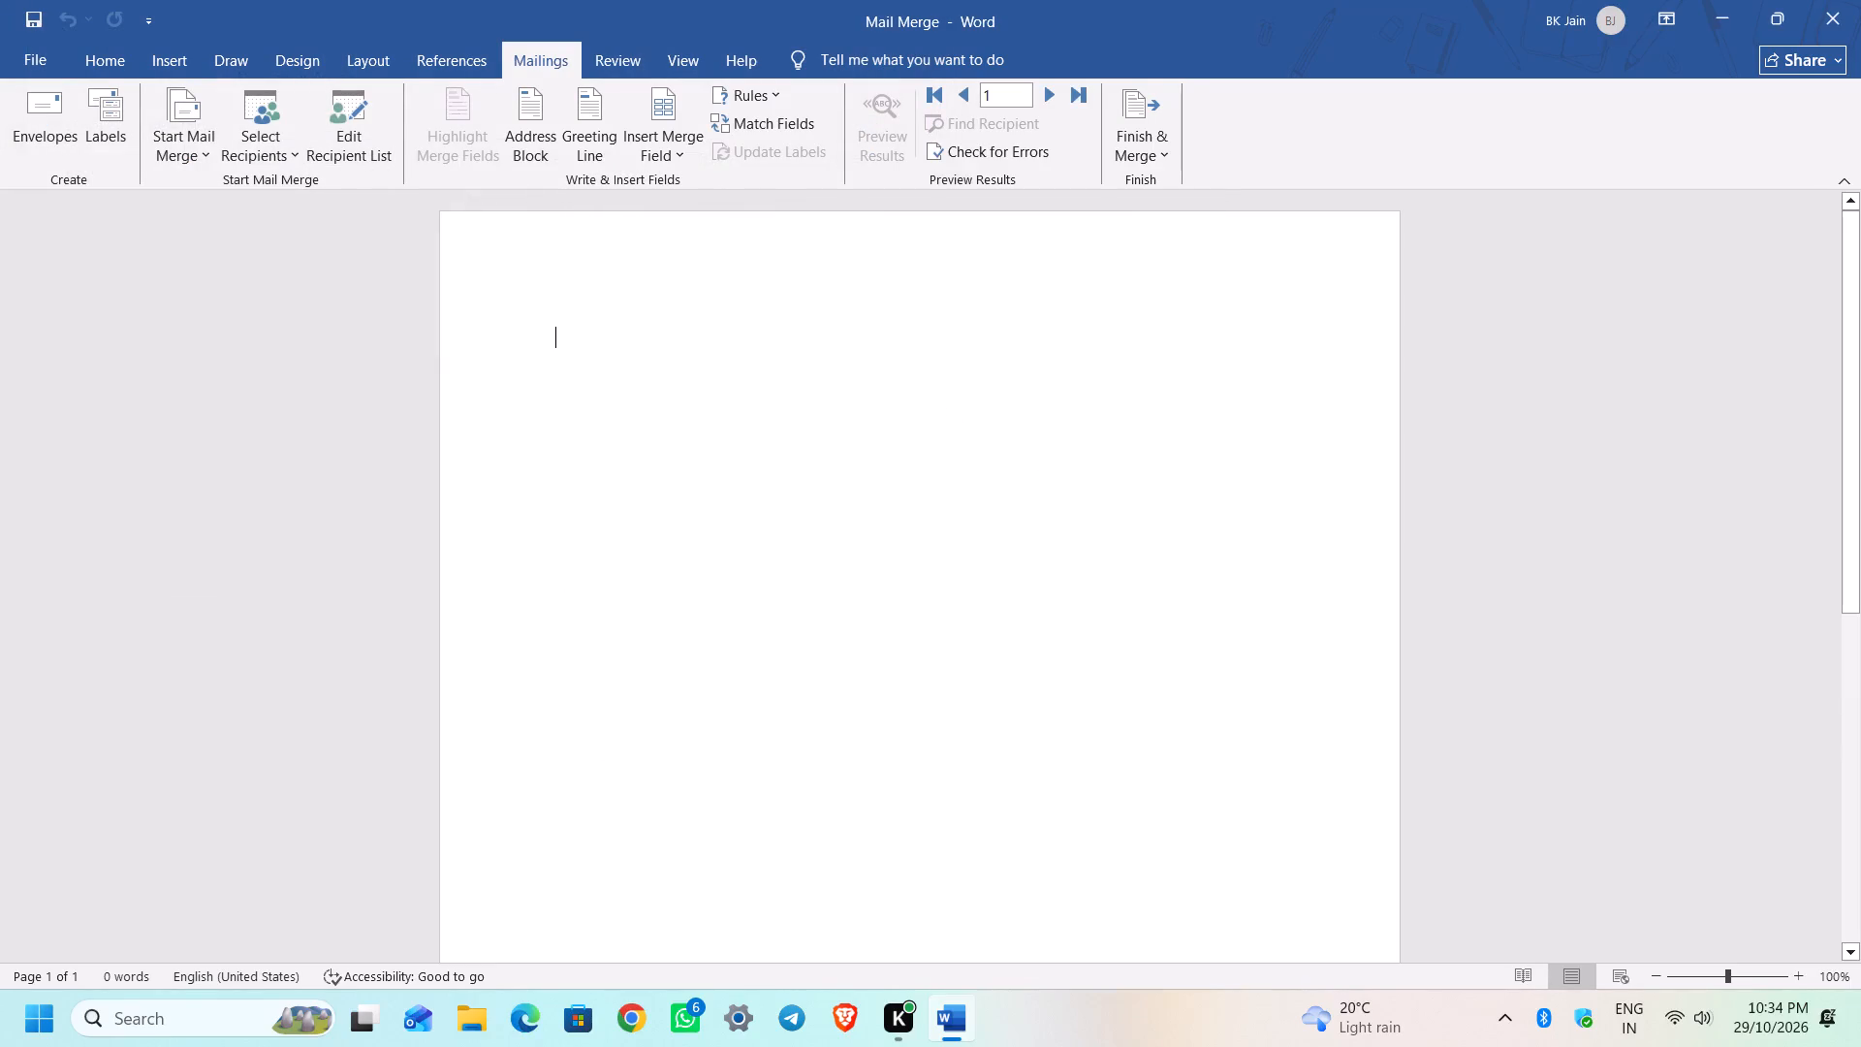
Begin the document's first sentence with “A College wants to send an invitation letter to students”.
left_click(617, 343)
type("A")
key("space")
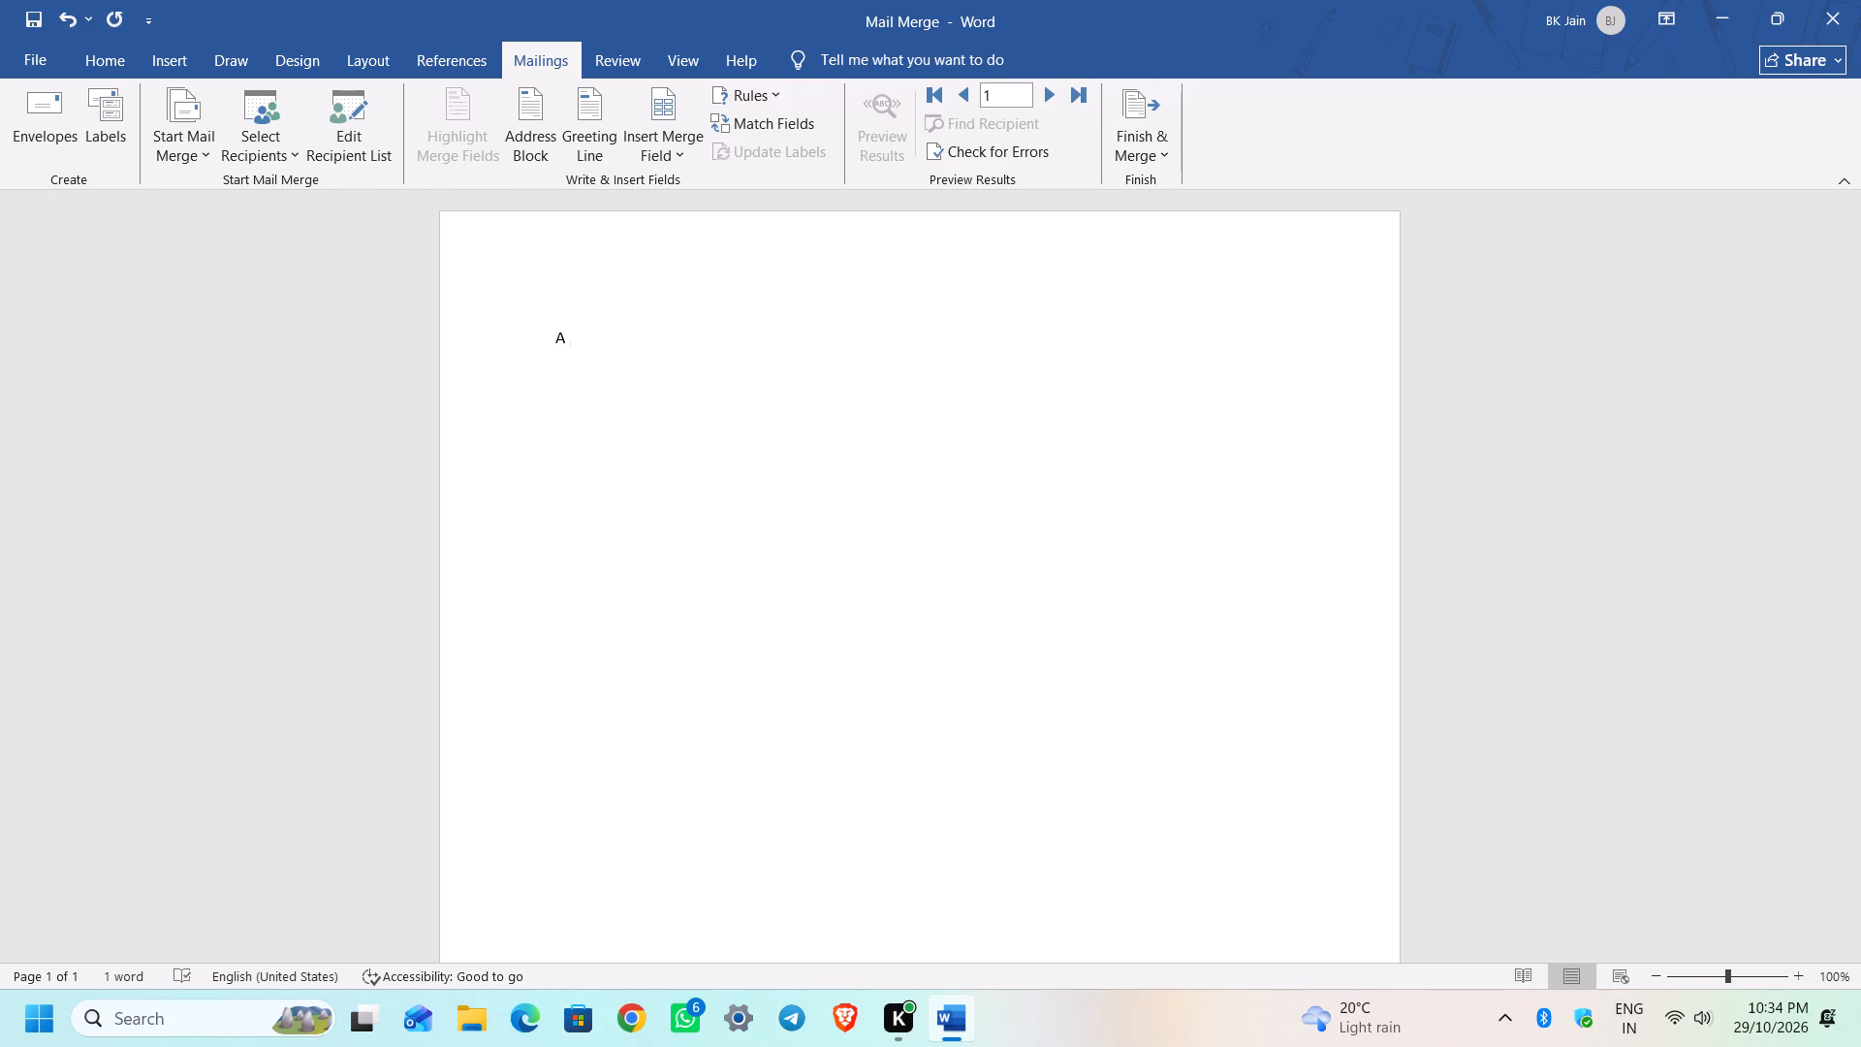
key("shift+c")
key("BackSpace")
type("co")
key("BackSpace")
key("BackSpace")
type("College wants")
key("space")
type("to send")
key("space")
type("an invitation")
key("space")
type("letter")
key("space")
type("to students")
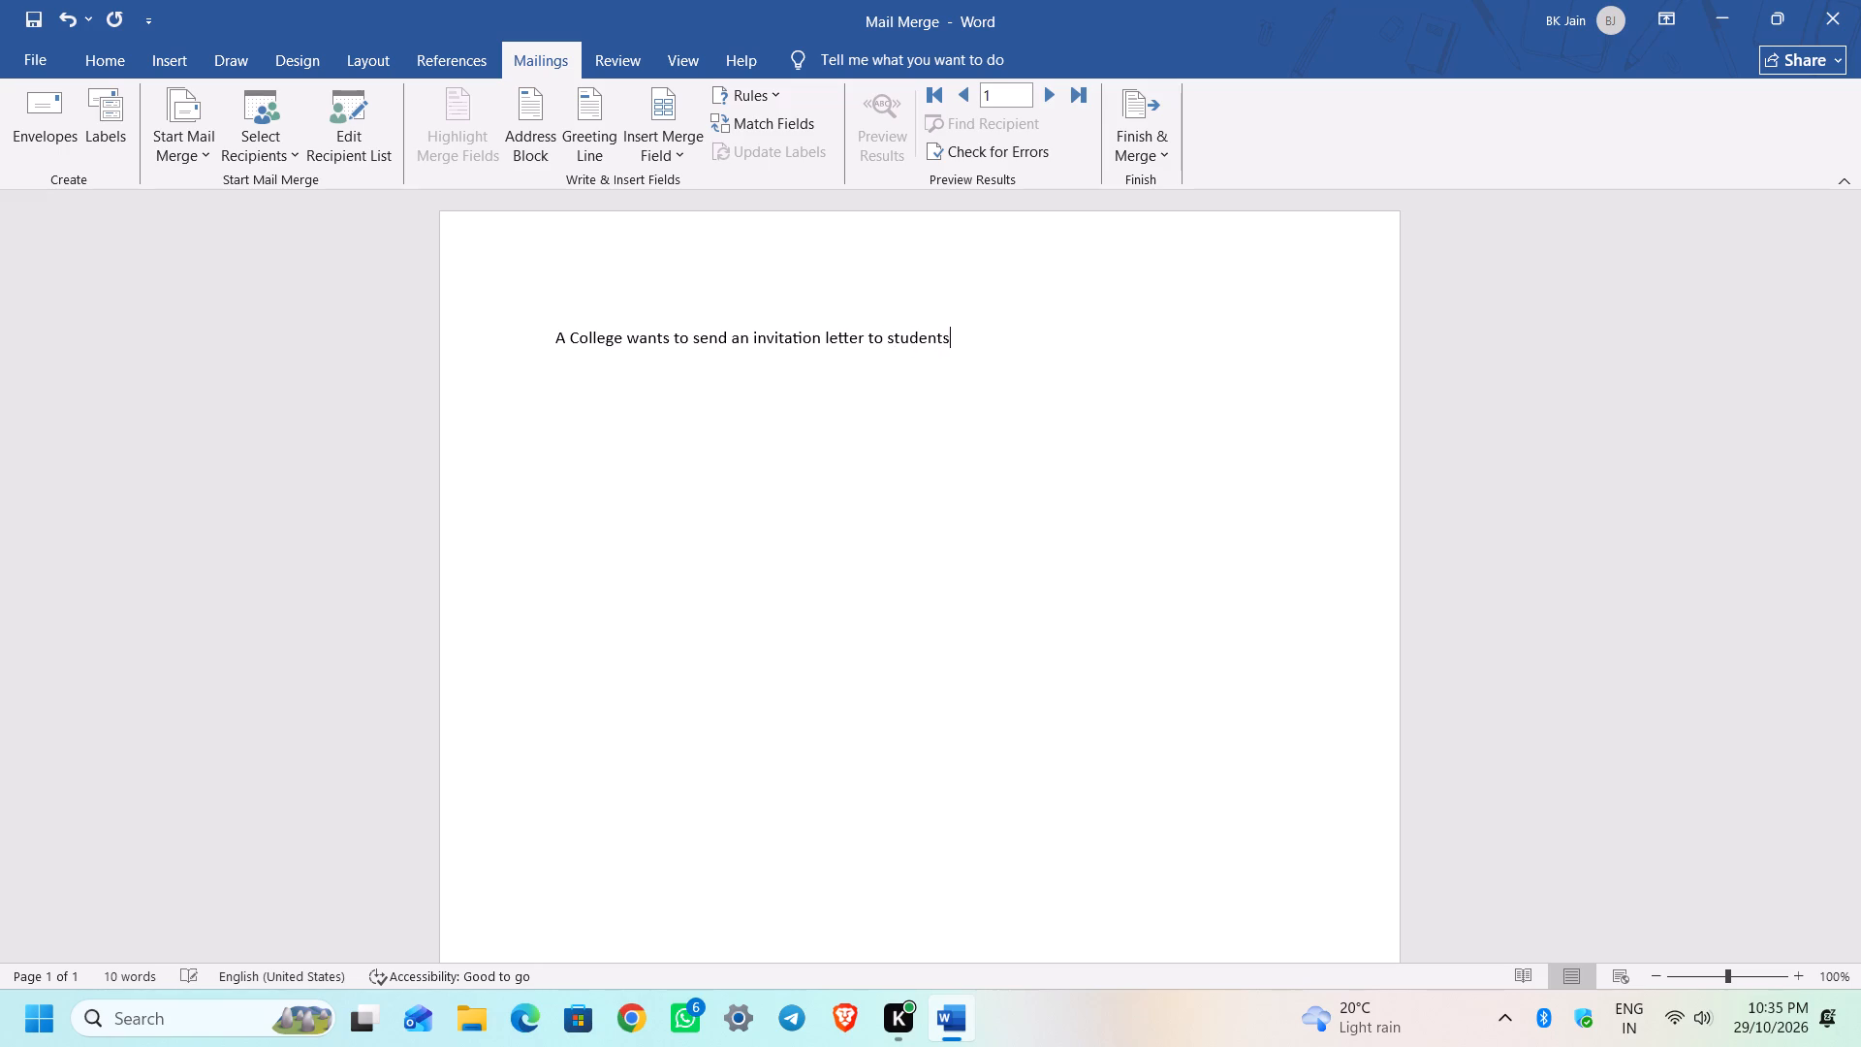
Complete the first sentence with “for a workshop on “Emerging Technologies in Business”.”.
key("space")
type("for")
key("space")
type("a workshop")
key("space")
type("on")
key("space")
type("\"\"")
key("Left")
type("Emerging")
key("space")
type("Tech")
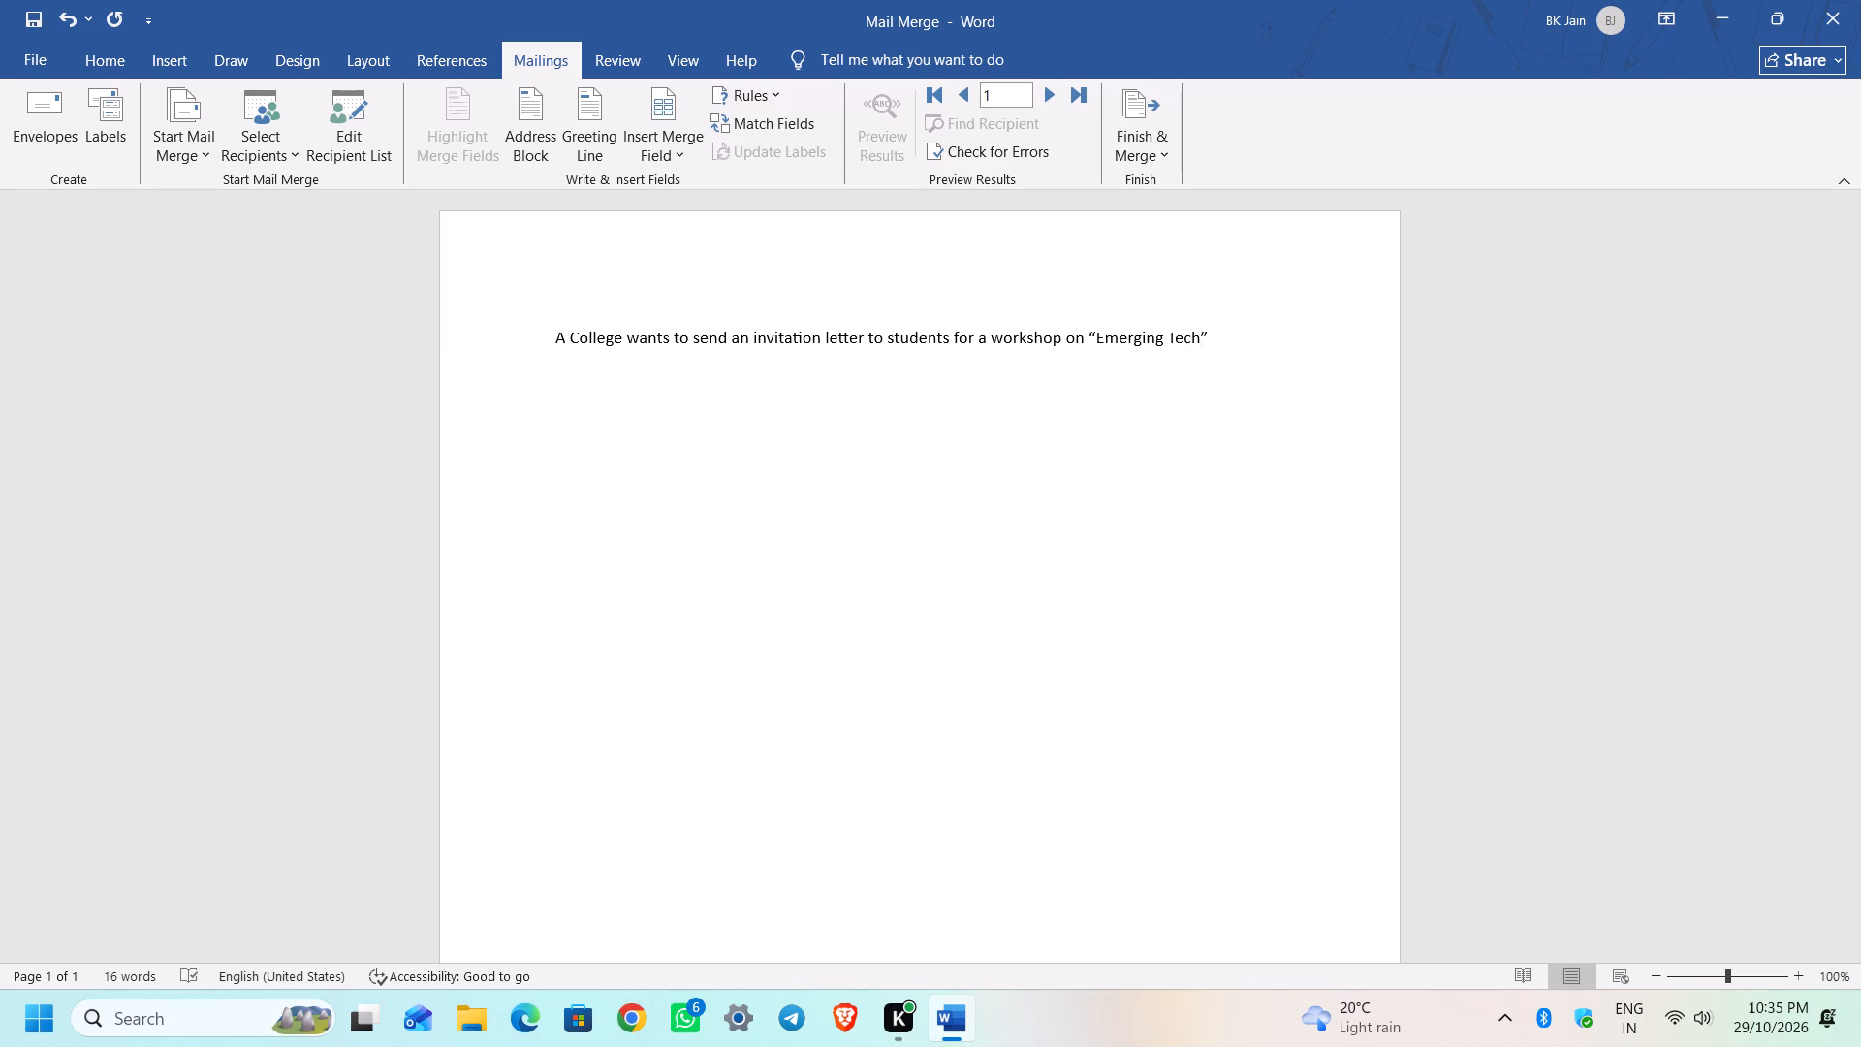
type("nologies")
key("space")
type("in")
key("space")
type("Business")
key("Right")
key("period")
Start a second sentence reading “The college needs to prepare personalized invitation letters”.
key("space")
type("The coll")
type("ege")
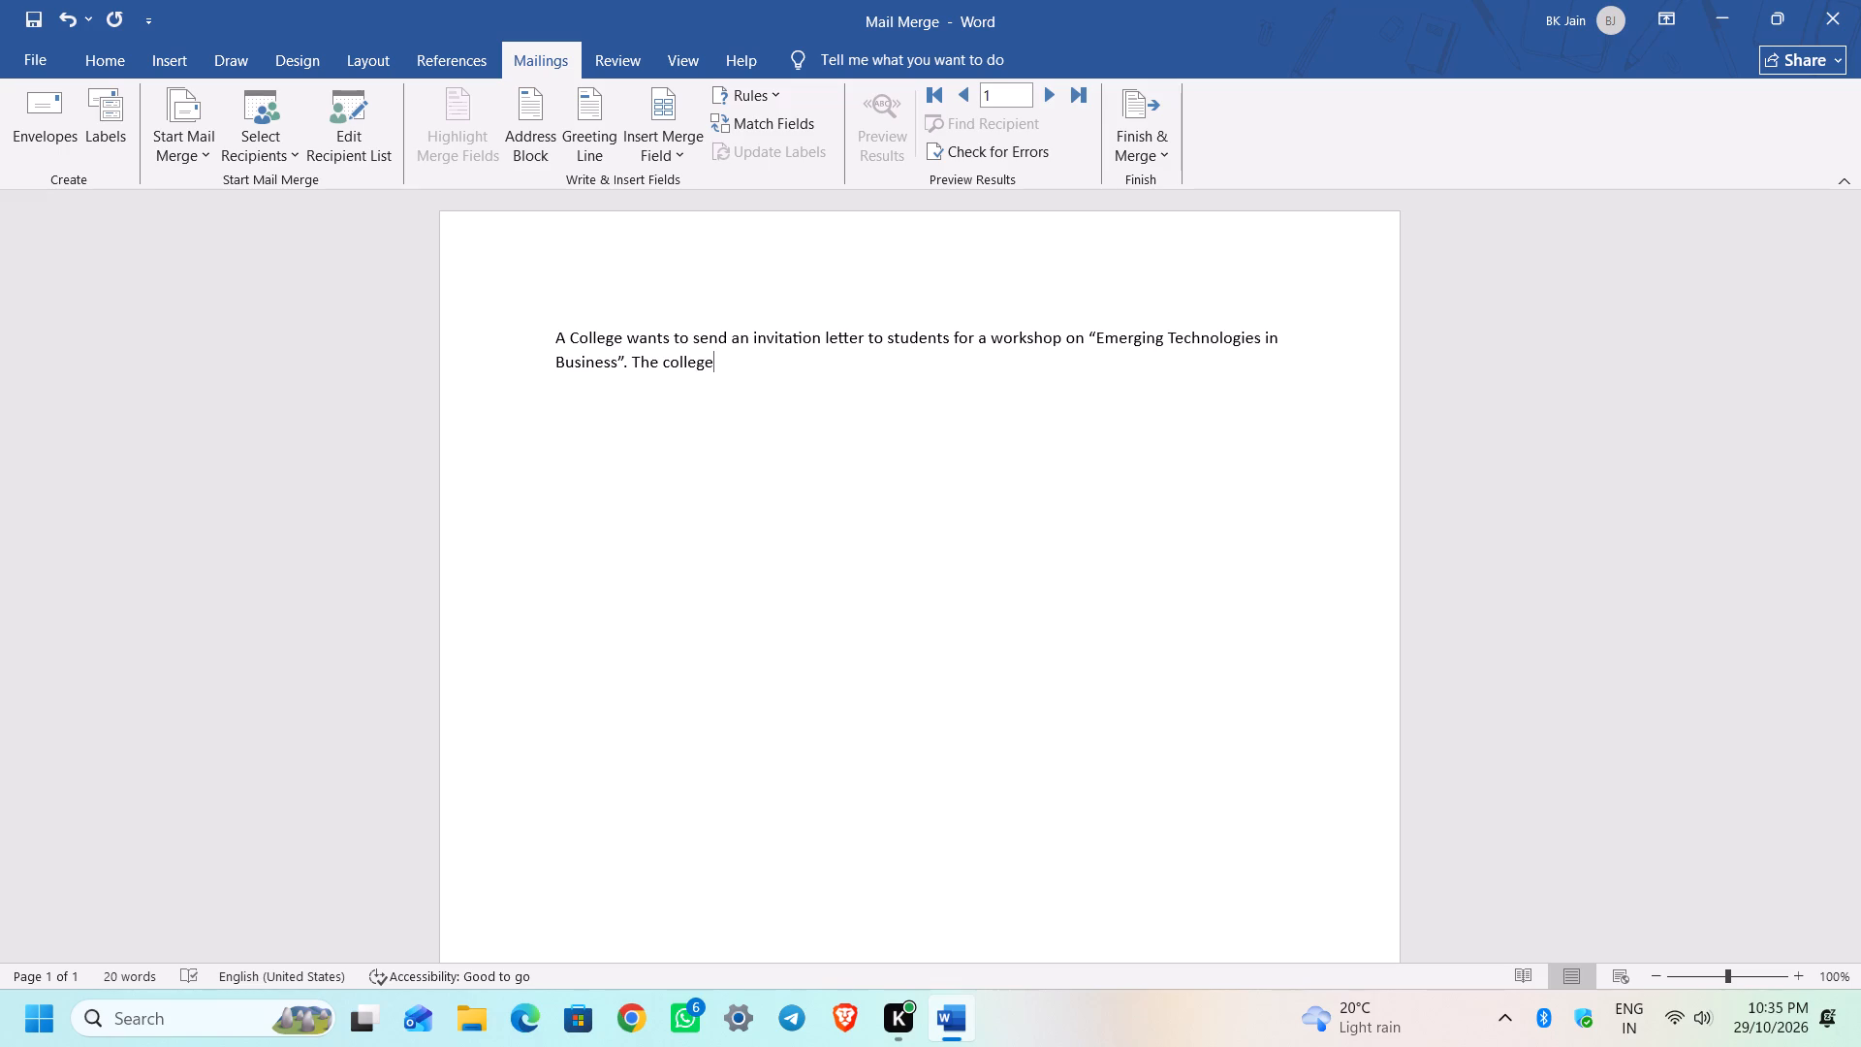
key("space")
type("needs")
key("space")
type("to prepare")
key("space")
type("personalized")
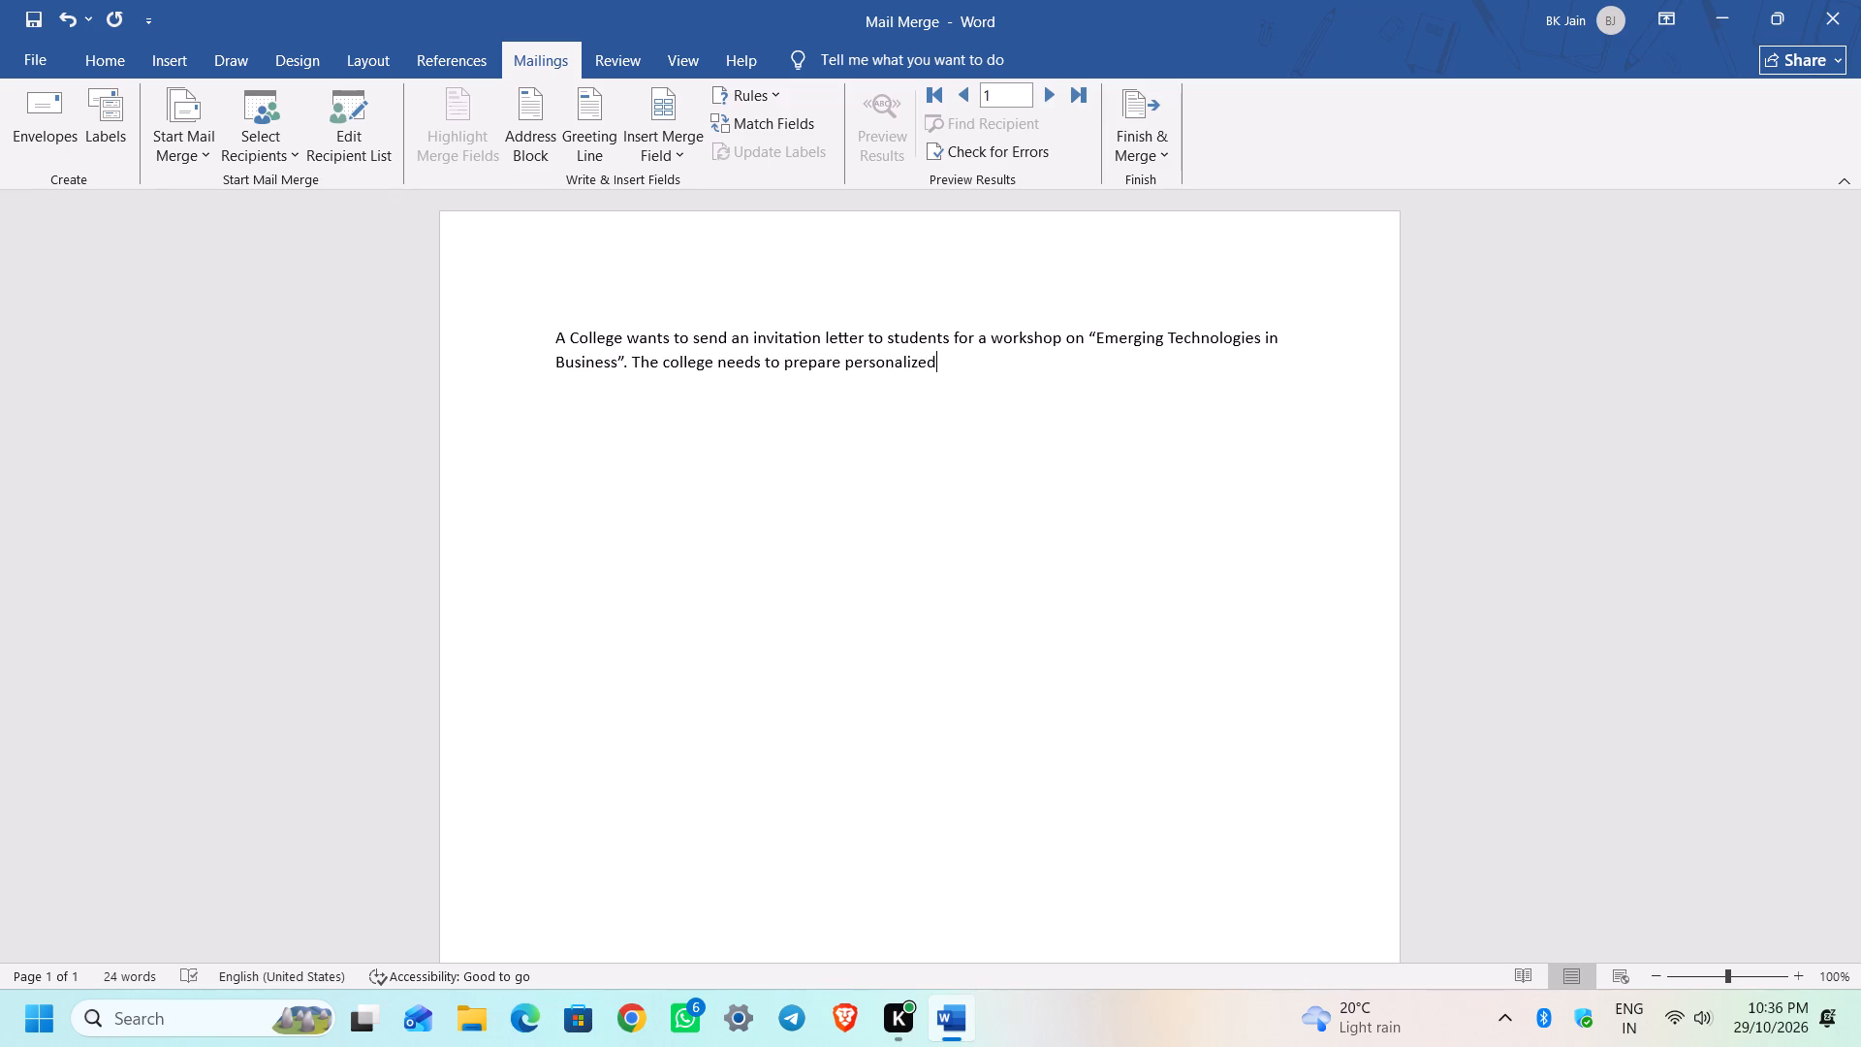
key("space")
type("invitation")
key("space")
type("letters")
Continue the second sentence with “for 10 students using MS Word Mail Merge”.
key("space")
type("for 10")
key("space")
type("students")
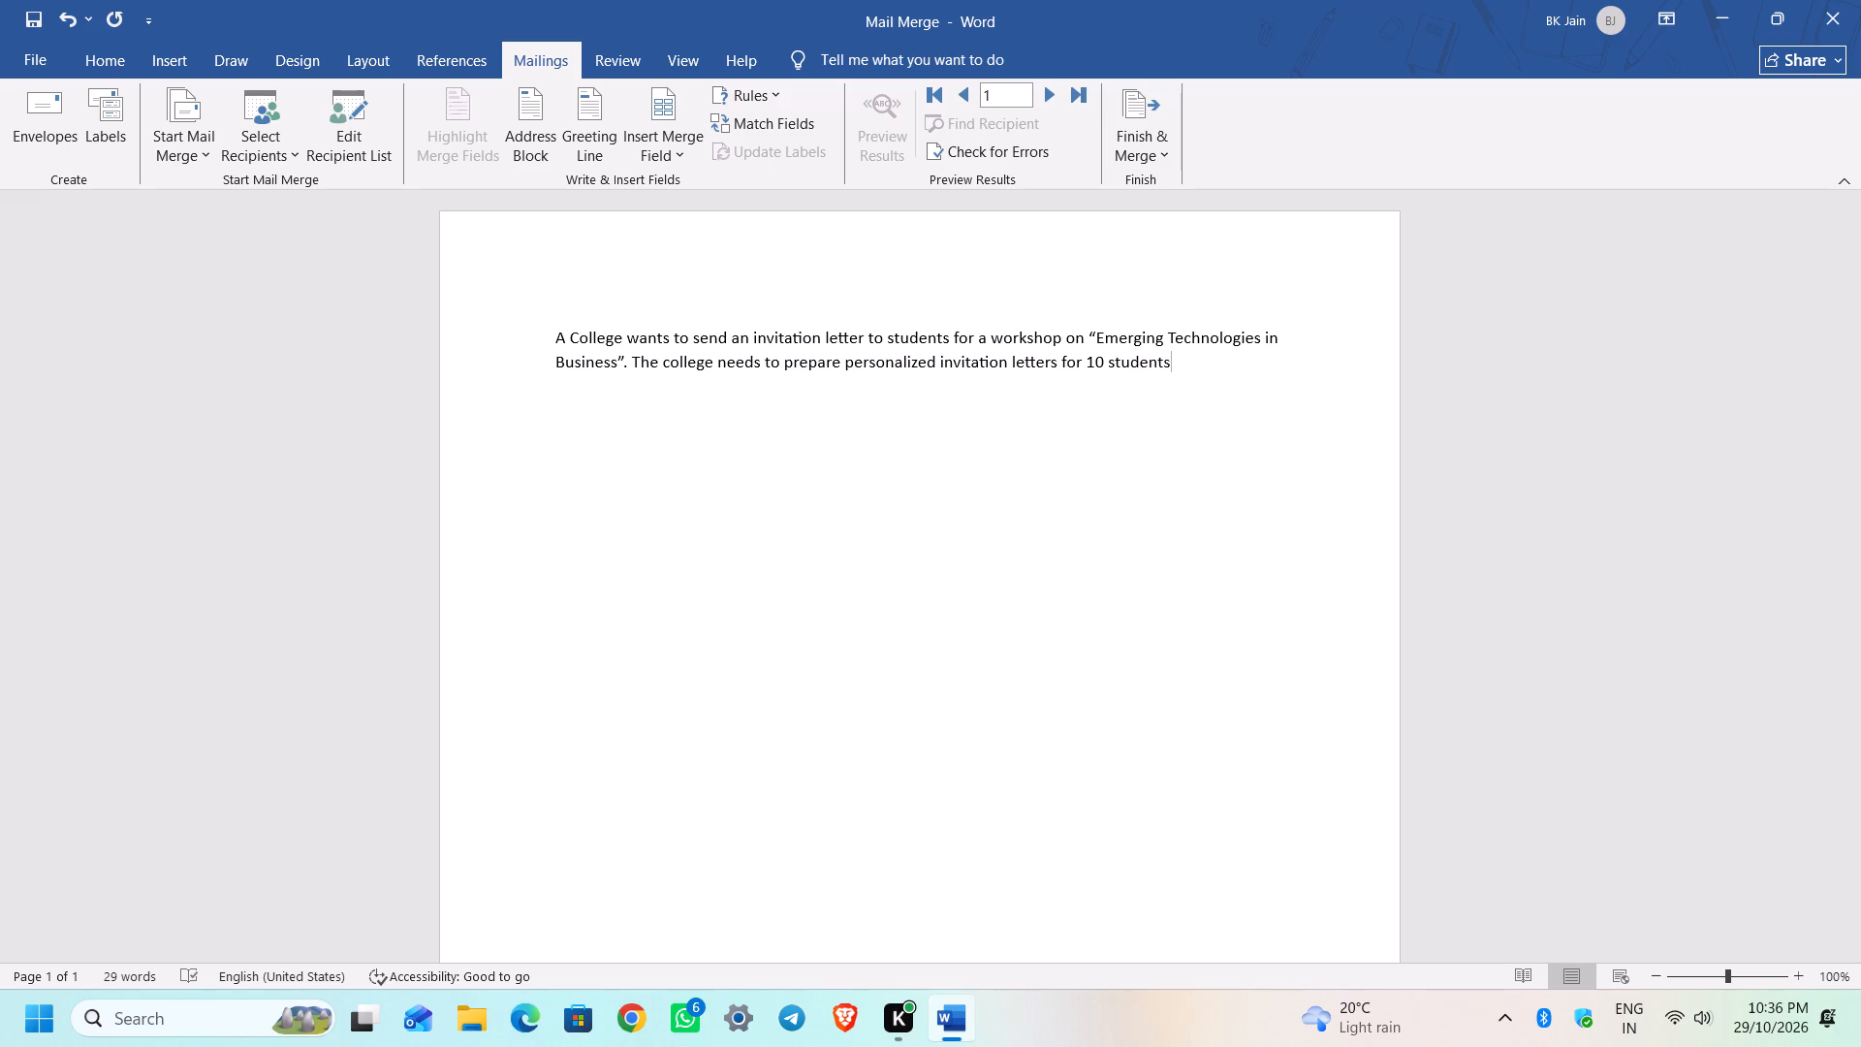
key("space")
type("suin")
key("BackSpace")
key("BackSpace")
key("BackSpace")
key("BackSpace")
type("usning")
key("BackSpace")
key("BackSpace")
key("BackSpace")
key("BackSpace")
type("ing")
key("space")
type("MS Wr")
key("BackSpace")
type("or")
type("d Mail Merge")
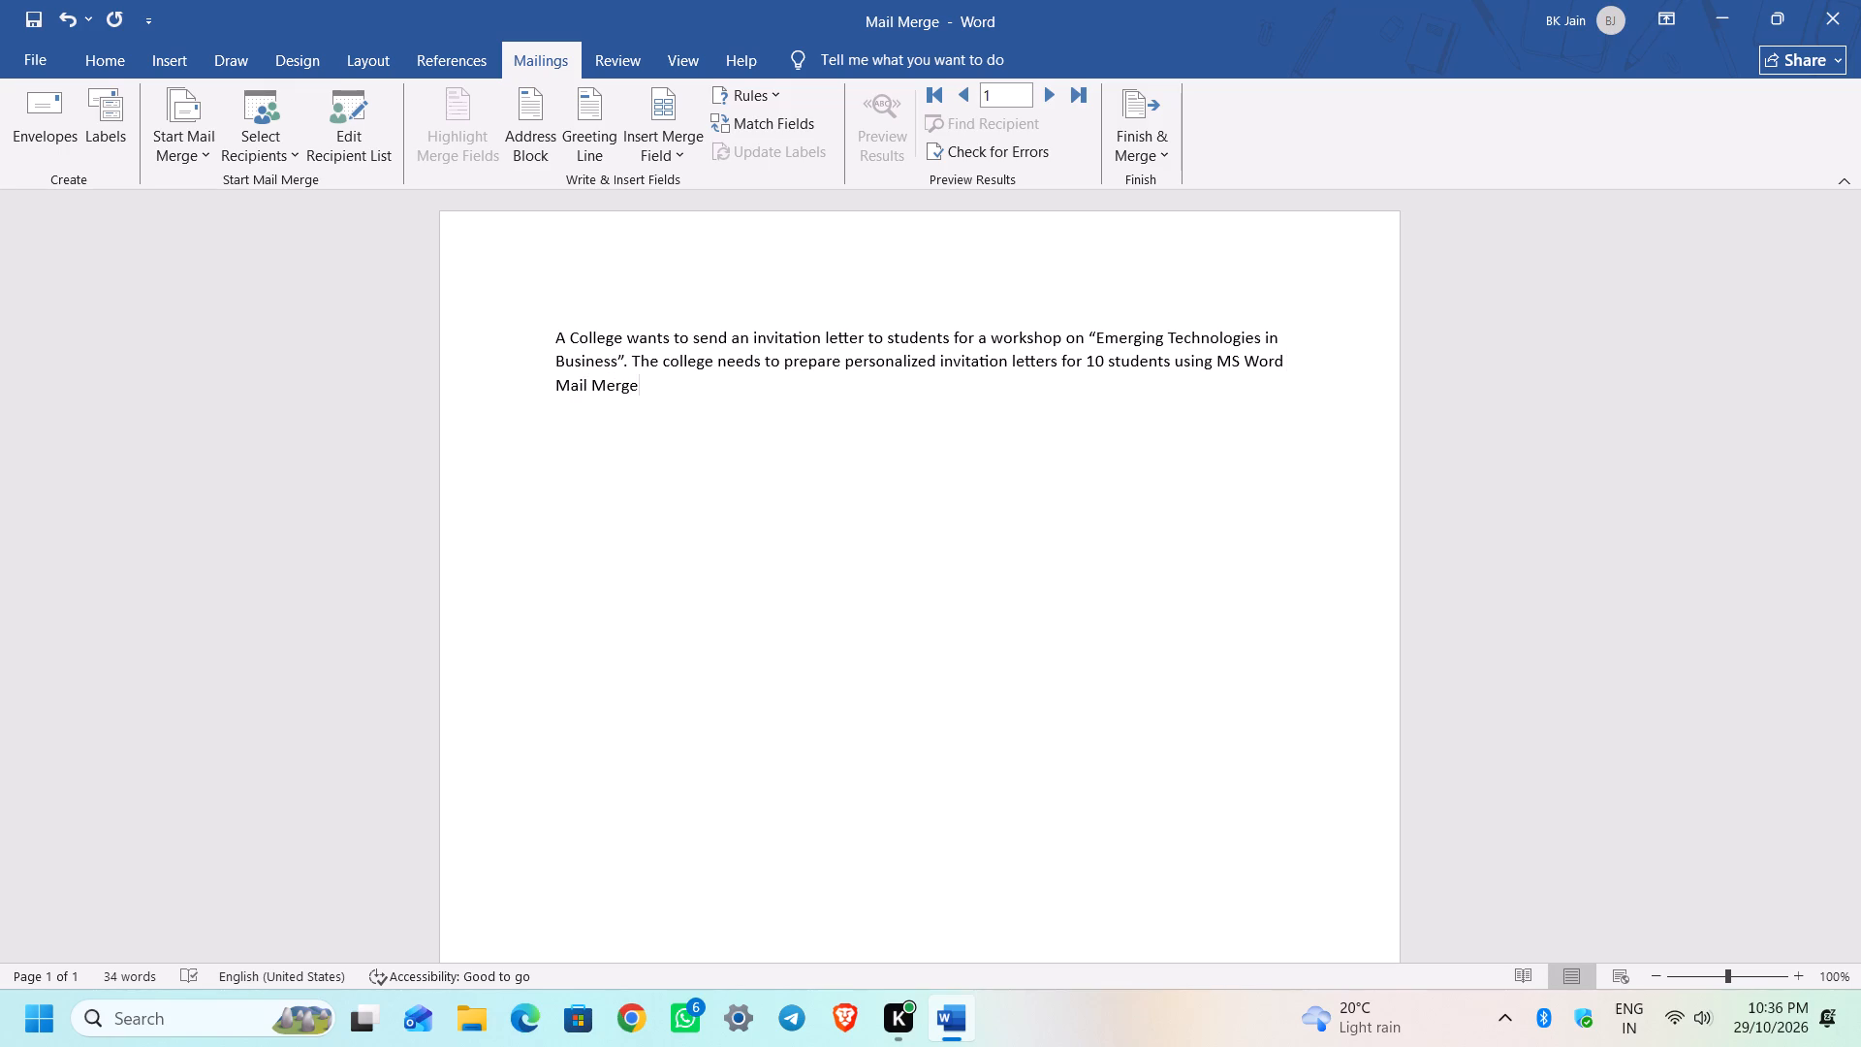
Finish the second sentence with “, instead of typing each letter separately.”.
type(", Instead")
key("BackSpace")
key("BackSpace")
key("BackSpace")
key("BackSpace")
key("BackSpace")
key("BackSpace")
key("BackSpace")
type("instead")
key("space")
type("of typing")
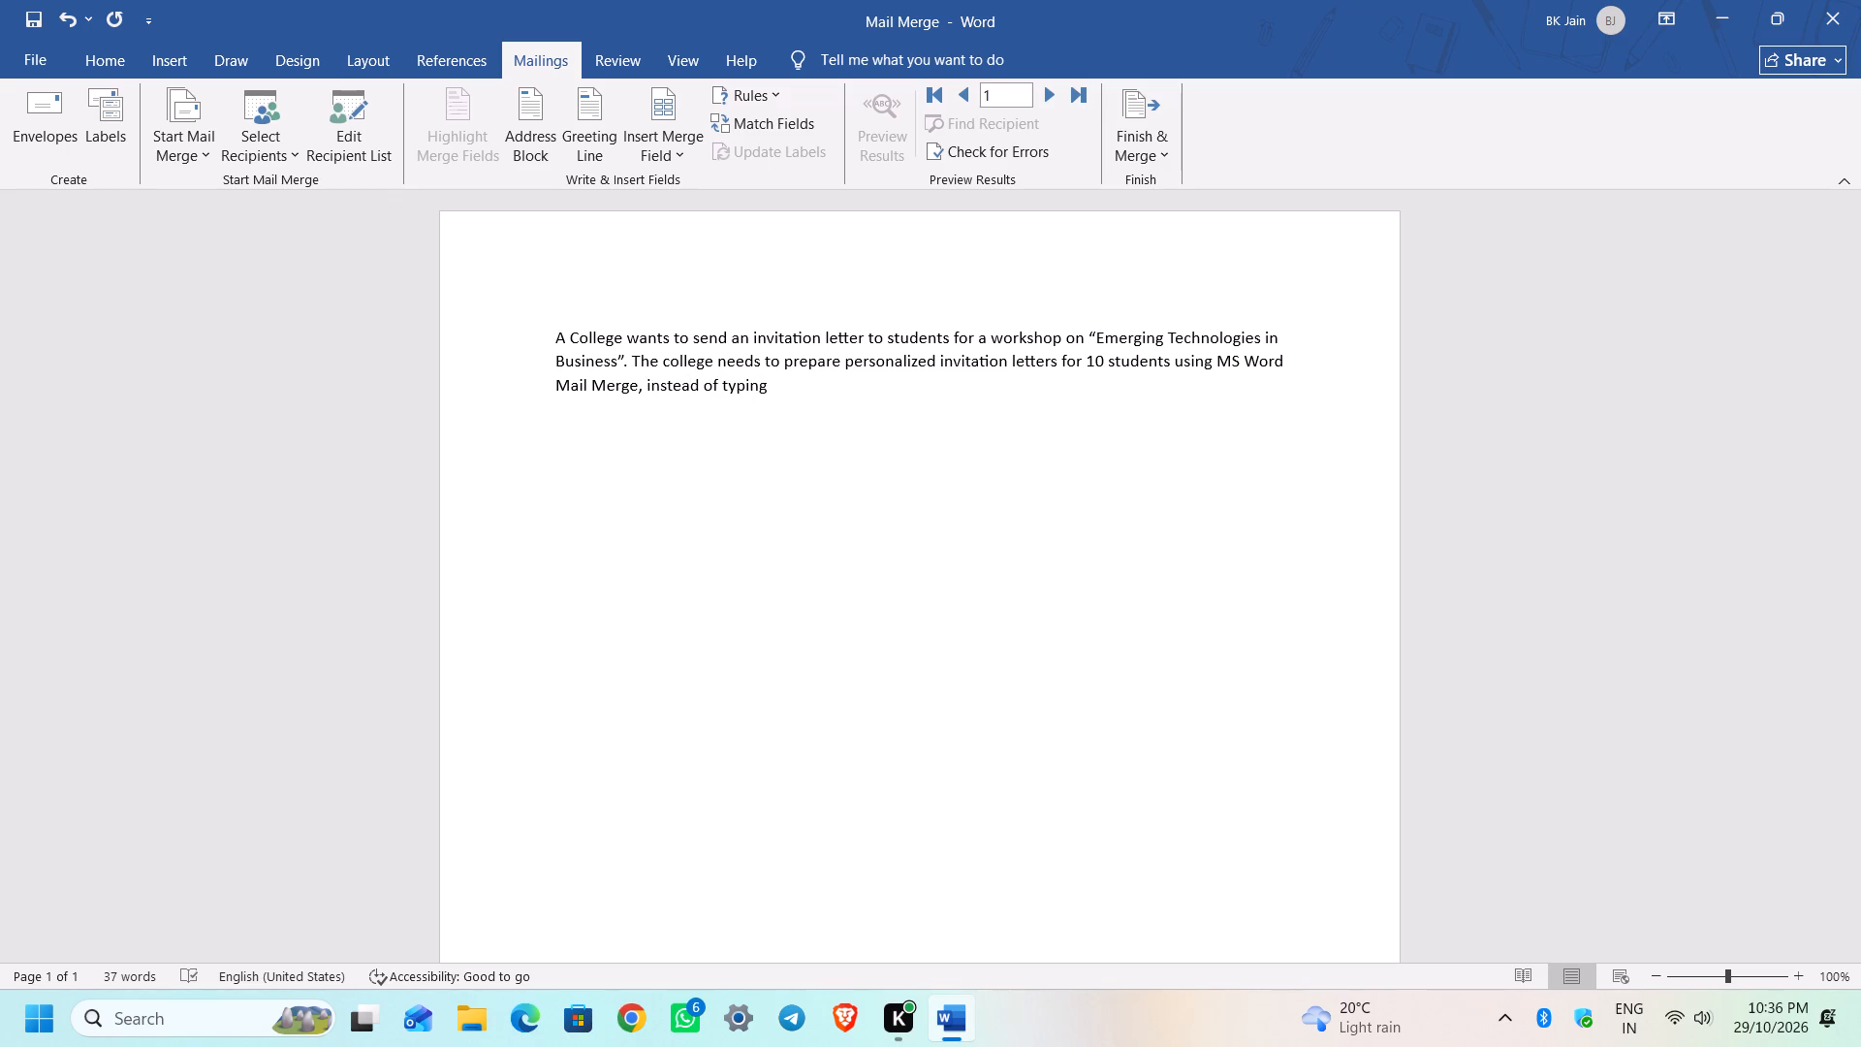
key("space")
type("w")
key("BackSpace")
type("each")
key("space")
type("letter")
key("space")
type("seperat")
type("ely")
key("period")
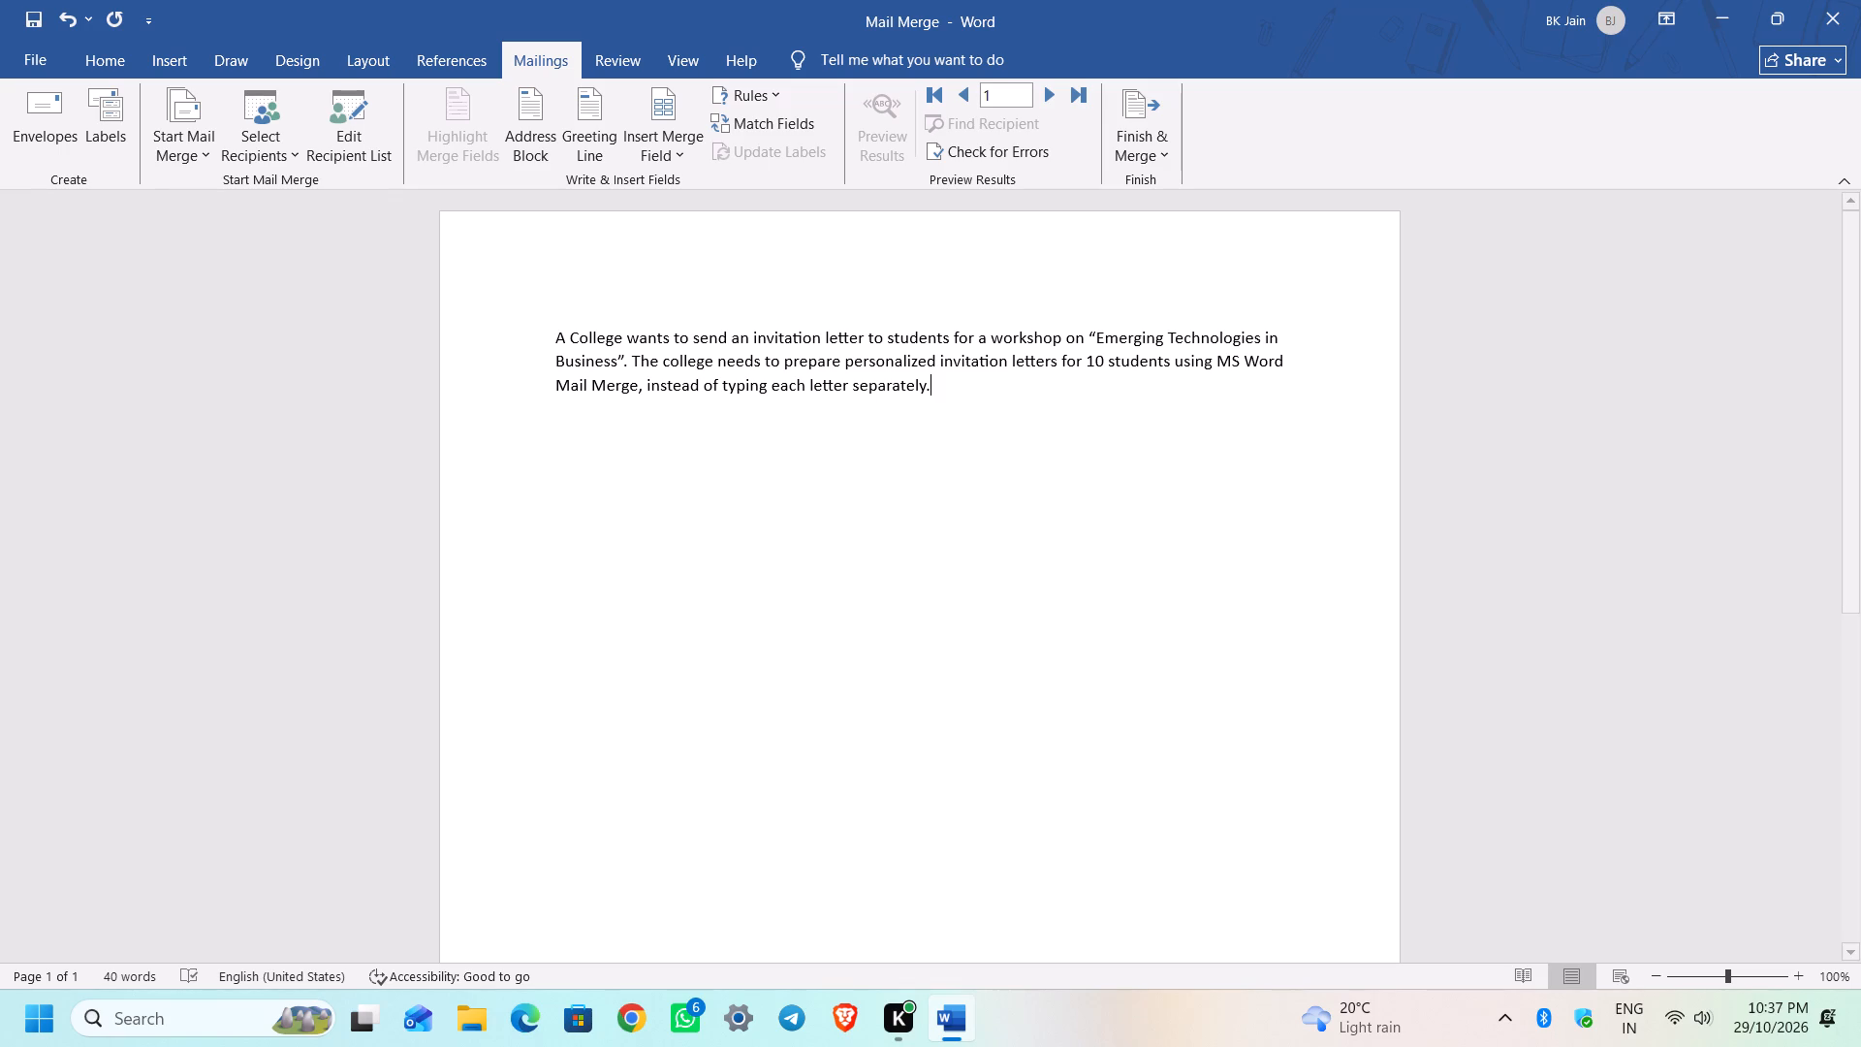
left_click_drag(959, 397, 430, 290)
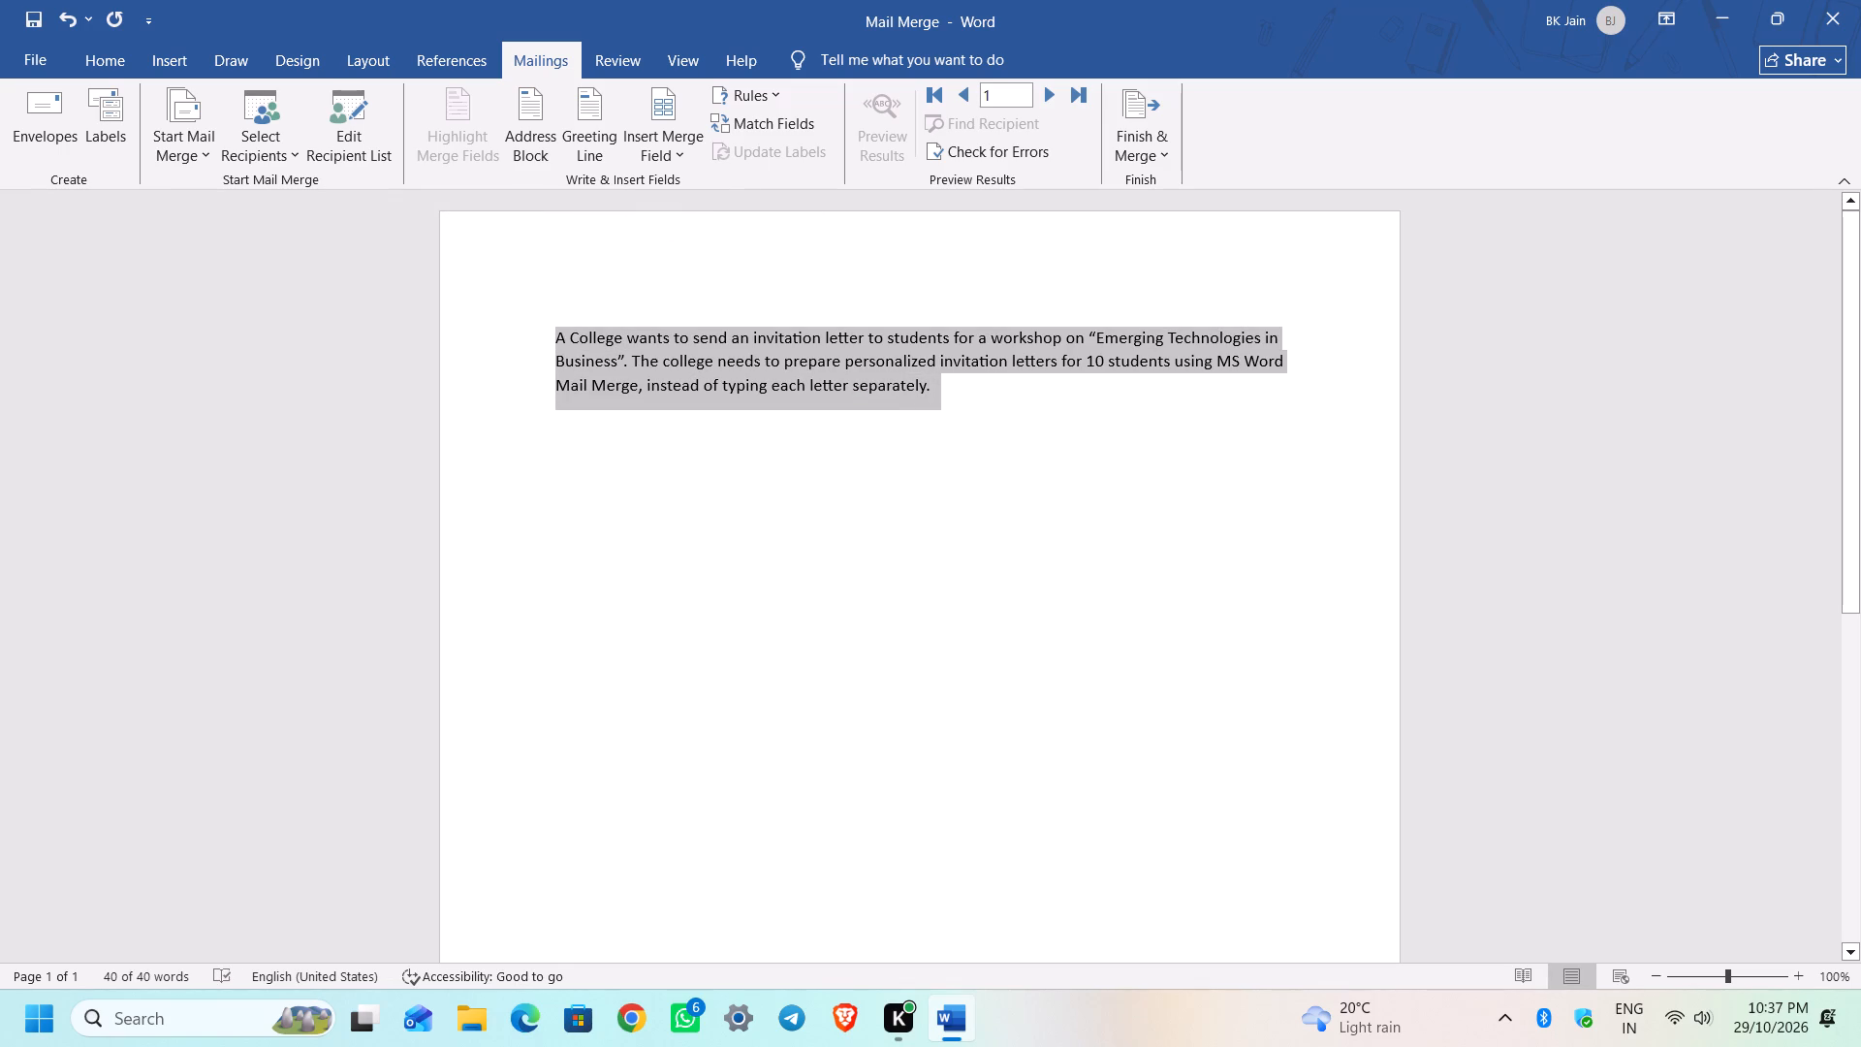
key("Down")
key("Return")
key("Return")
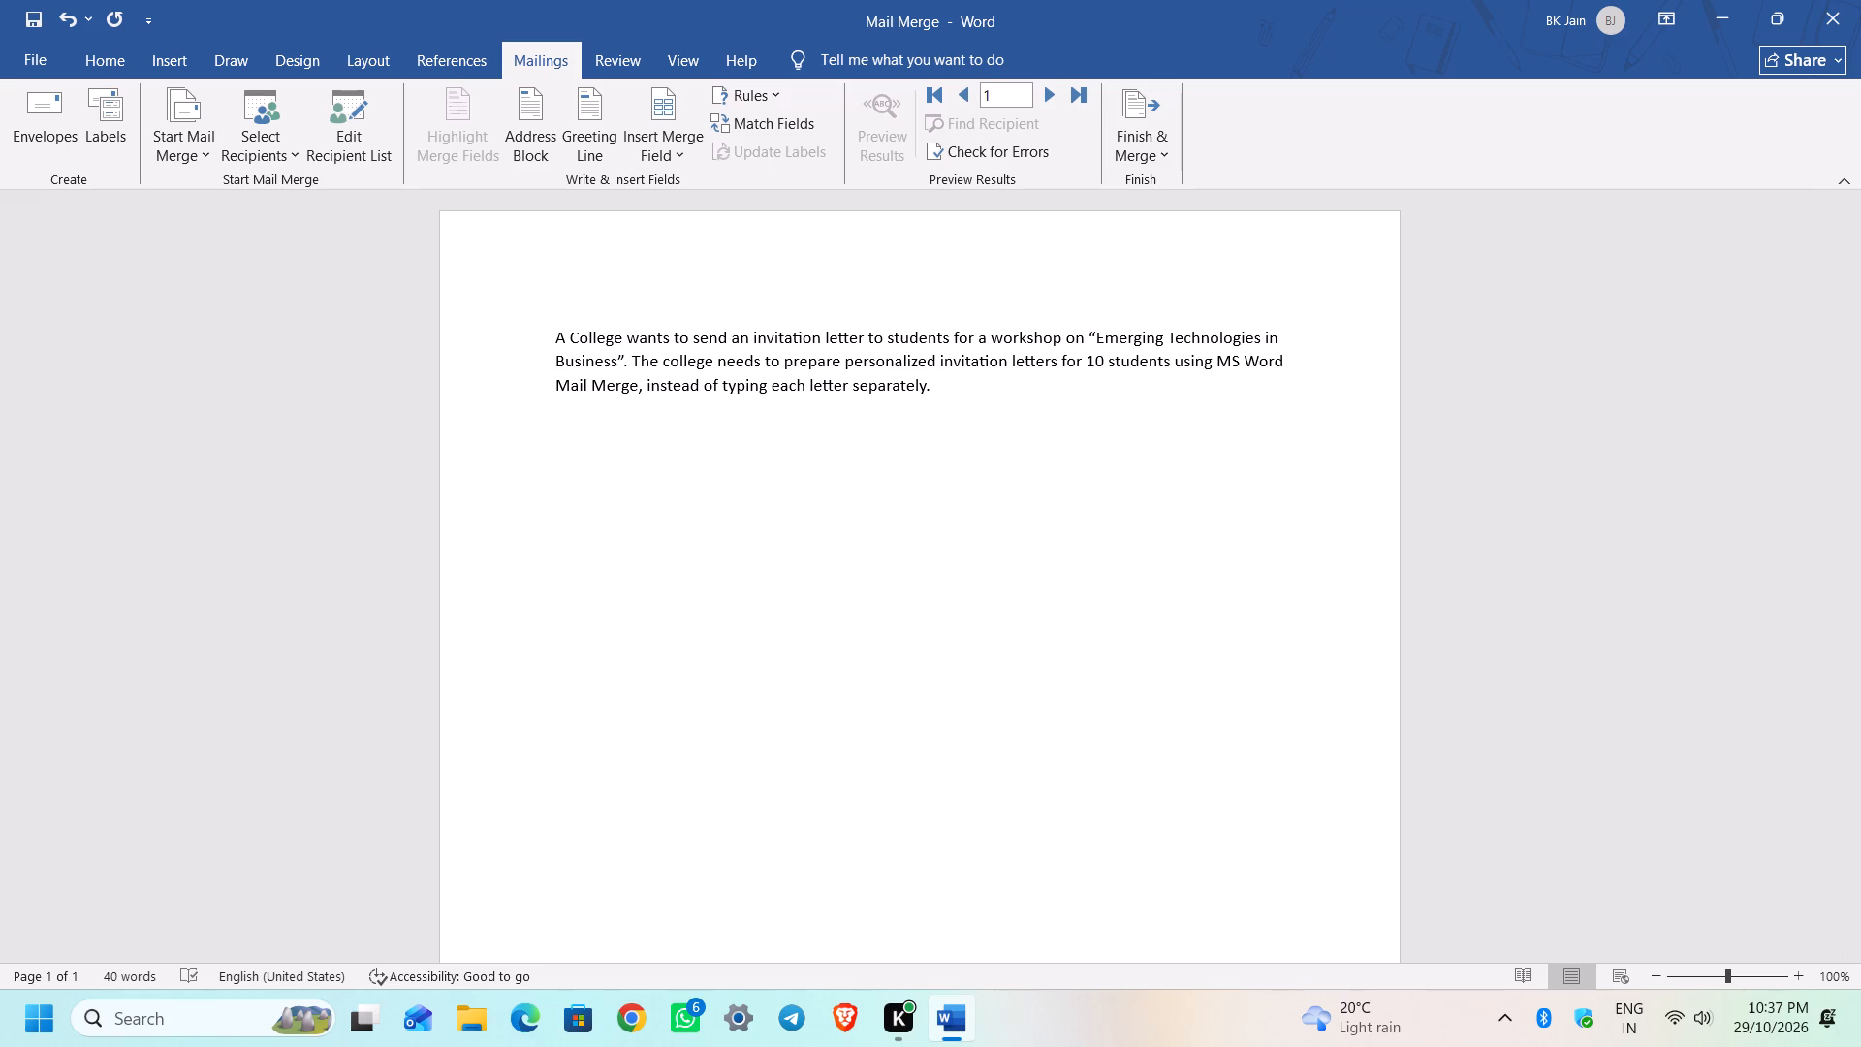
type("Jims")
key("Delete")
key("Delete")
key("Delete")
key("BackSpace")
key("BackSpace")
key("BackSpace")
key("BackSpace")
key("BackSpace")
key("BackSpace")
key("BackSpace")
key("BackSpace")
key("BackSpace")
Delete all the text in the document.
key("ctrl+a")
key("BackSpace")
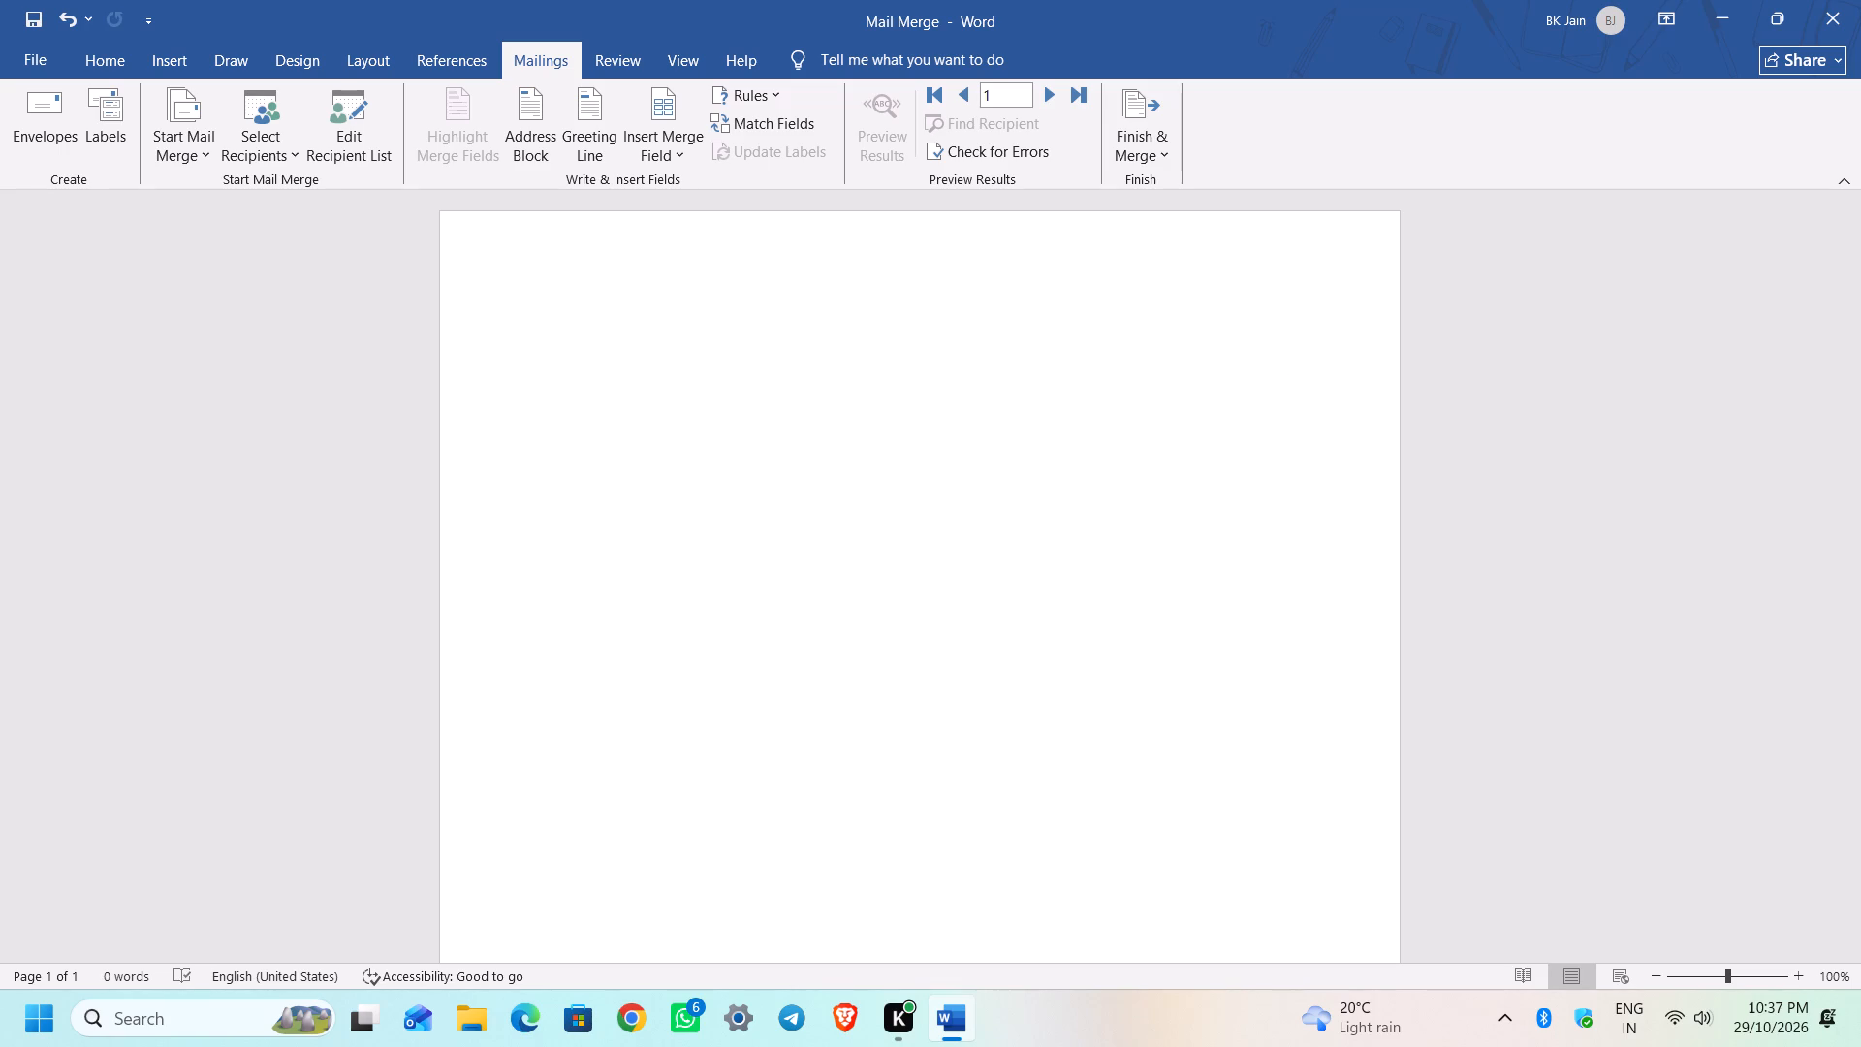
Enter the letter heading “JIMS- Workshop Invitation” on the first line and start a new line.
type("JIMS")
type("- W")
type("orkshop")
key("space")
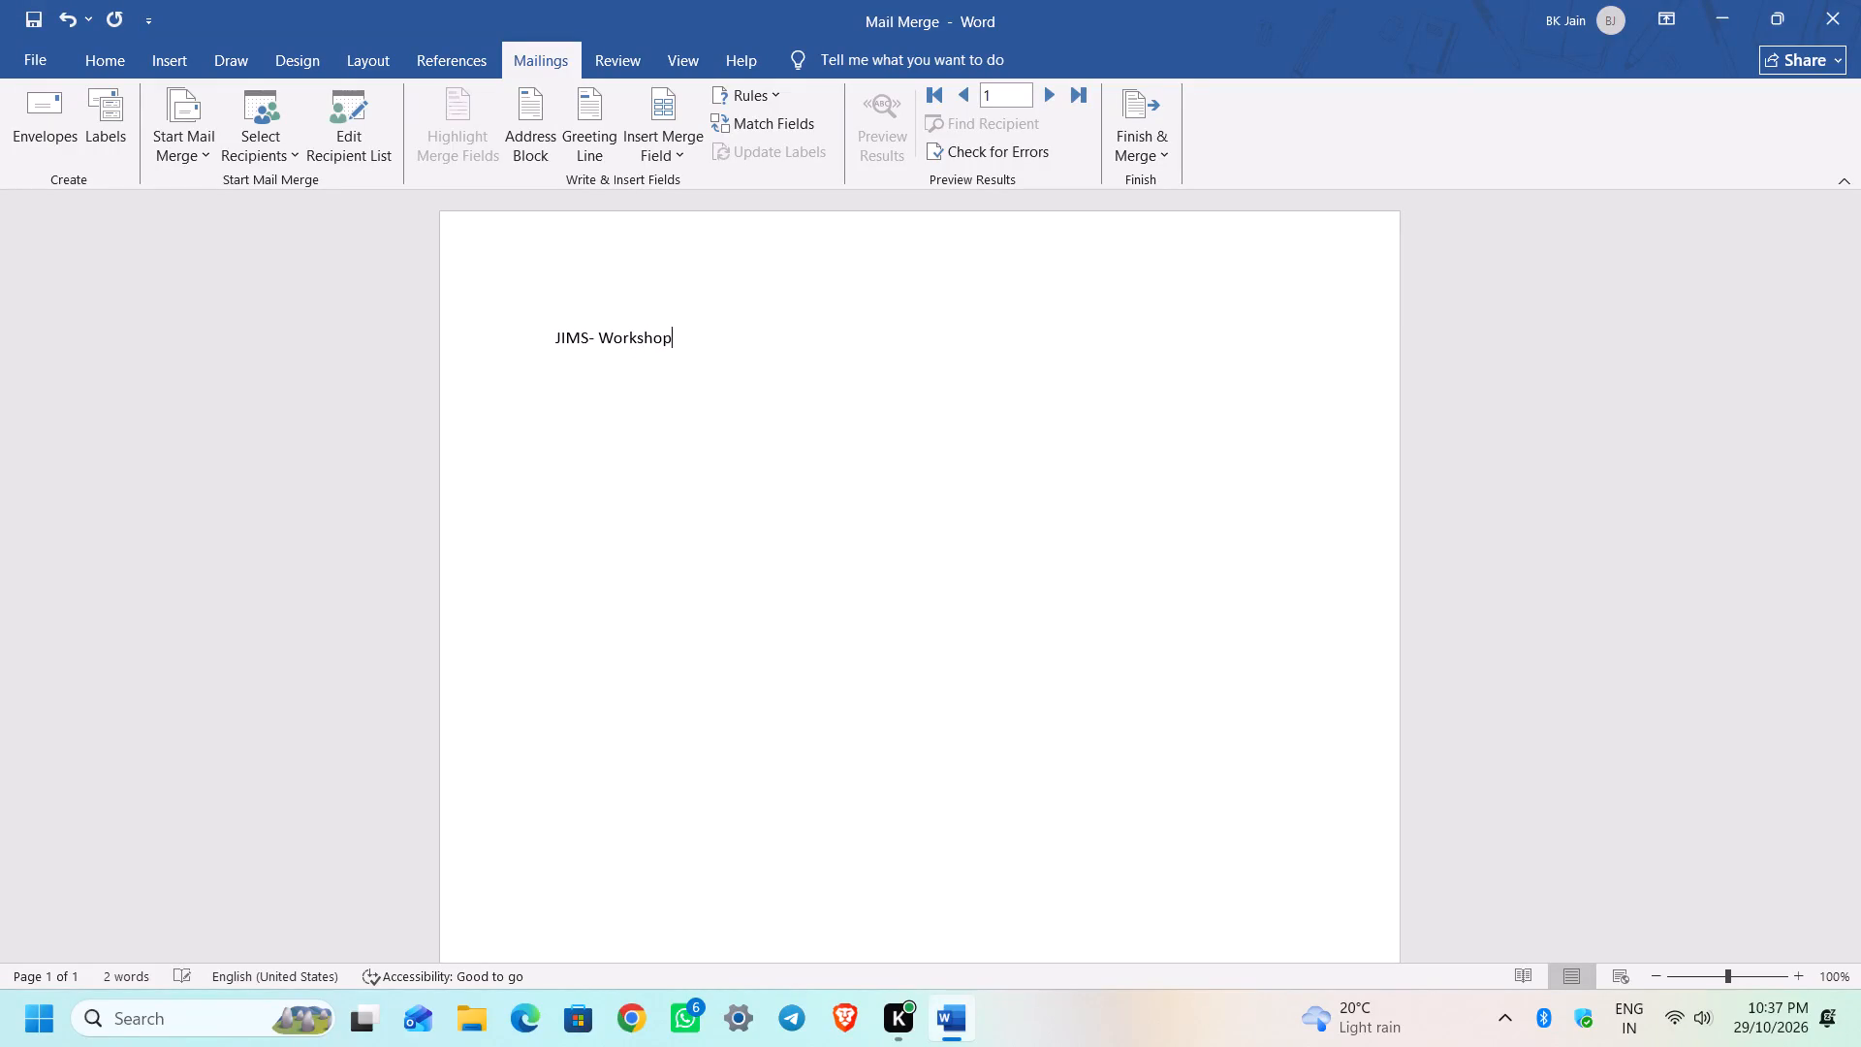
type("Invitation")
key("Return")
Add a date line under the heading reading “Date: 10-October2026”.
type("Date")
type(": 10-")
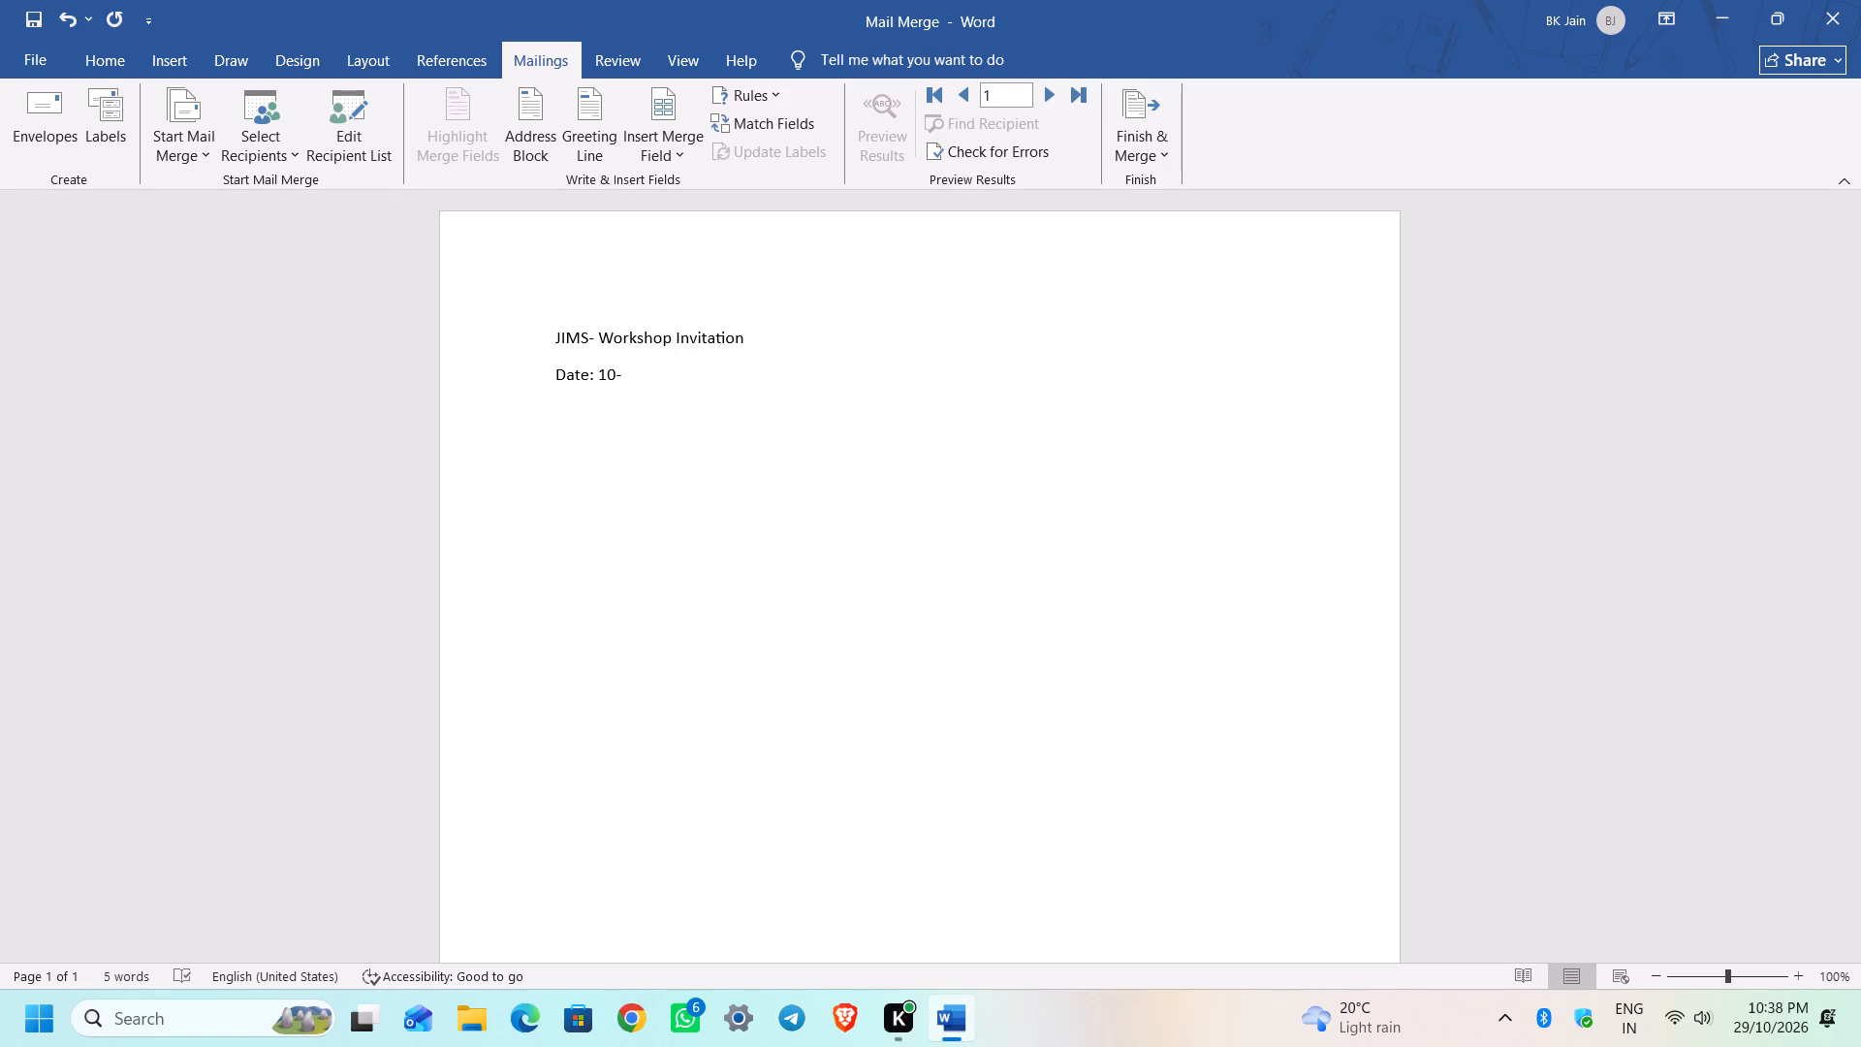
type("Oc")
type("tober")
type("2026")
Correct the spacing of the date line so it reads “Date: 10 October 2026”, and start a new line below.
key("Left")
key("Left")
key("Left")
key("Left")
key("space")
key("Left")
key("Left")
key("Left")
key("Left")
key("Left")
key("Left")
key("Left")
key("Left")
key("BackSpace")
key("space")
key("Right")
key("Right")
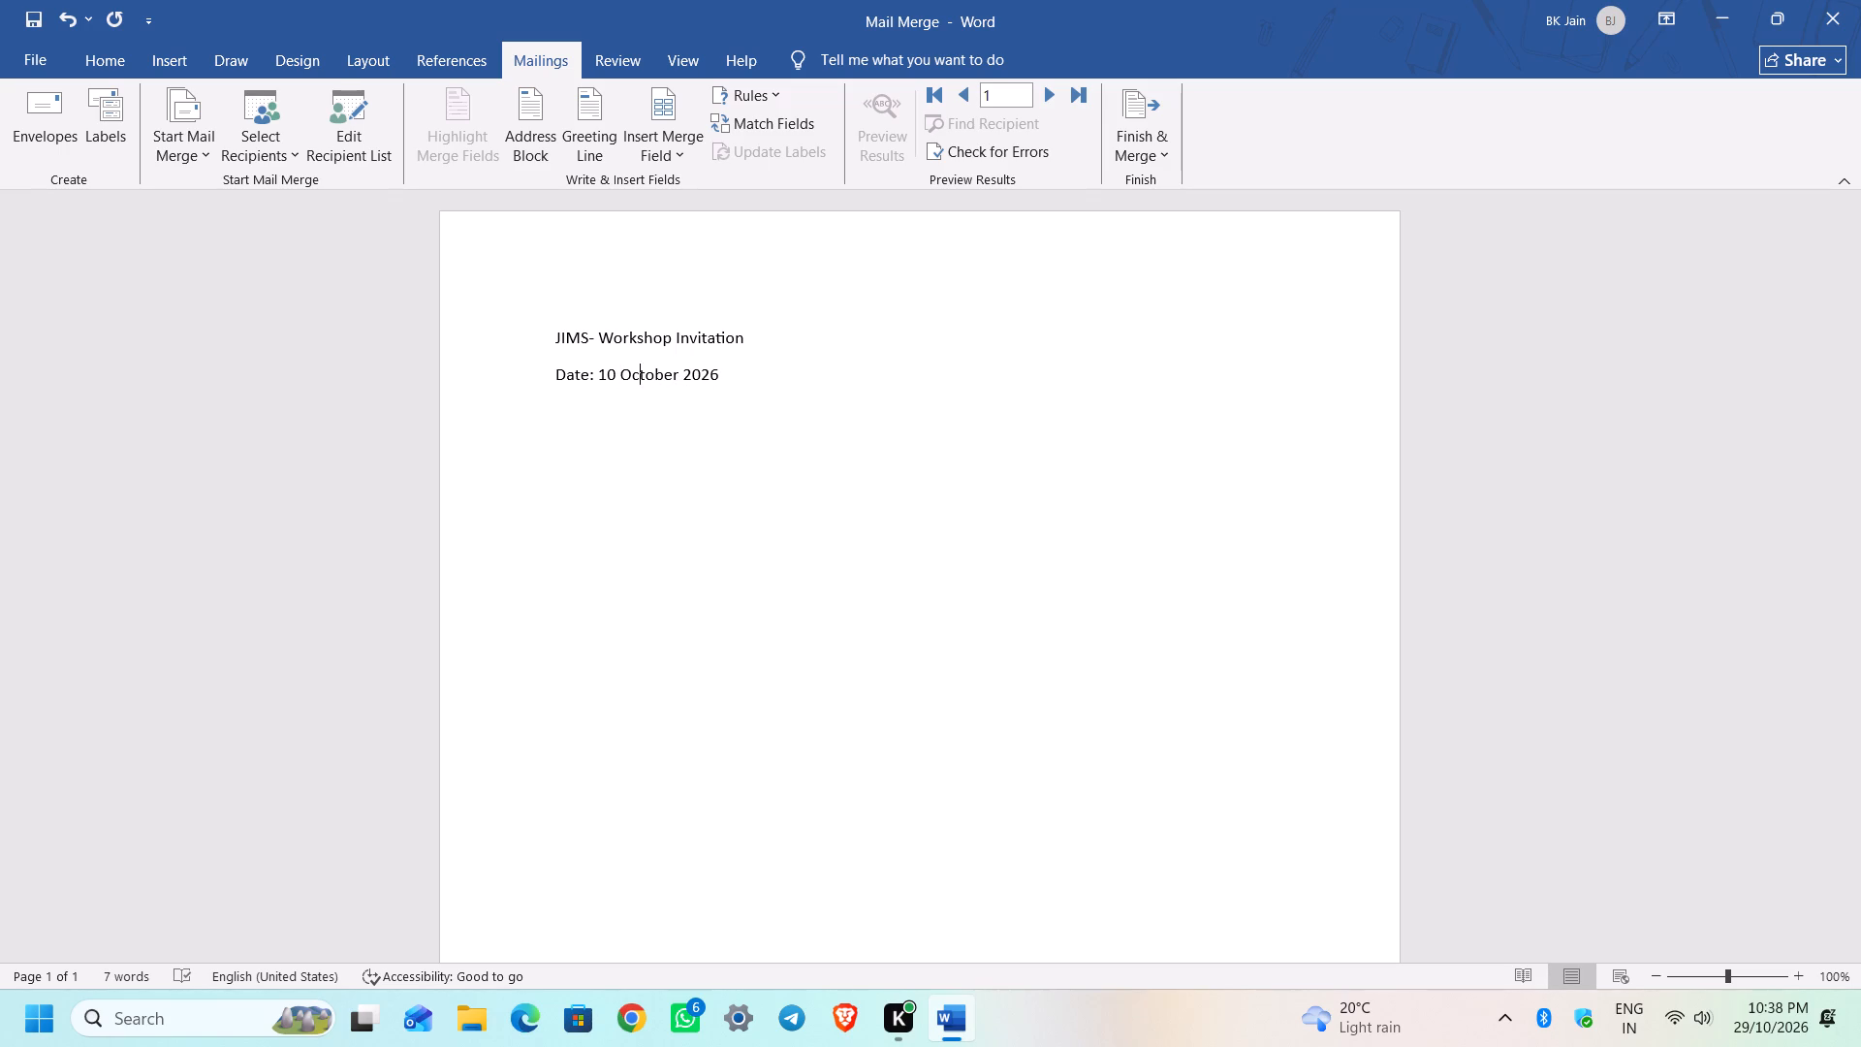
key("Right")
key("Right")
key("Right")
key("Right")
key("Right")
key("Right")
key("Right")
key("Right")
key("Right")
key("Right")
key("Right")
key("Return")
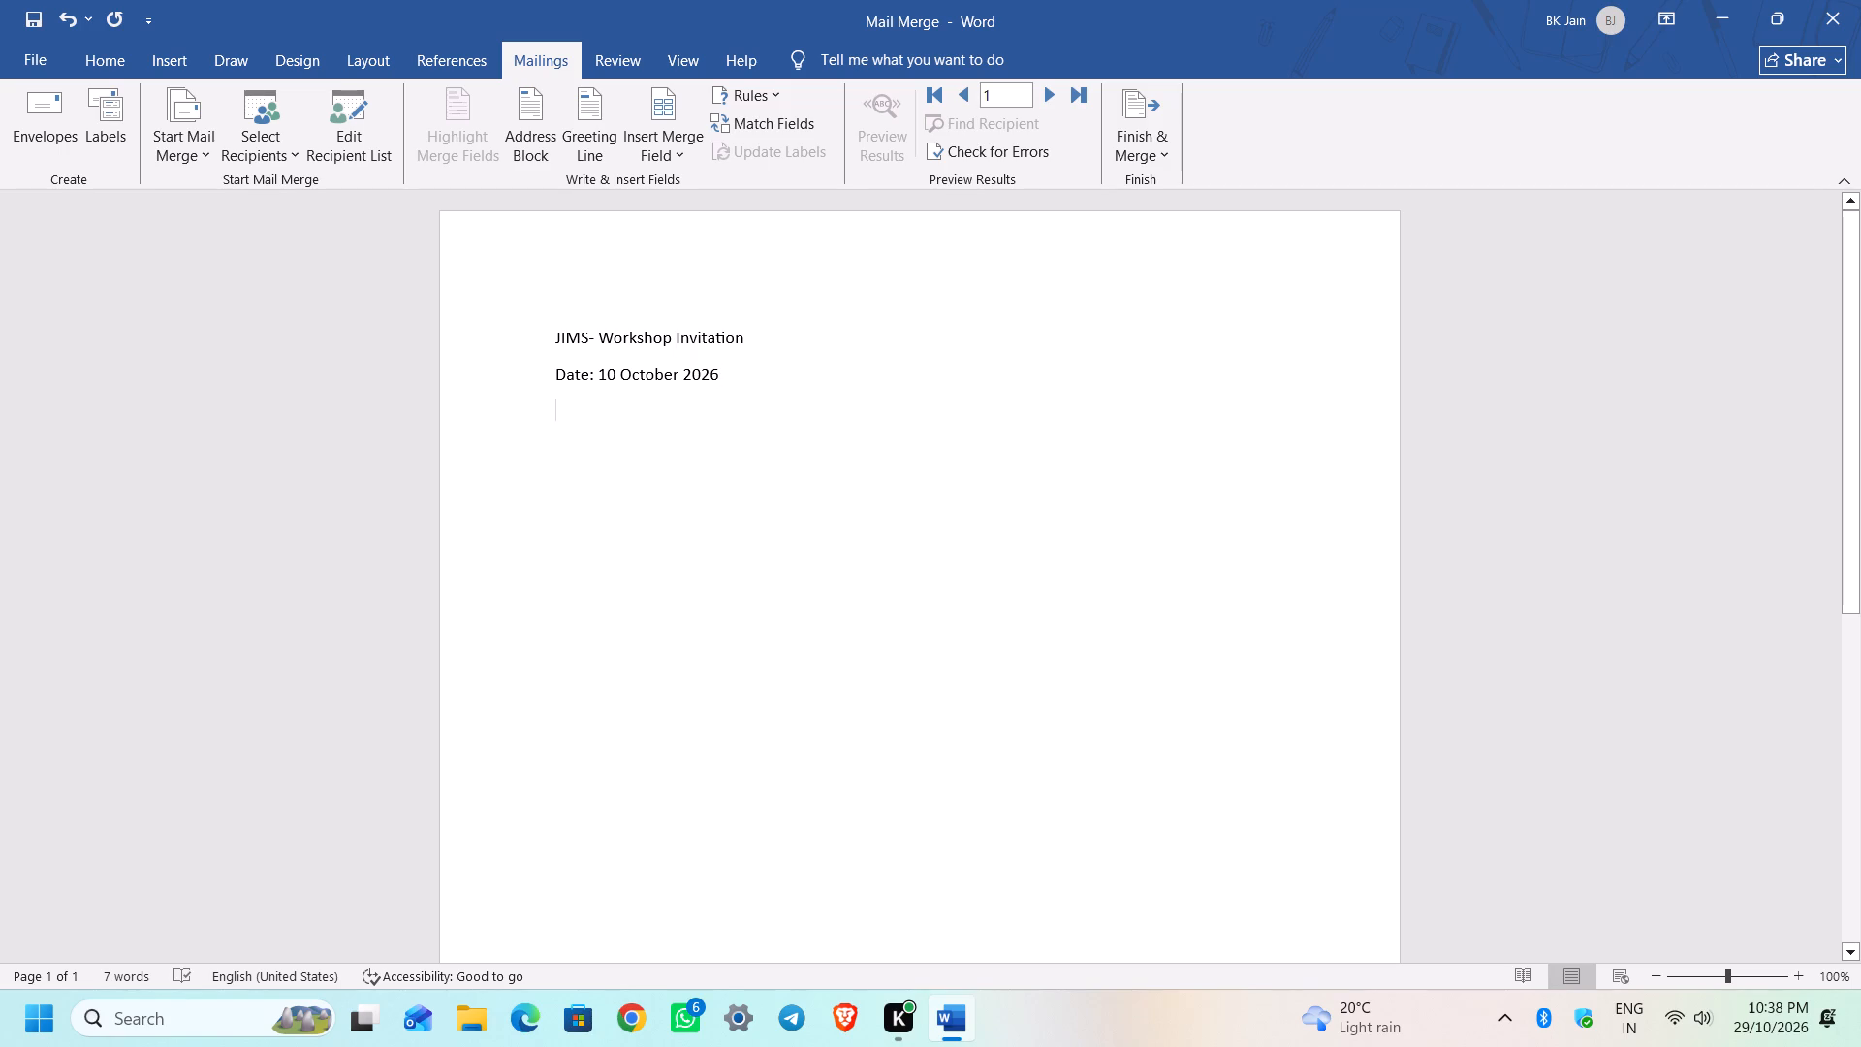
Make the heading “JIMS- Workshop Invitation” and the word “Date” bold.
left_click_drag(769, 341, 510, 336)
key("ctrl+b")
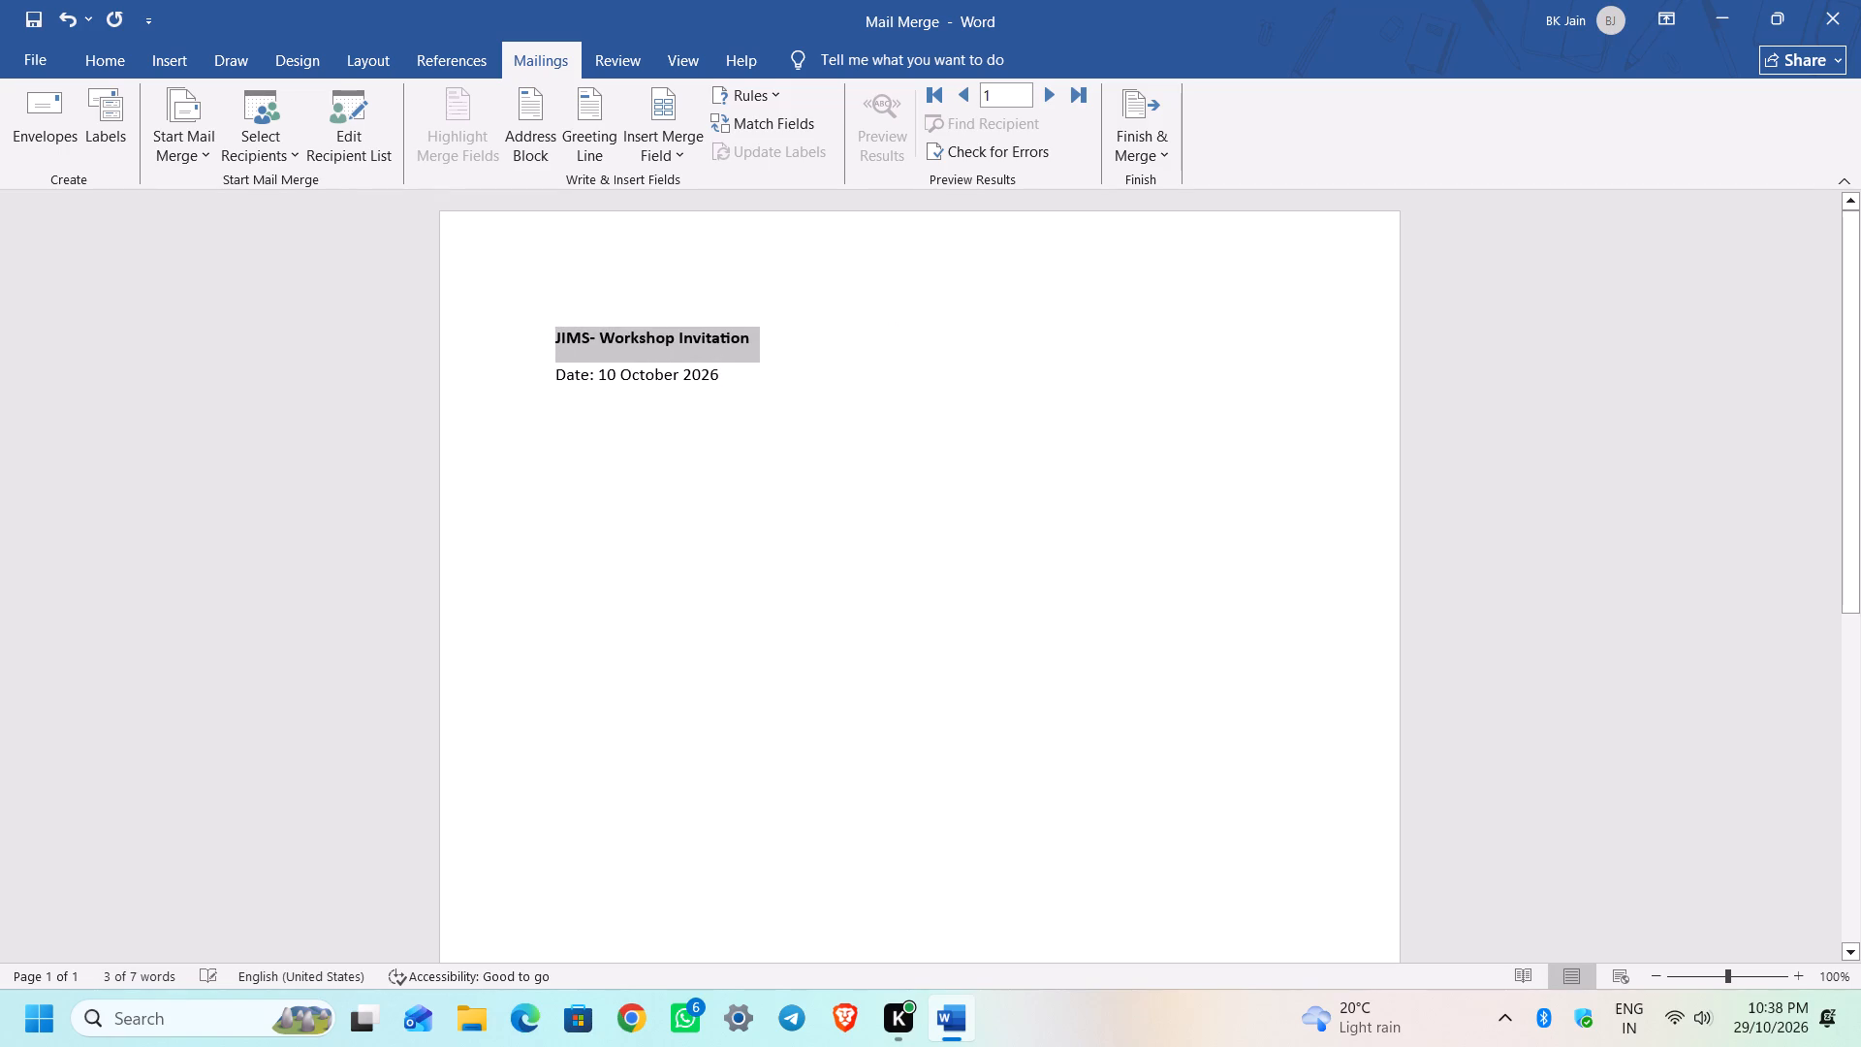
left_click_drag(589, 379, 543, 370)
key("ctrl+b")
Insert another new line directly after the date line.
left_click(751, 371)
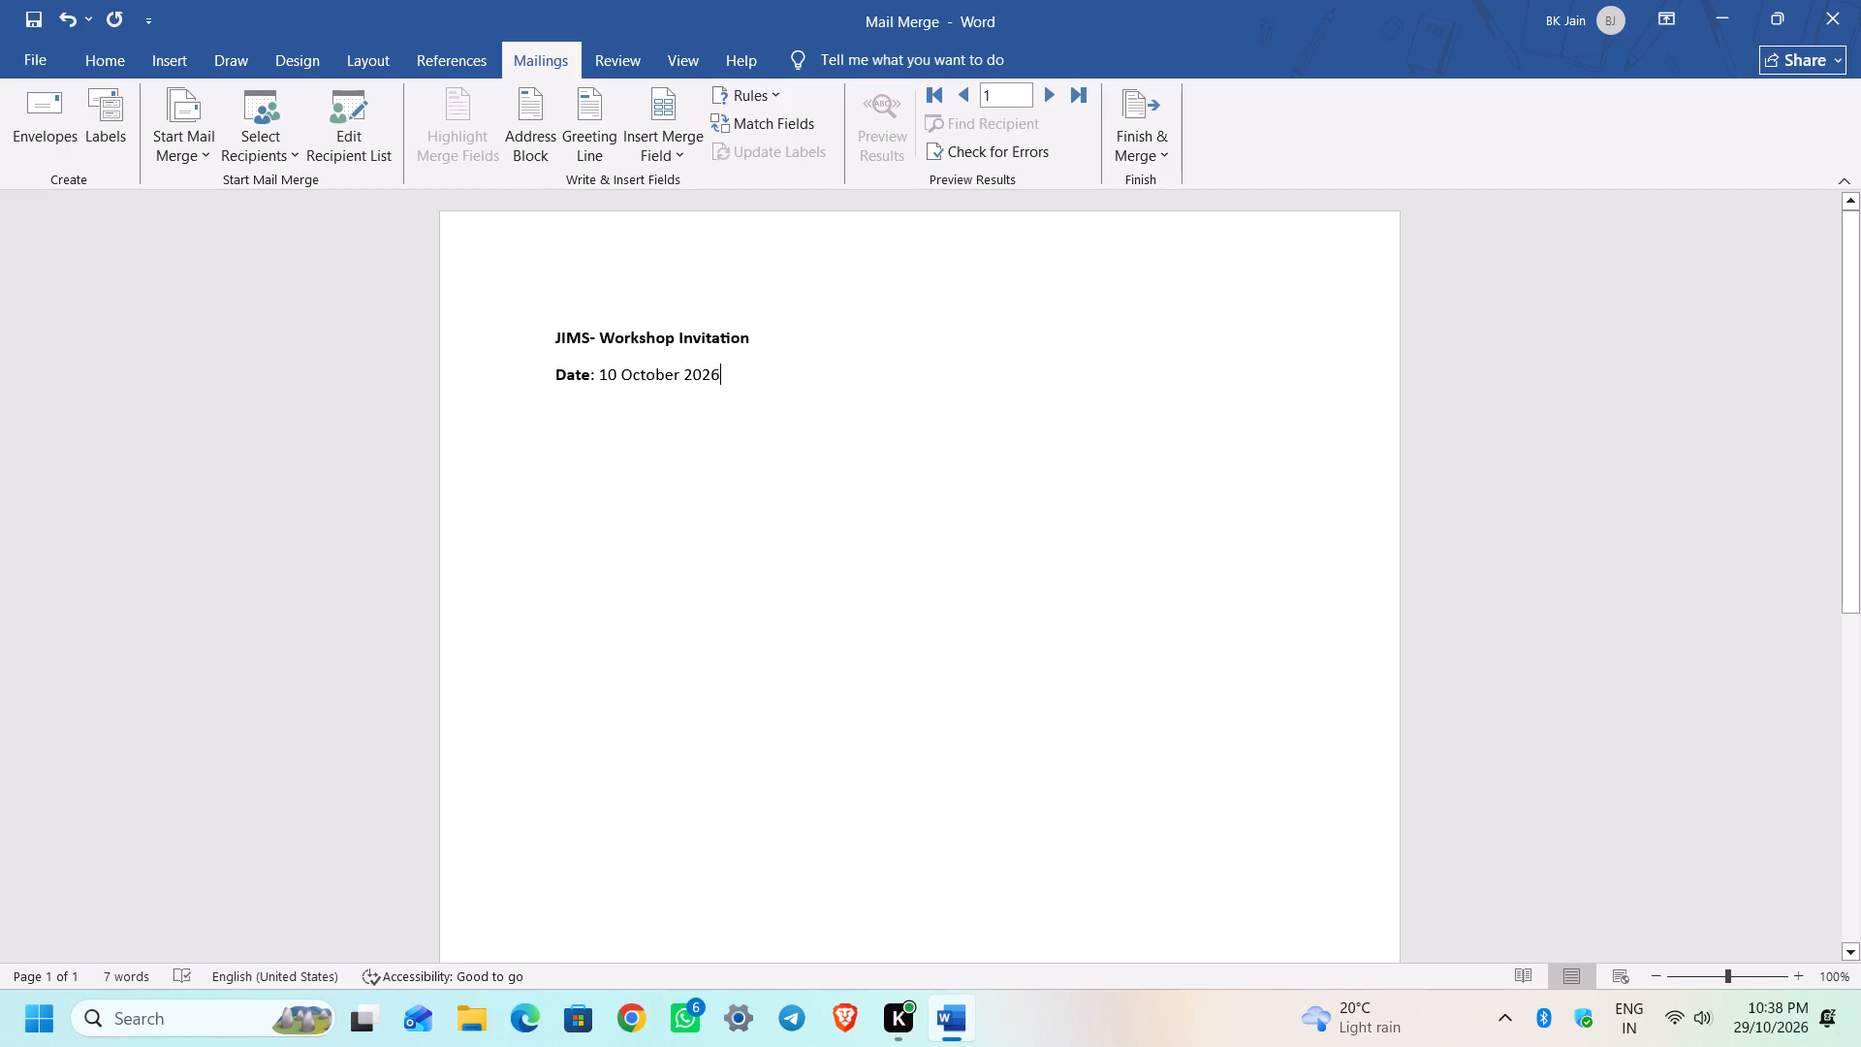
key("Return")
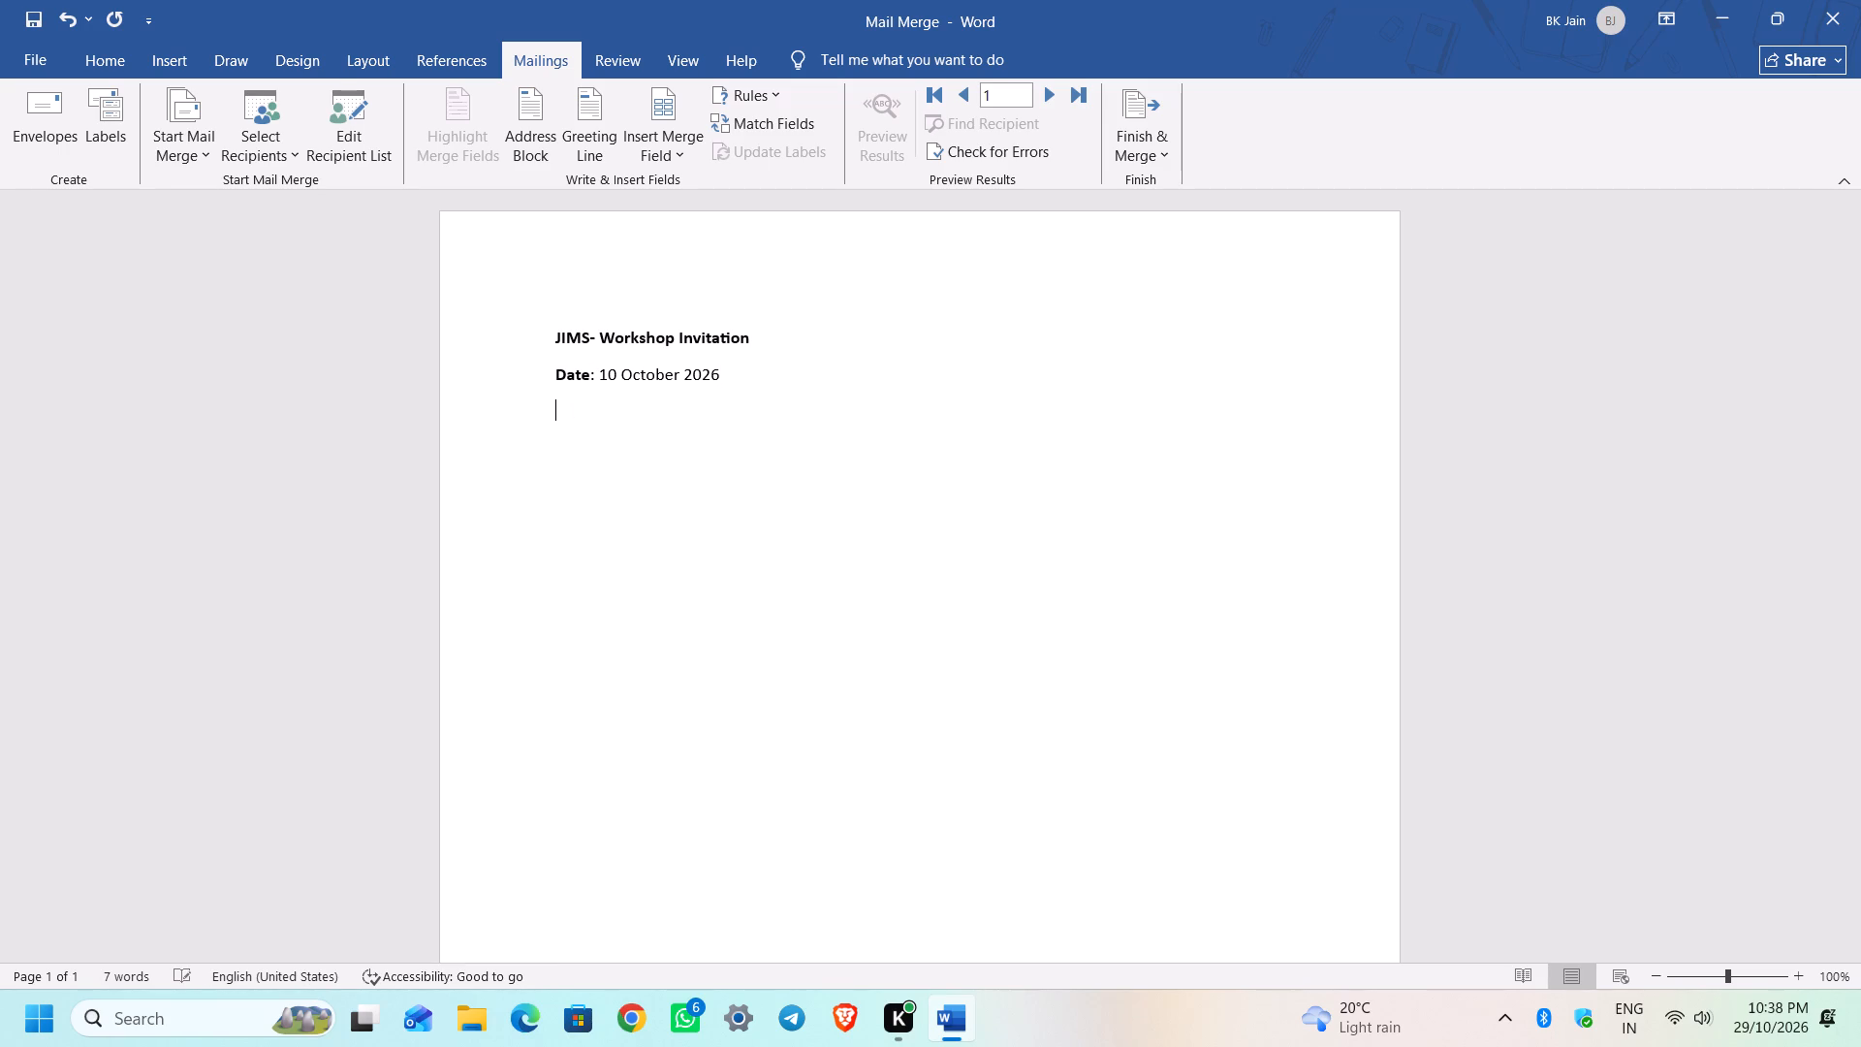
Add the salutation “Dear «Student_Name»,” below the date using the Student_Name merge field, and start a new line.
type("Dear")
key("space")
left_click(680, 147)
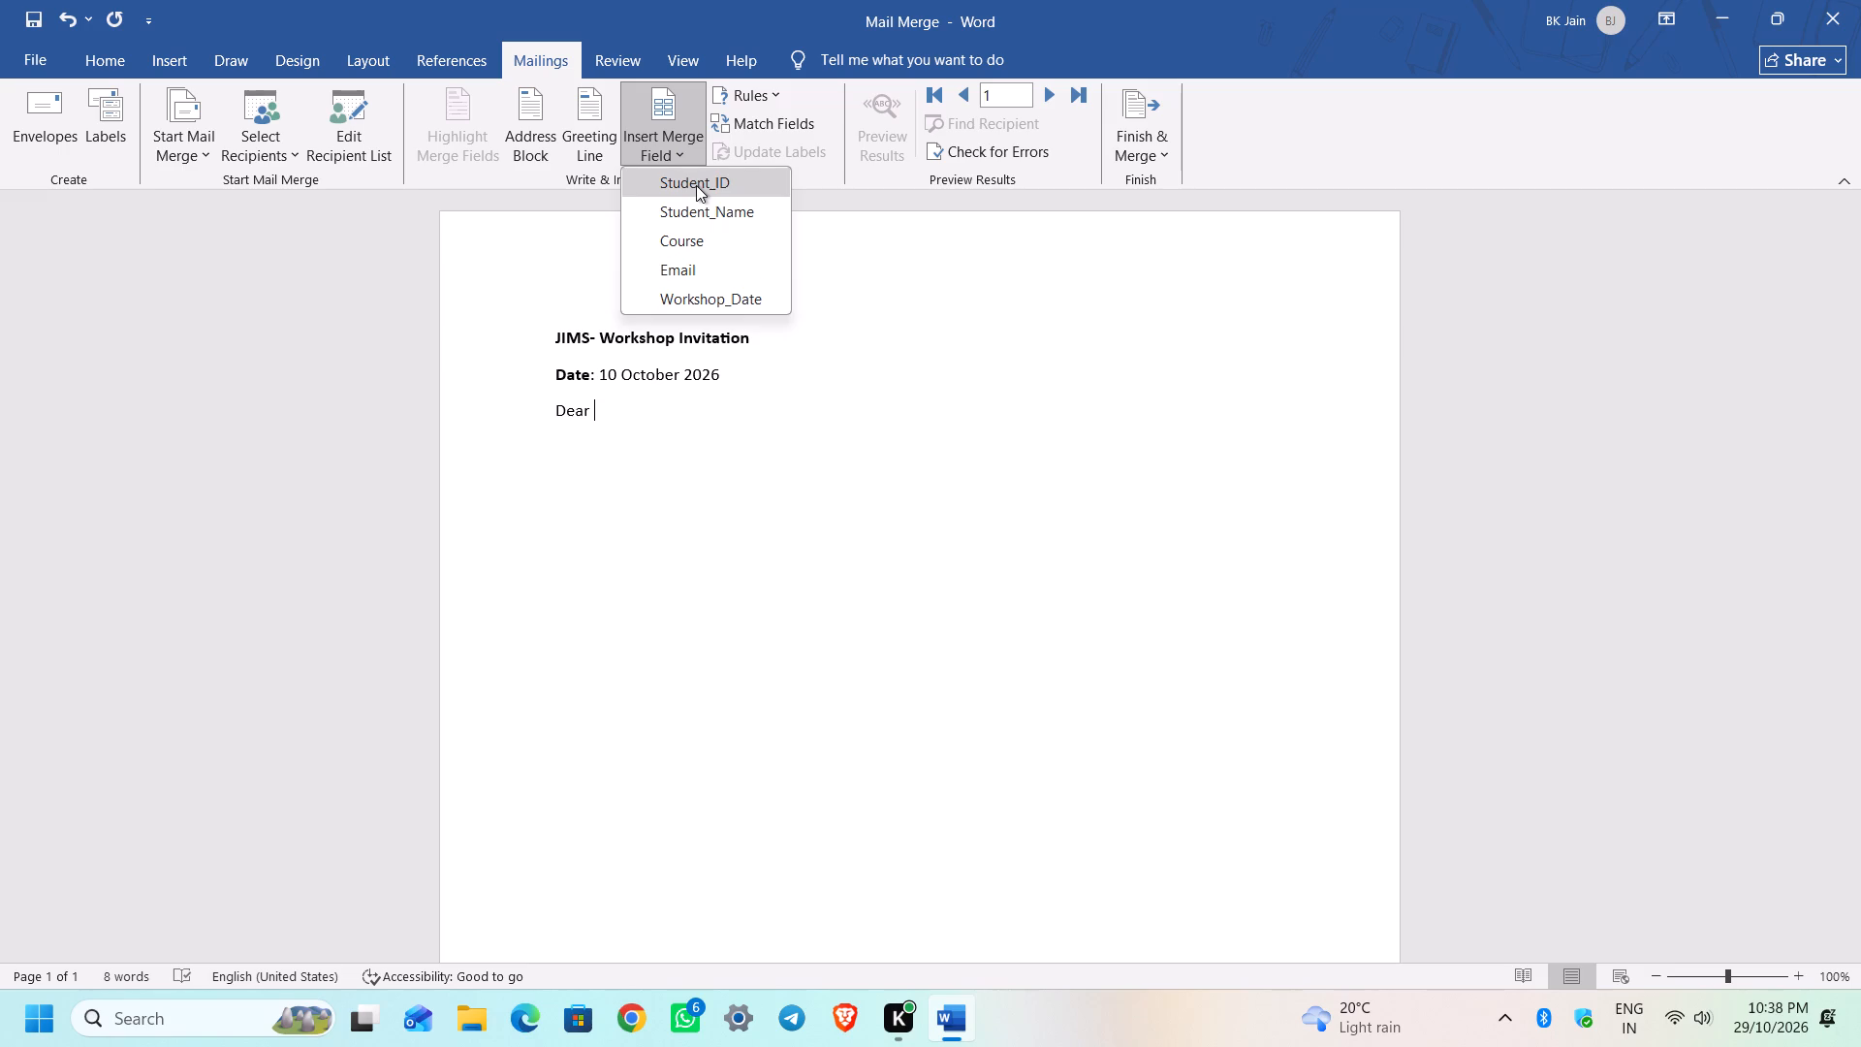
left_click(715, 204)
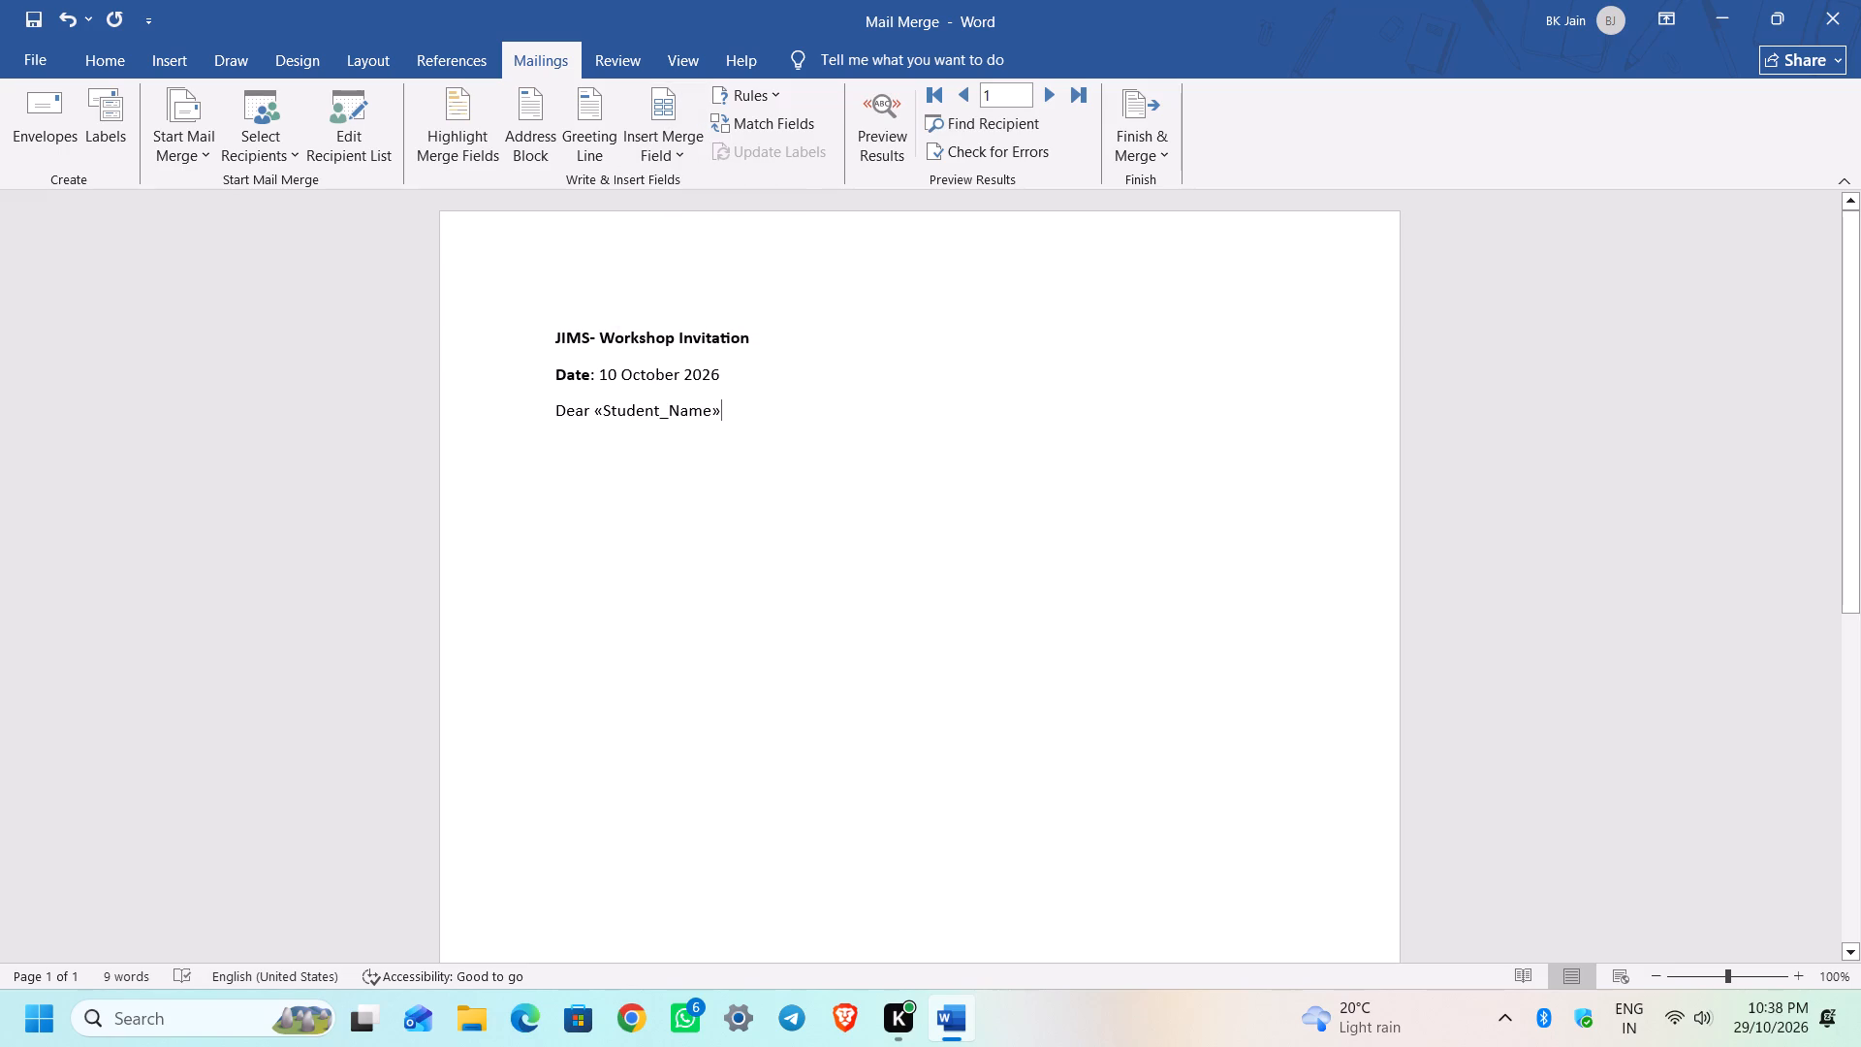
key("comma")
key("Return")
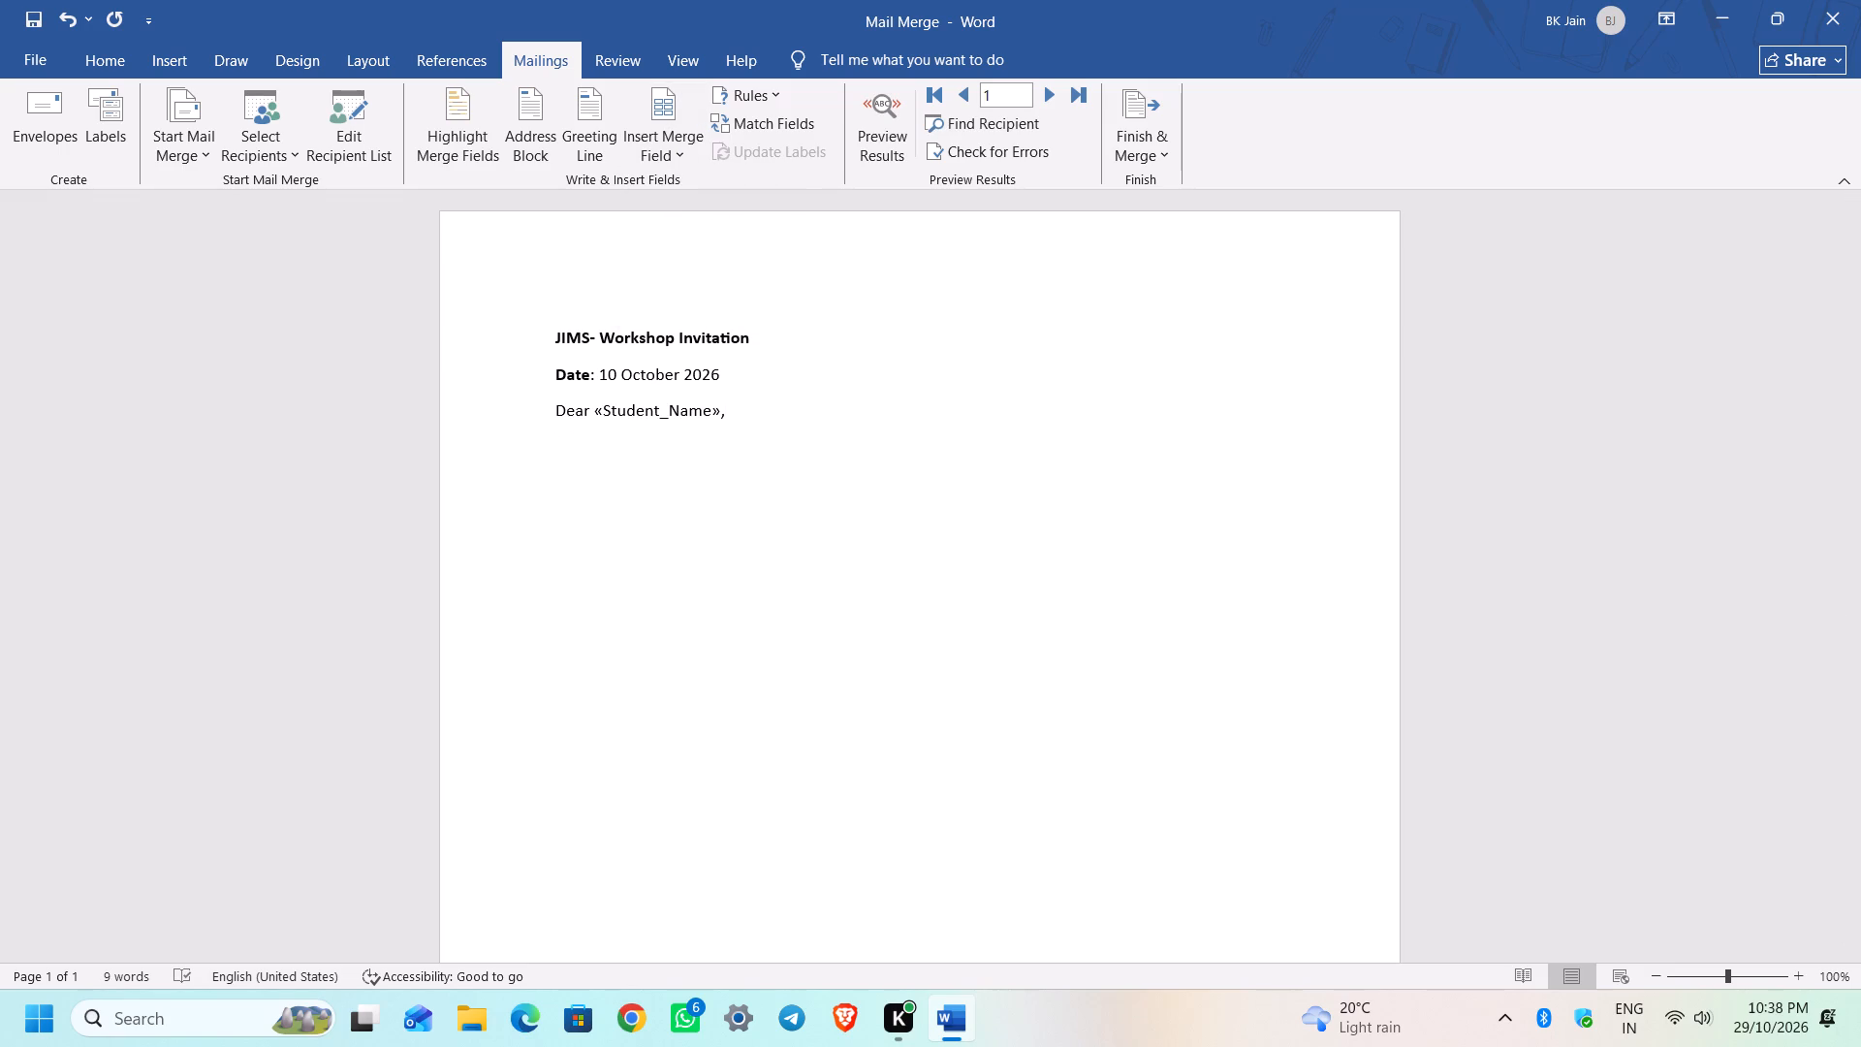
Begin the letter's body below the salutation with “We are pleased to invite you to participate”.
type("We")
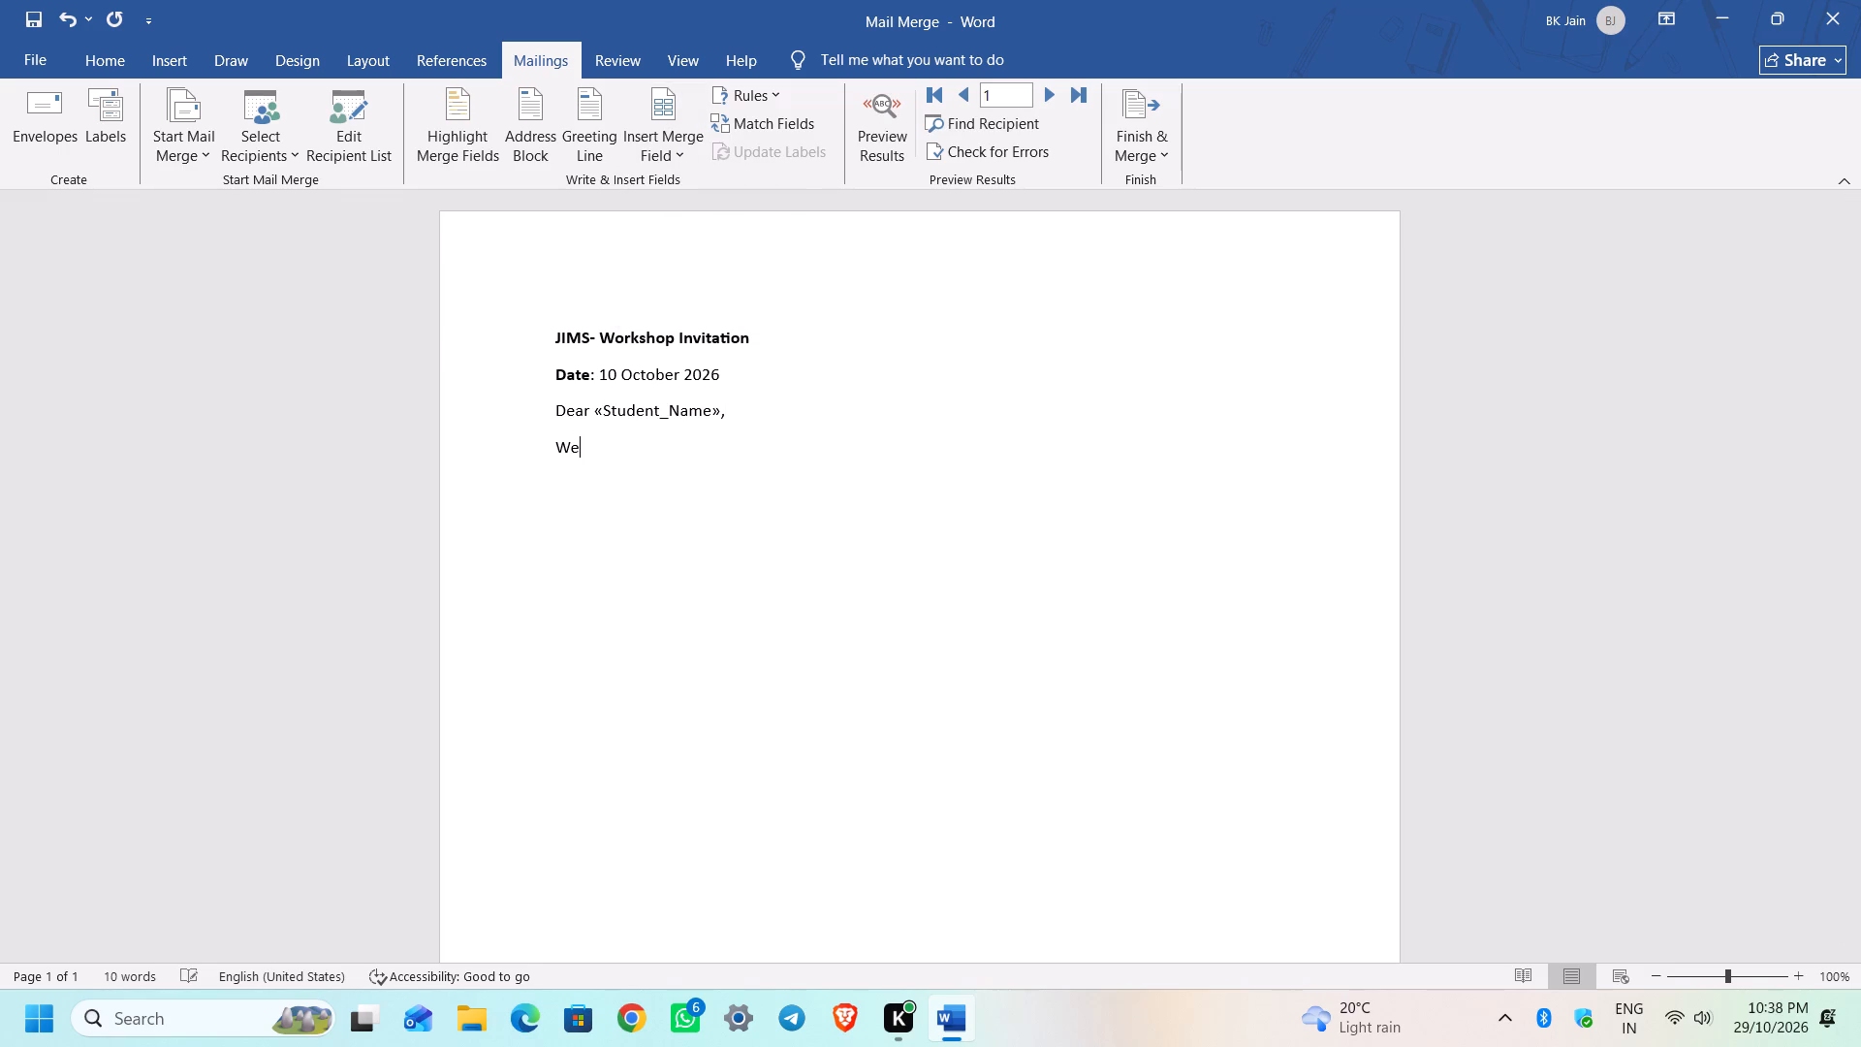
key("space")
type("are pleased")
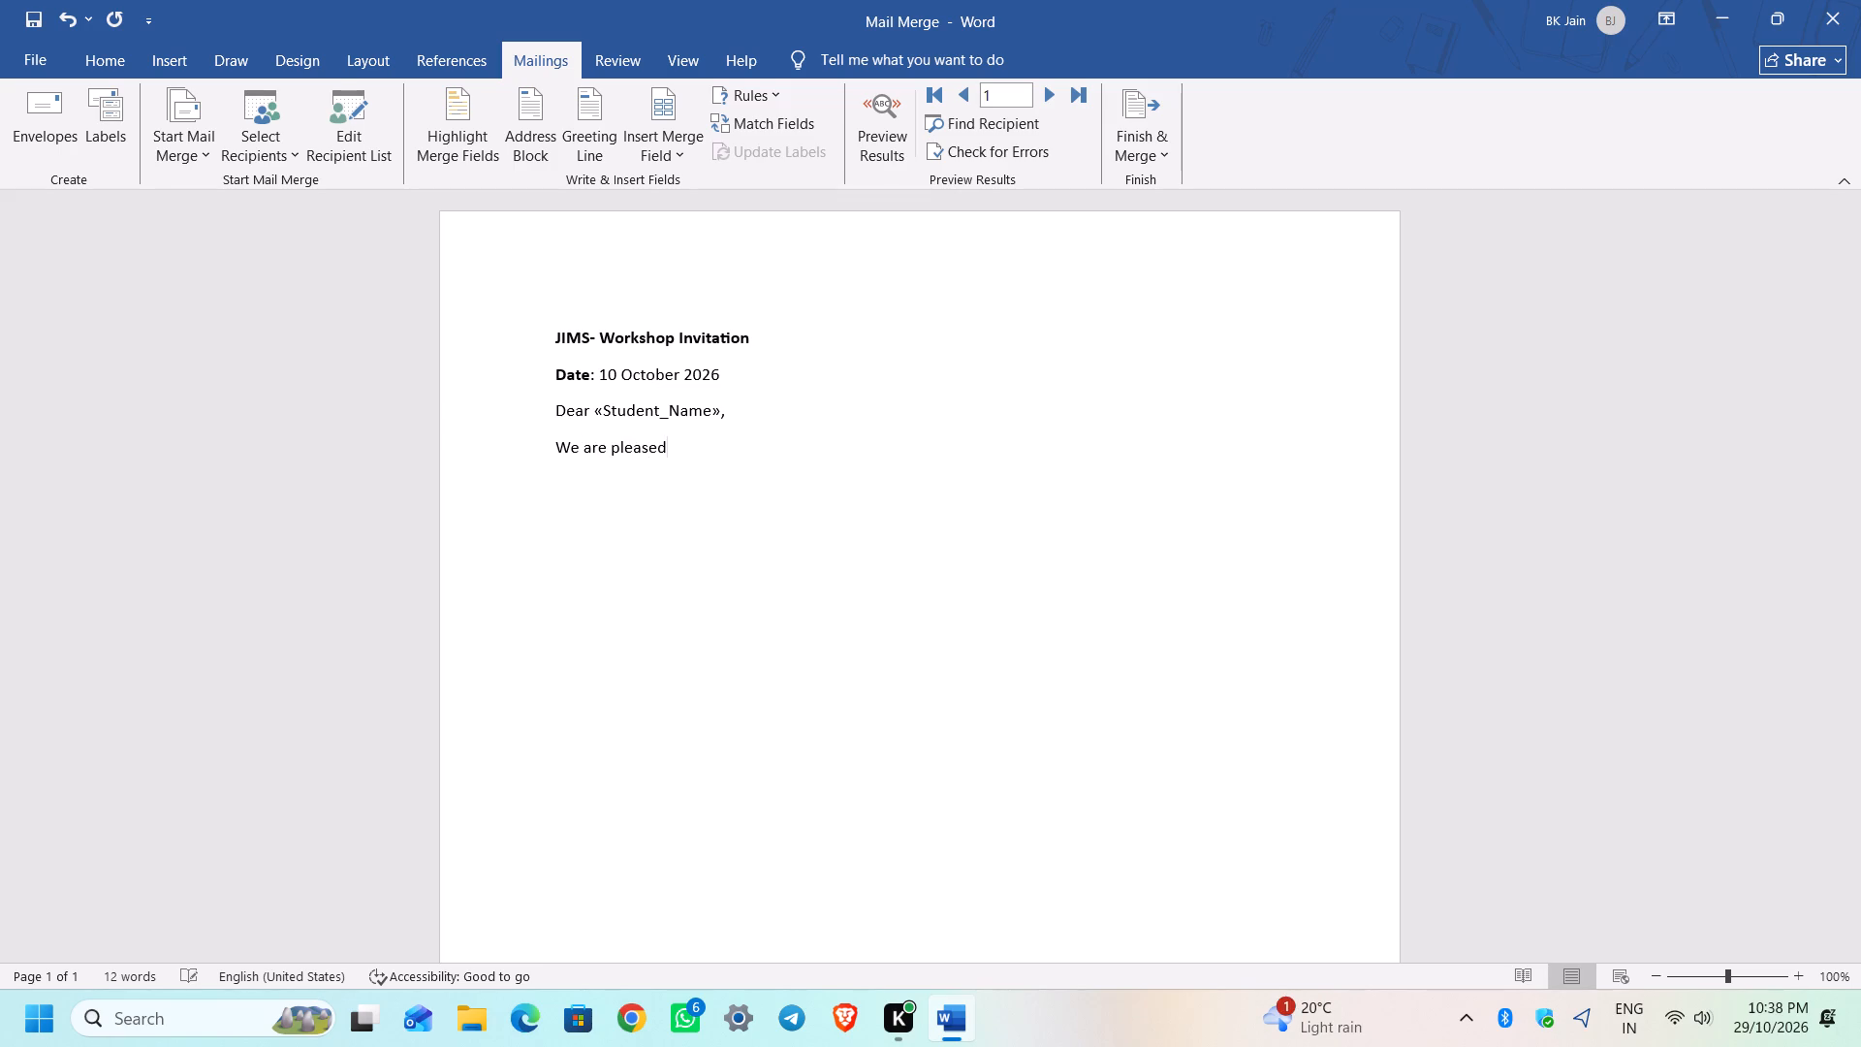
key("space")
type("to invite")
key("space")
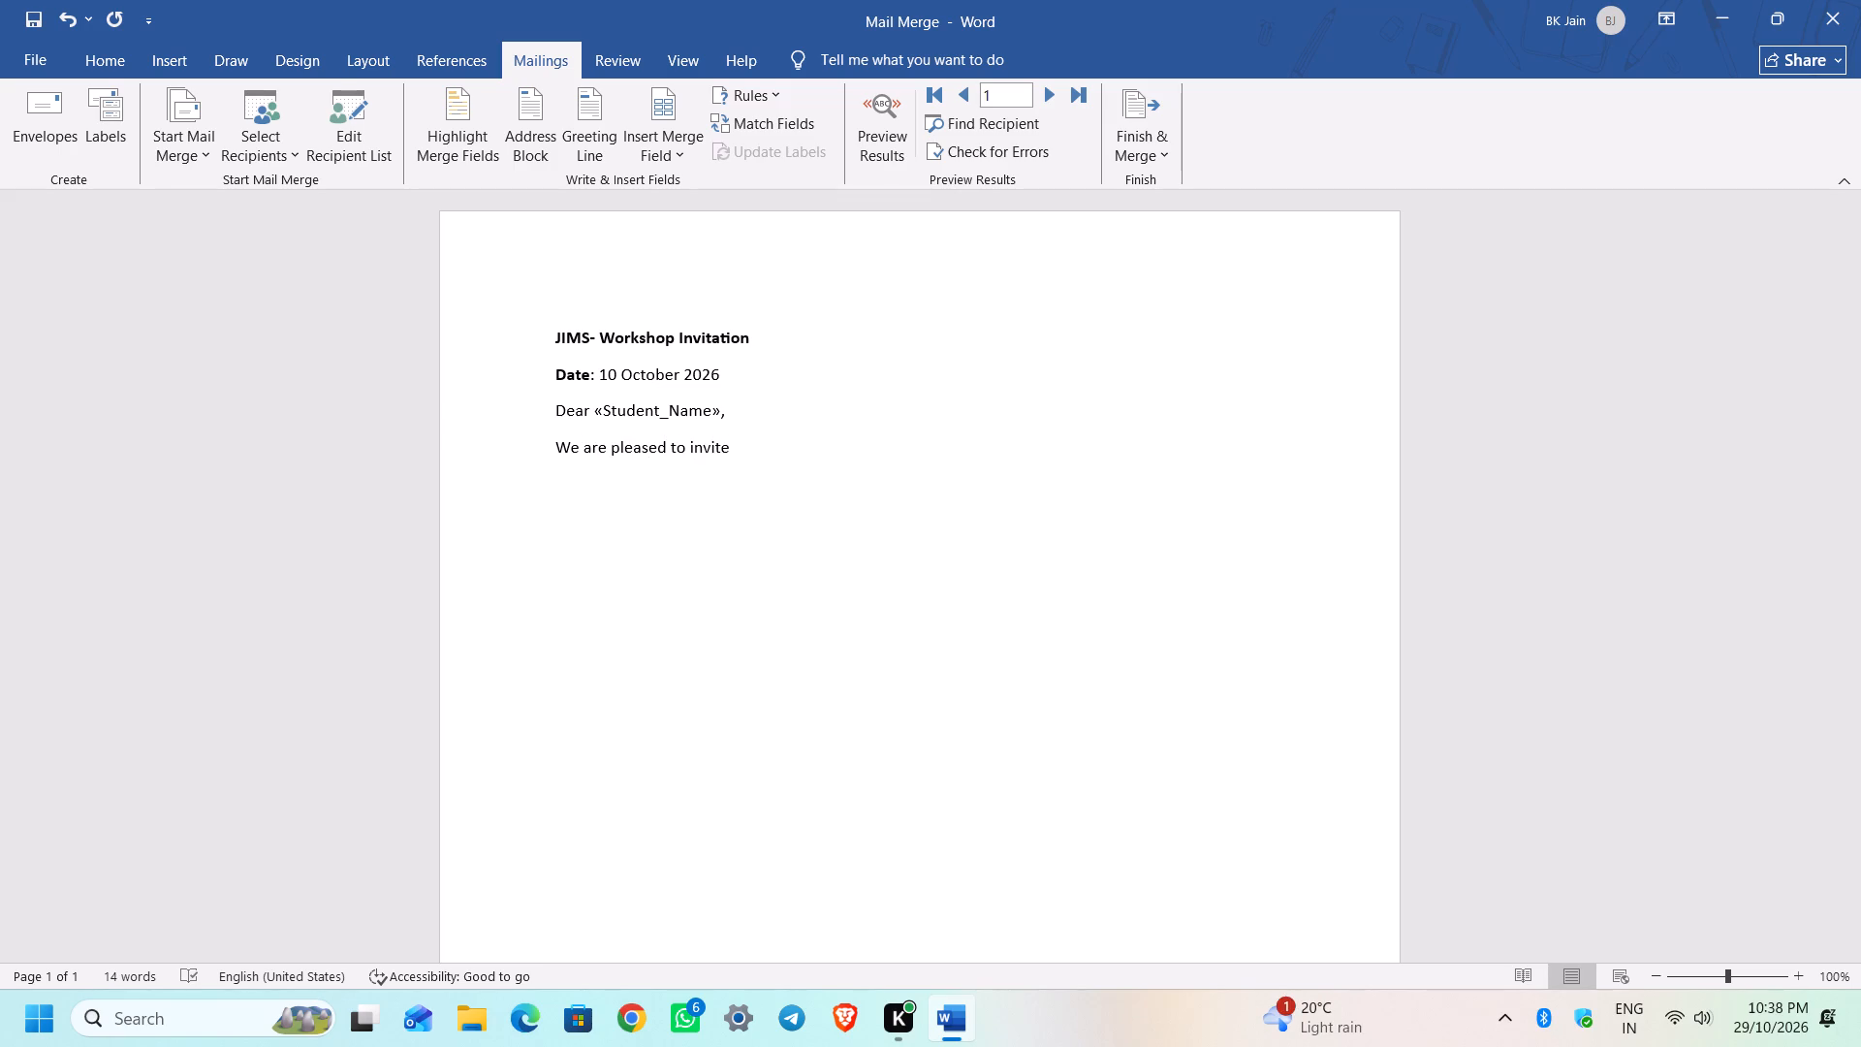
type("you to part")
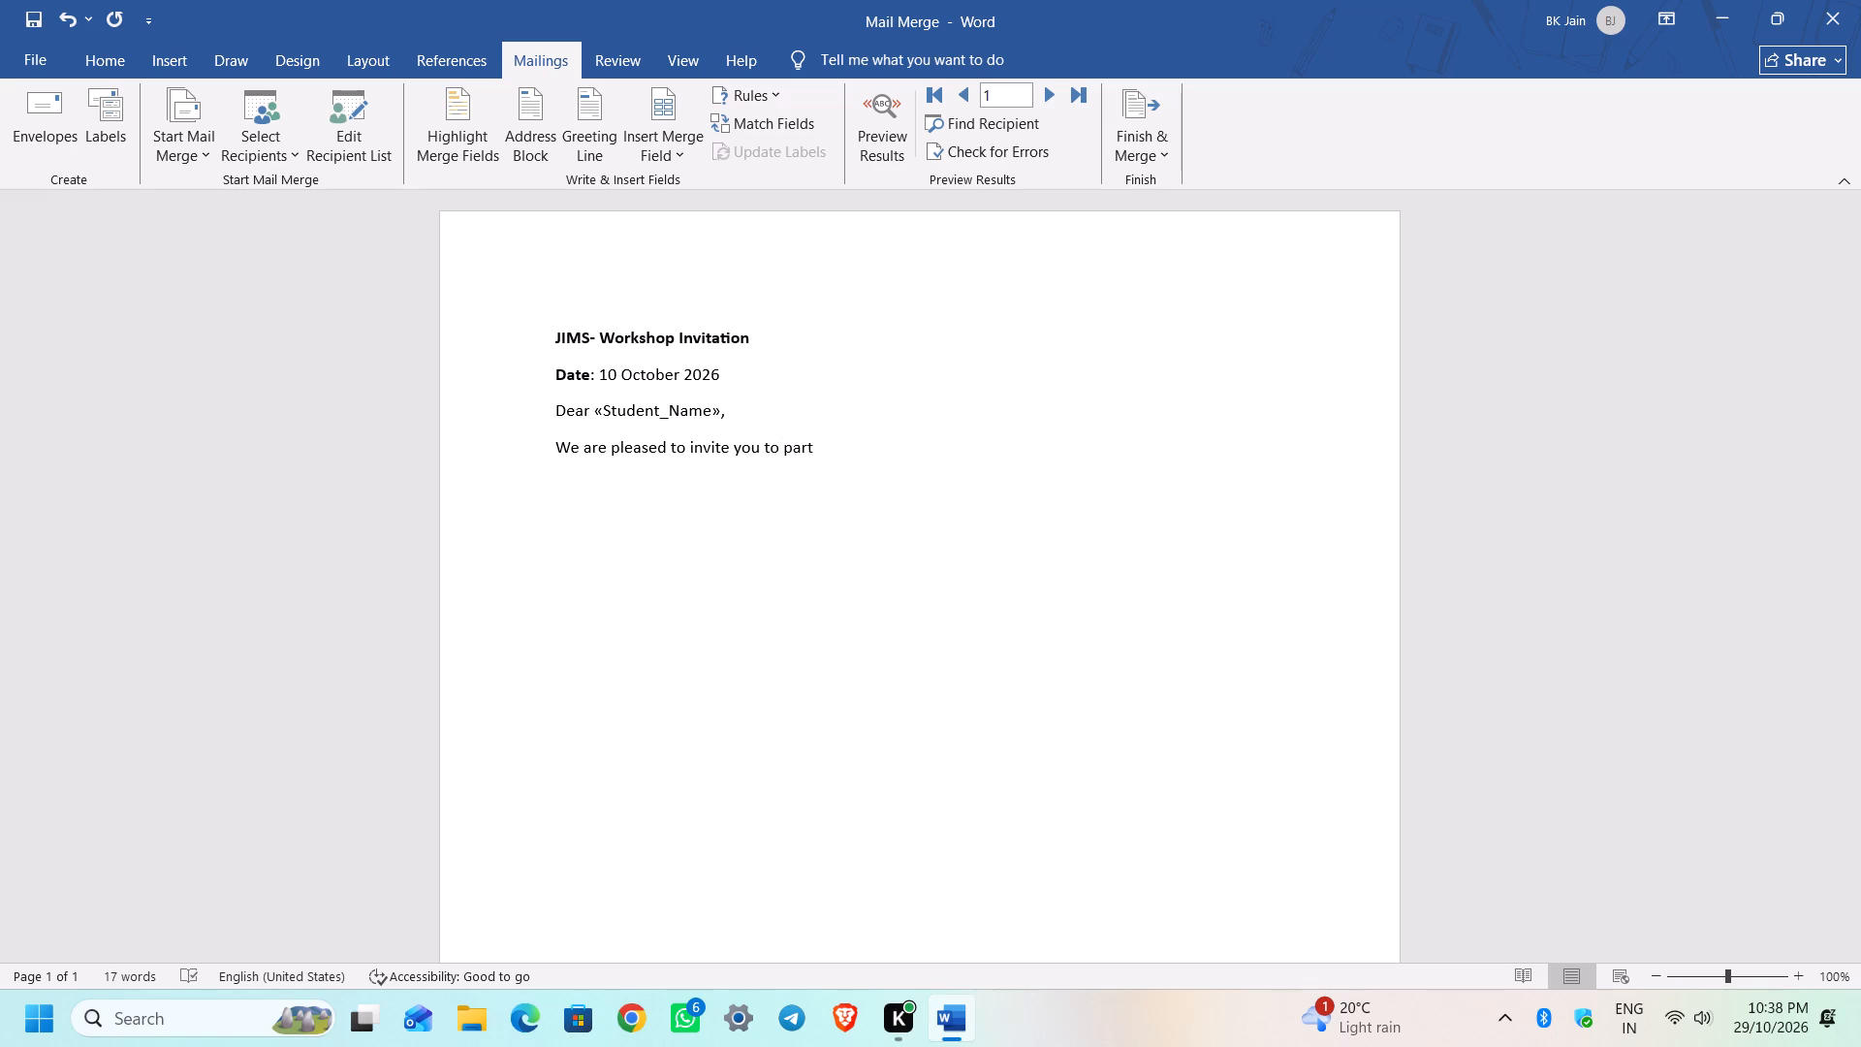
type("icipate")
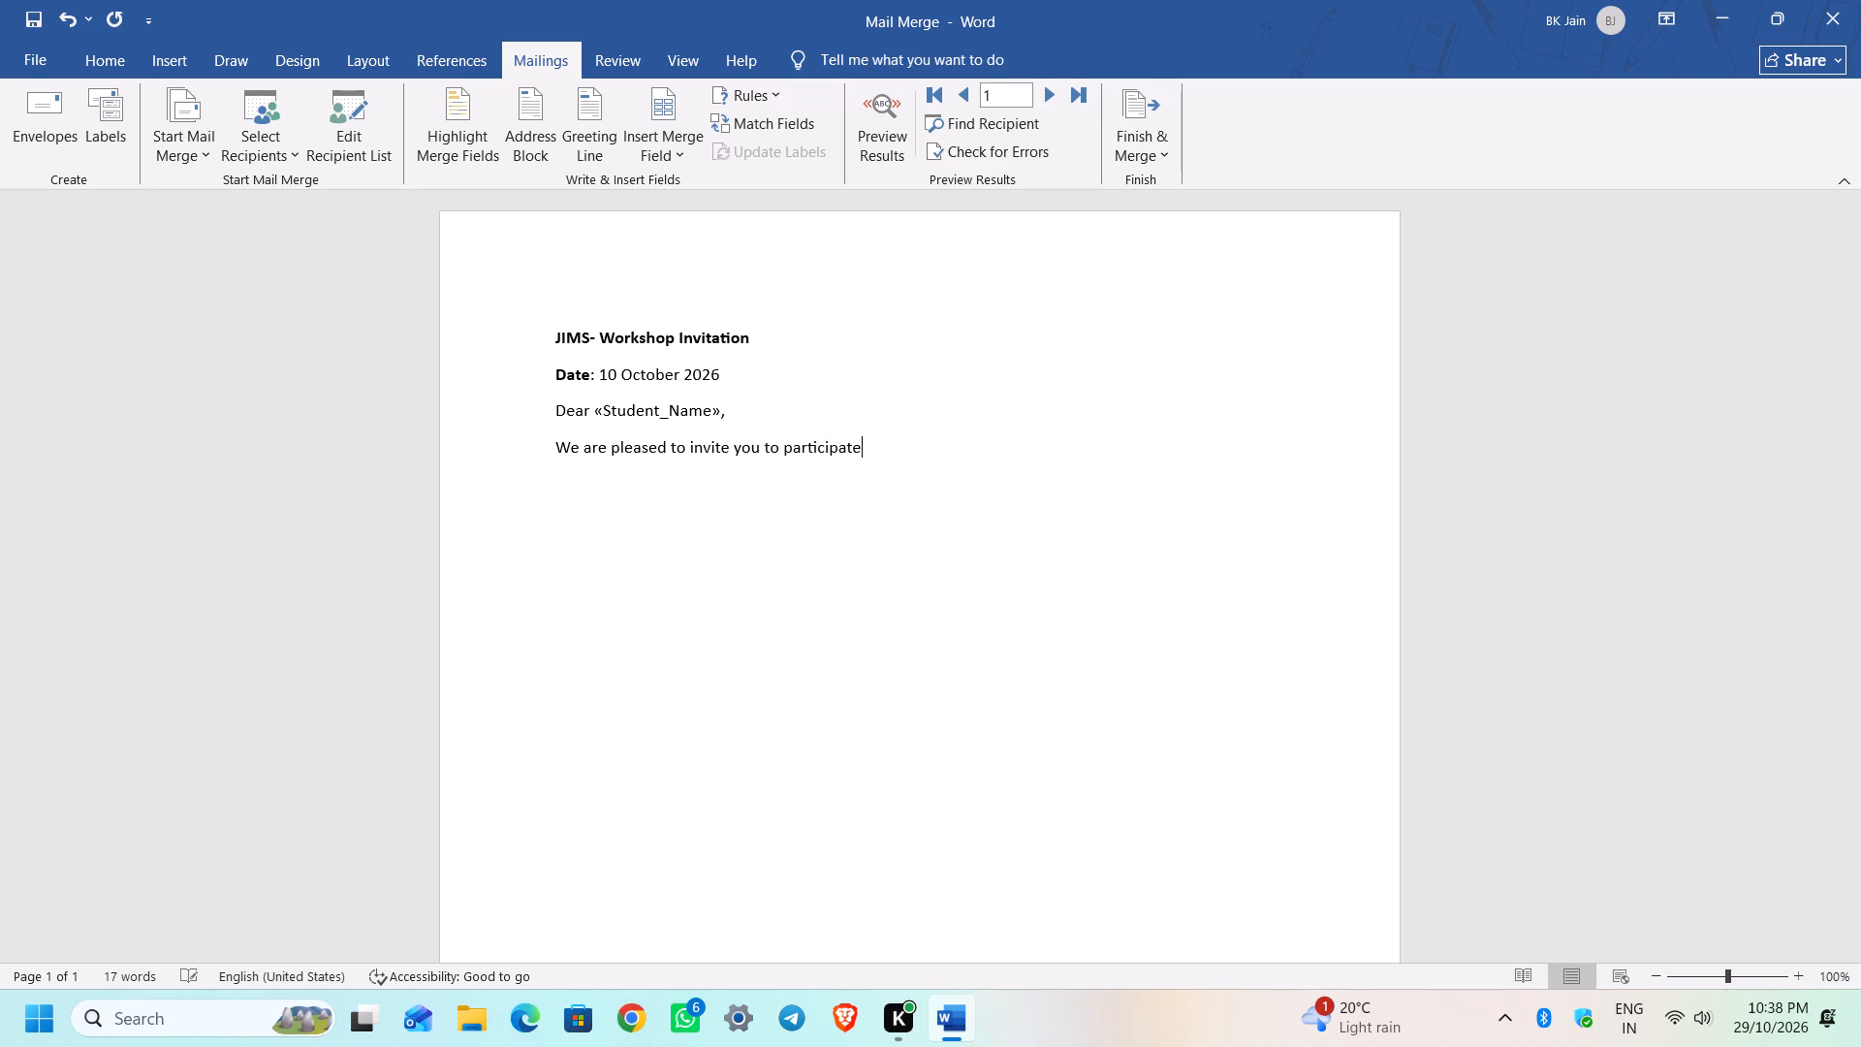
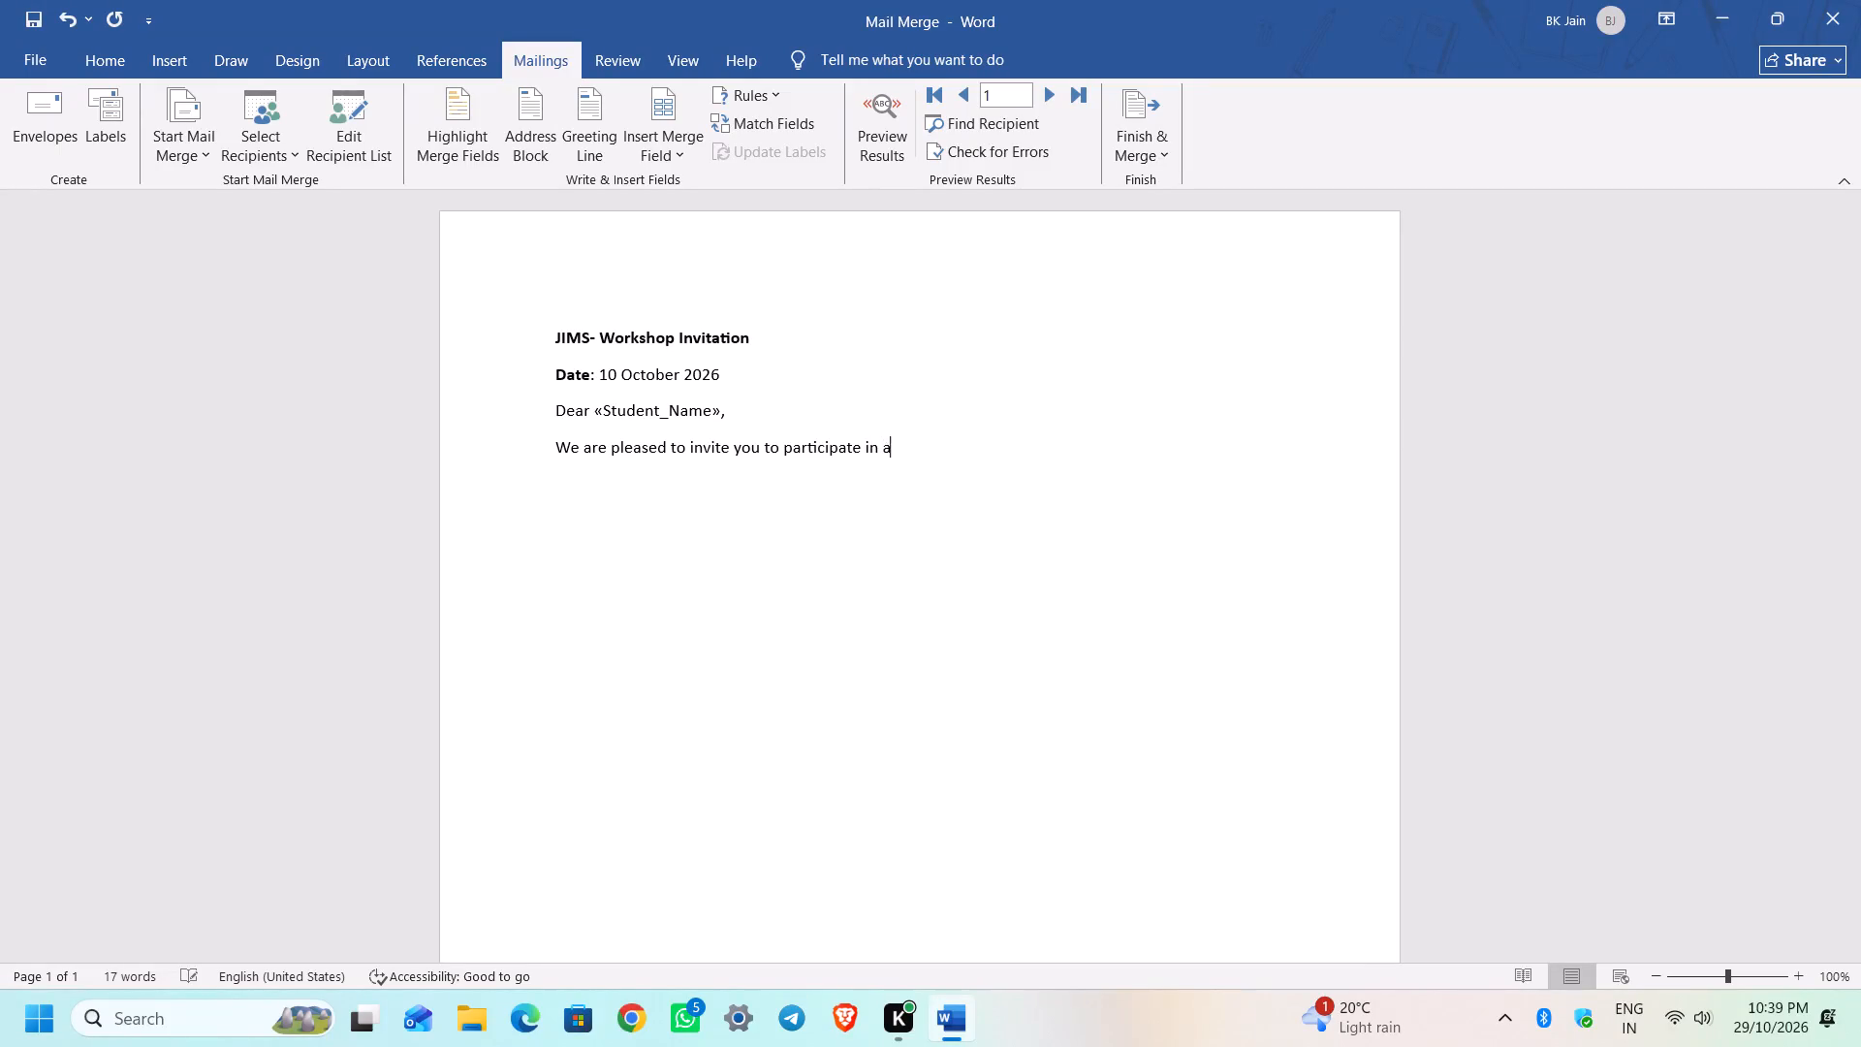
Continue the opening sentence after “in a” with “workshop on “Emerging Technologies in Business””.
type("worksj")
key("BackSpace")
type("hop")
key("space")
type("om")
key("BackSpace")
type("n \"\"")
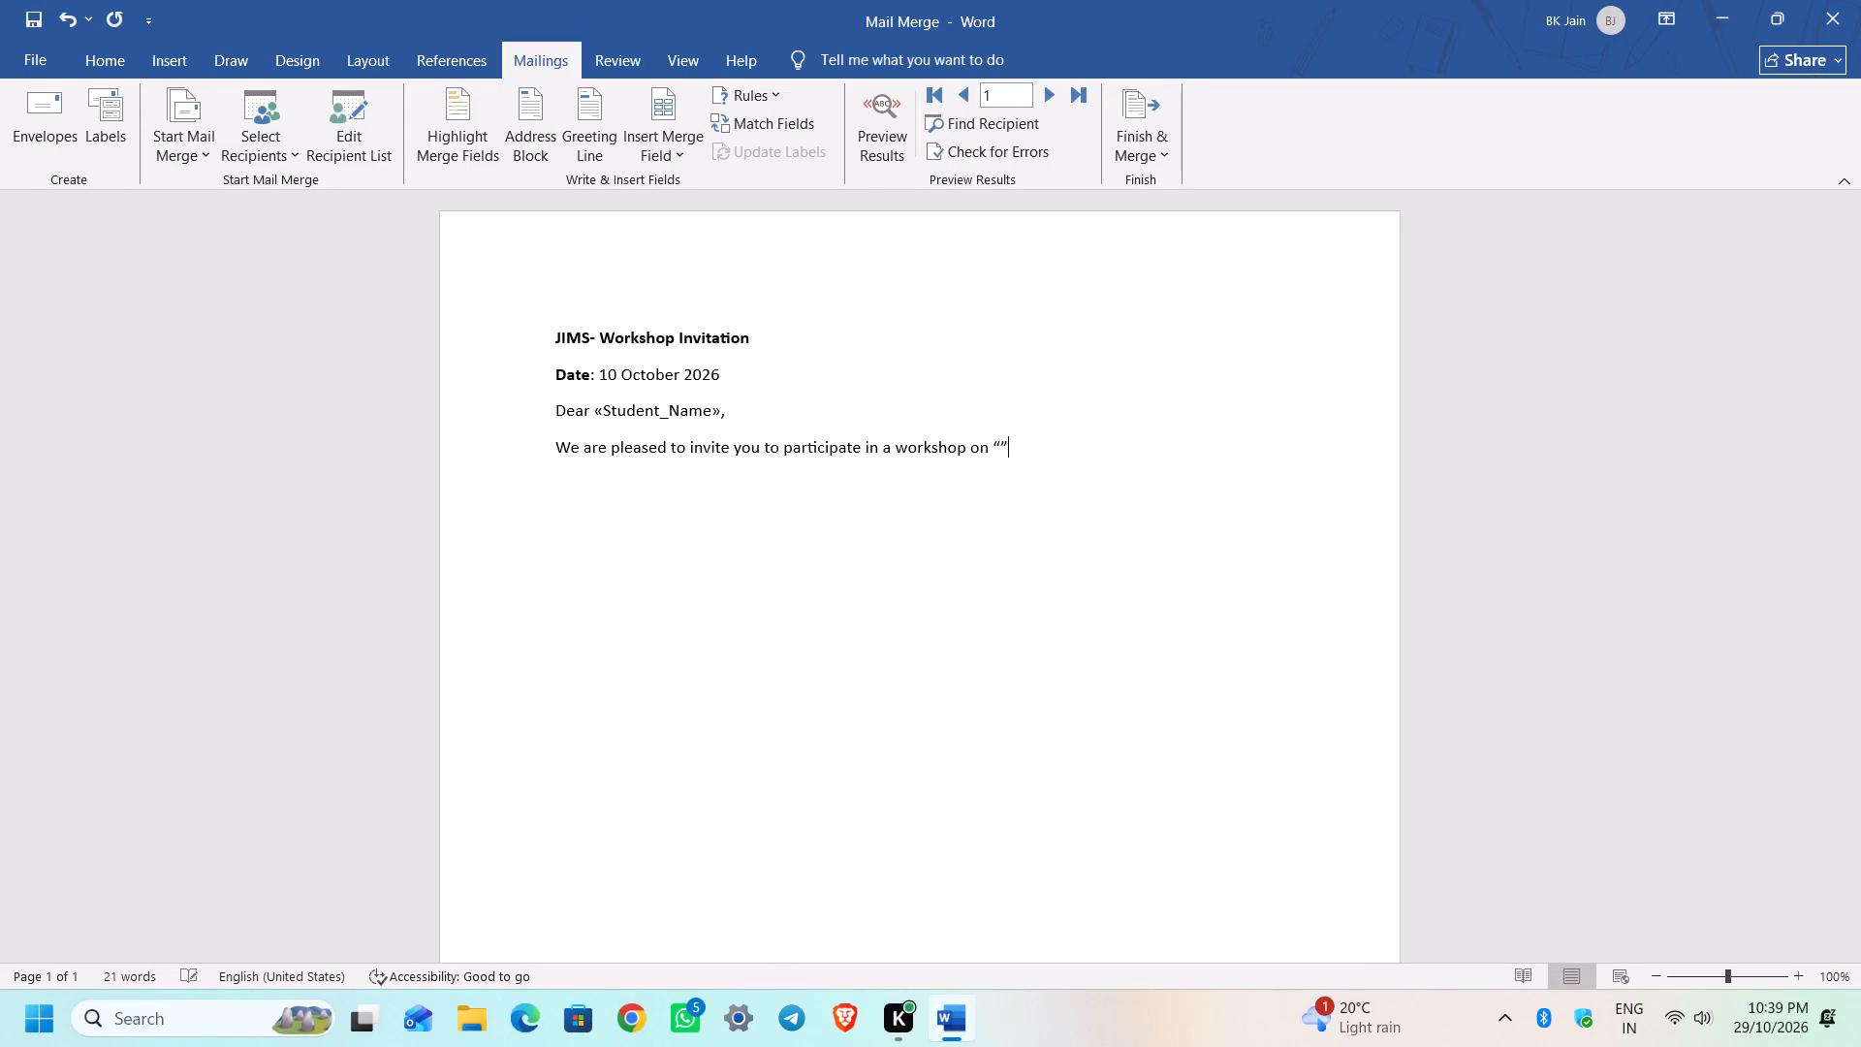
key("Left")
type("Emerging")
key("space")
type("Technologies in Bu")
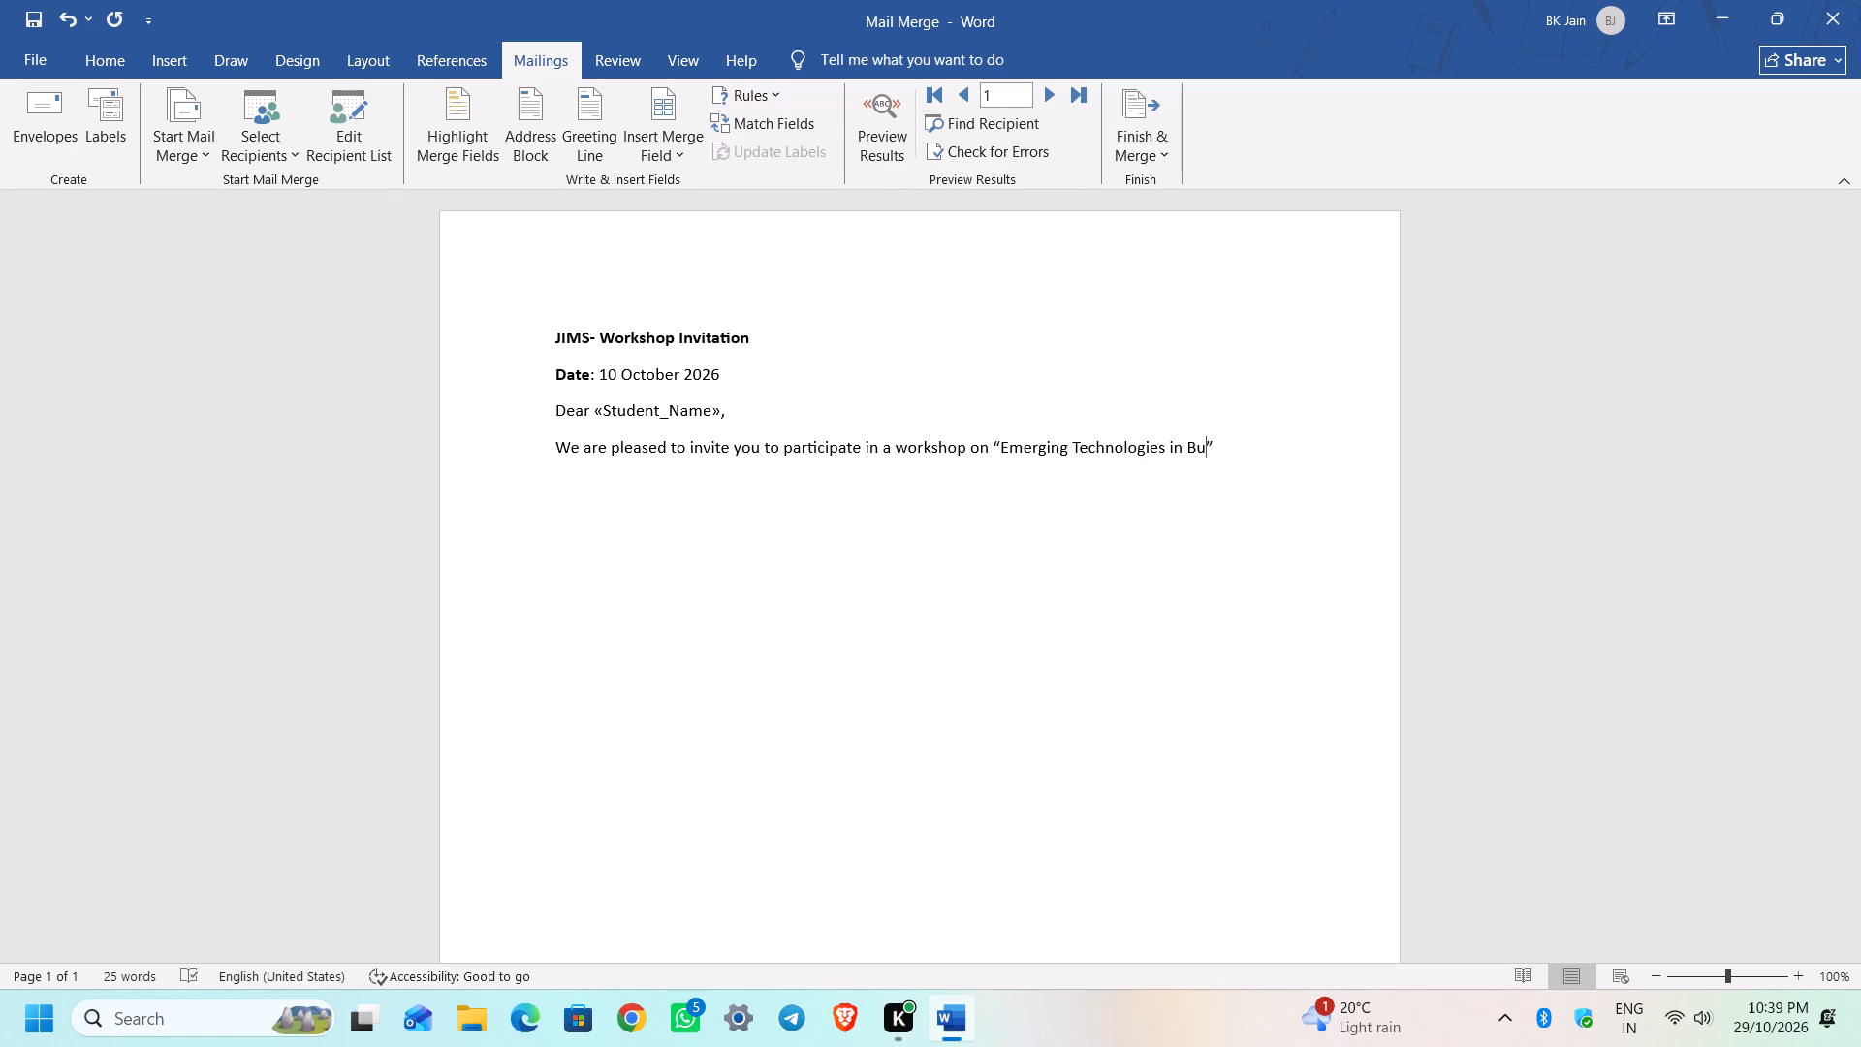
type("siness")
key("period")
key("BackSpace")
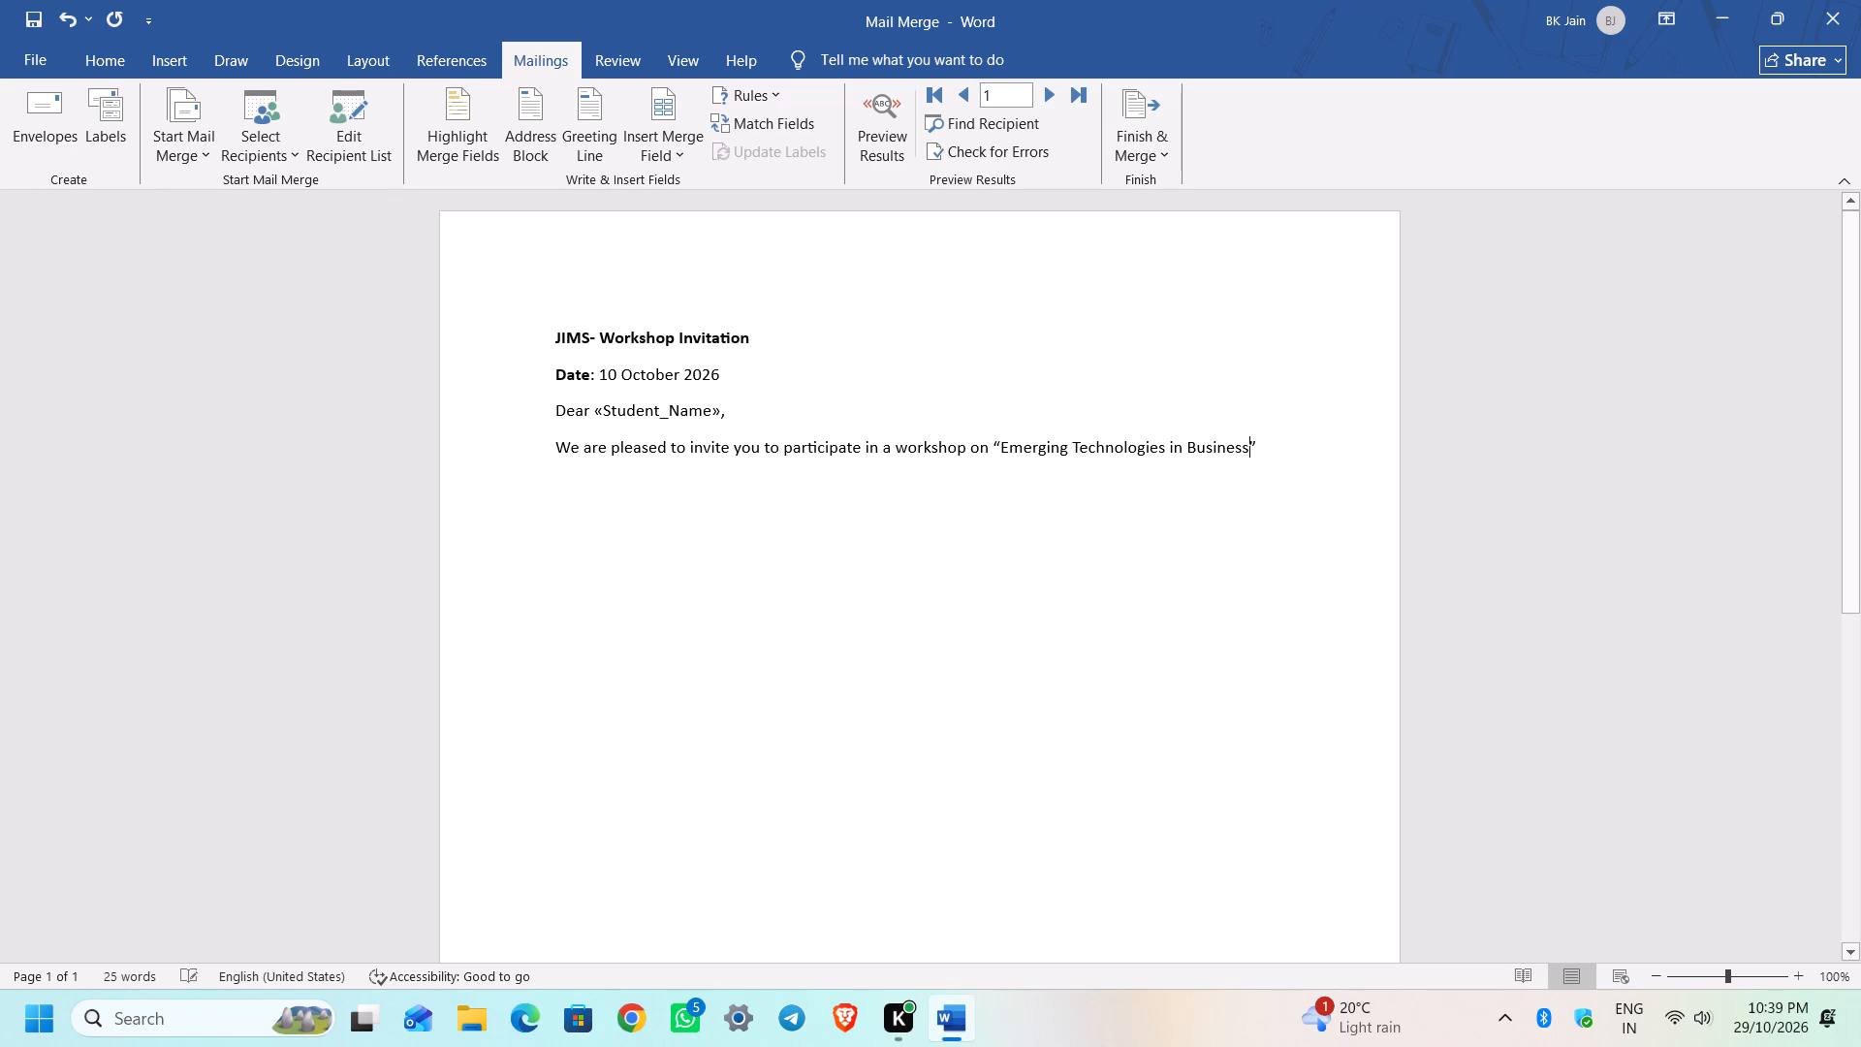
Make the quoted workshop title “Emerging Technologies in Business” bold, end the sentence with a period and start a new line.
left_click_drag(1258, 442, 1157, 442)
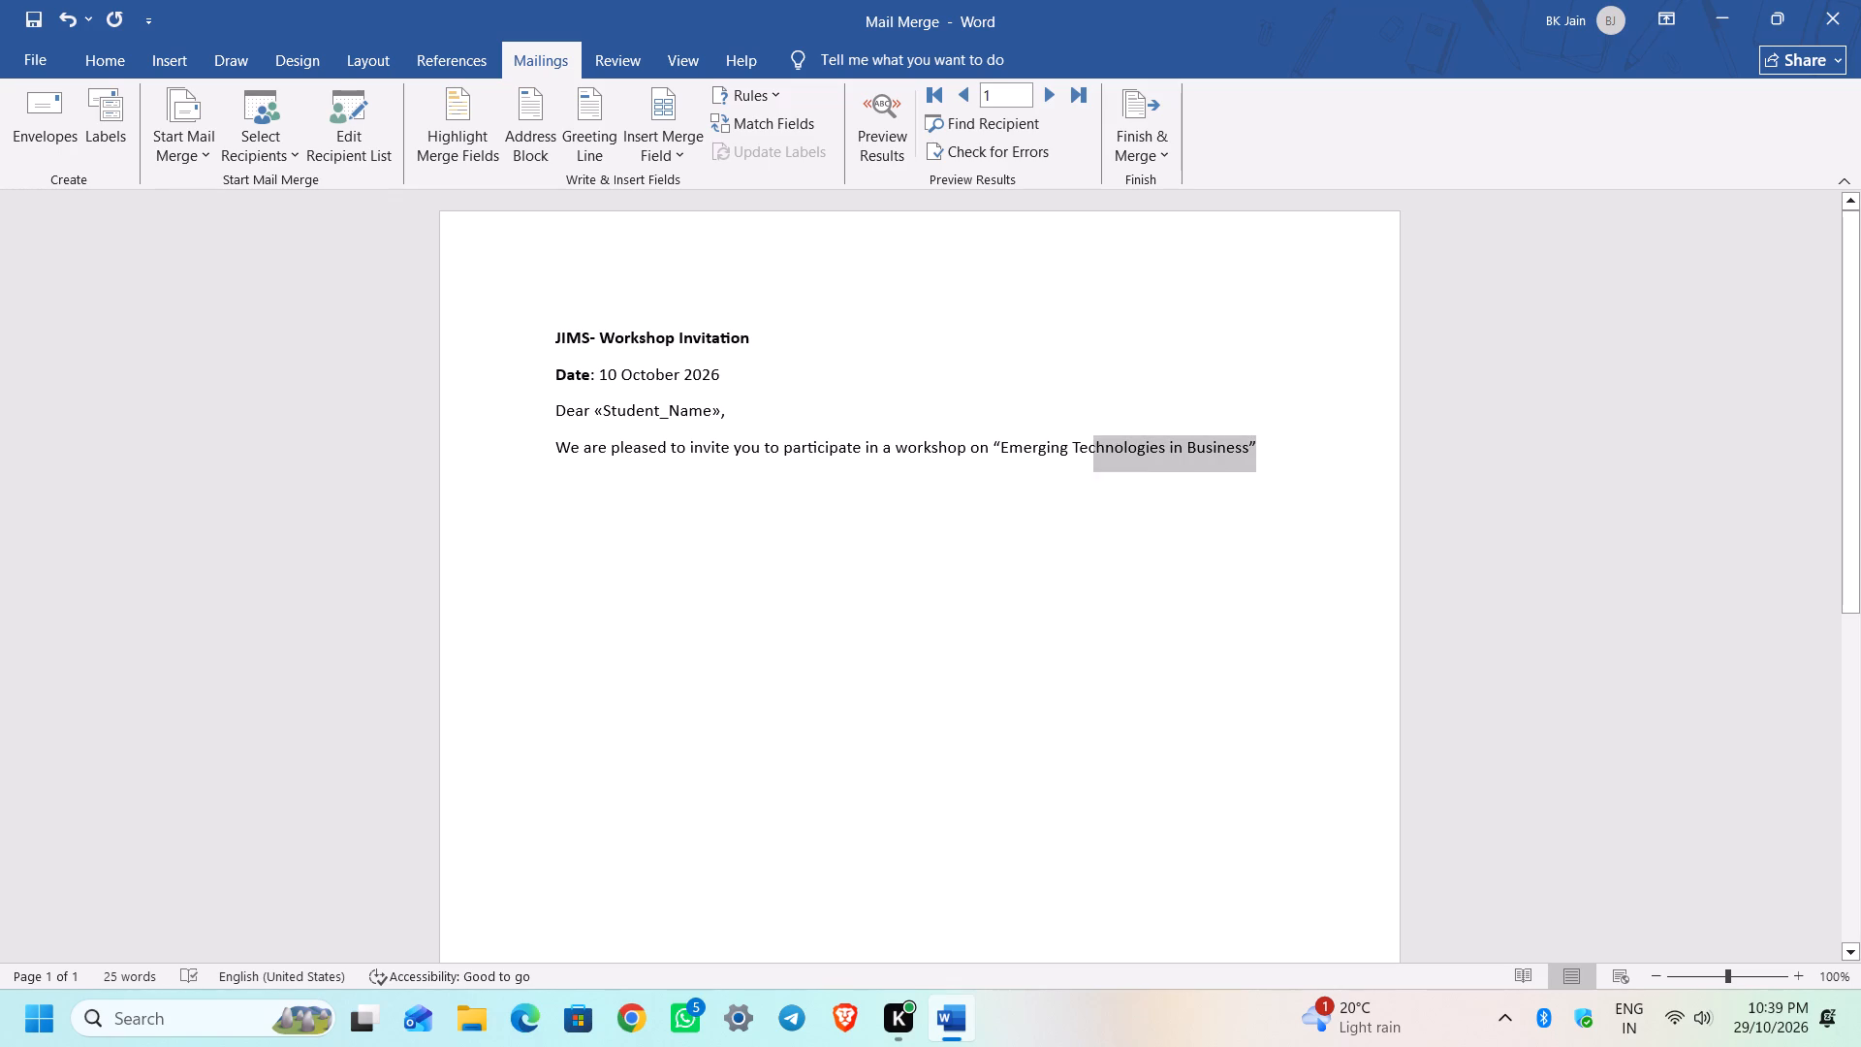
left_click_drag(1157, 442, 991, 442)
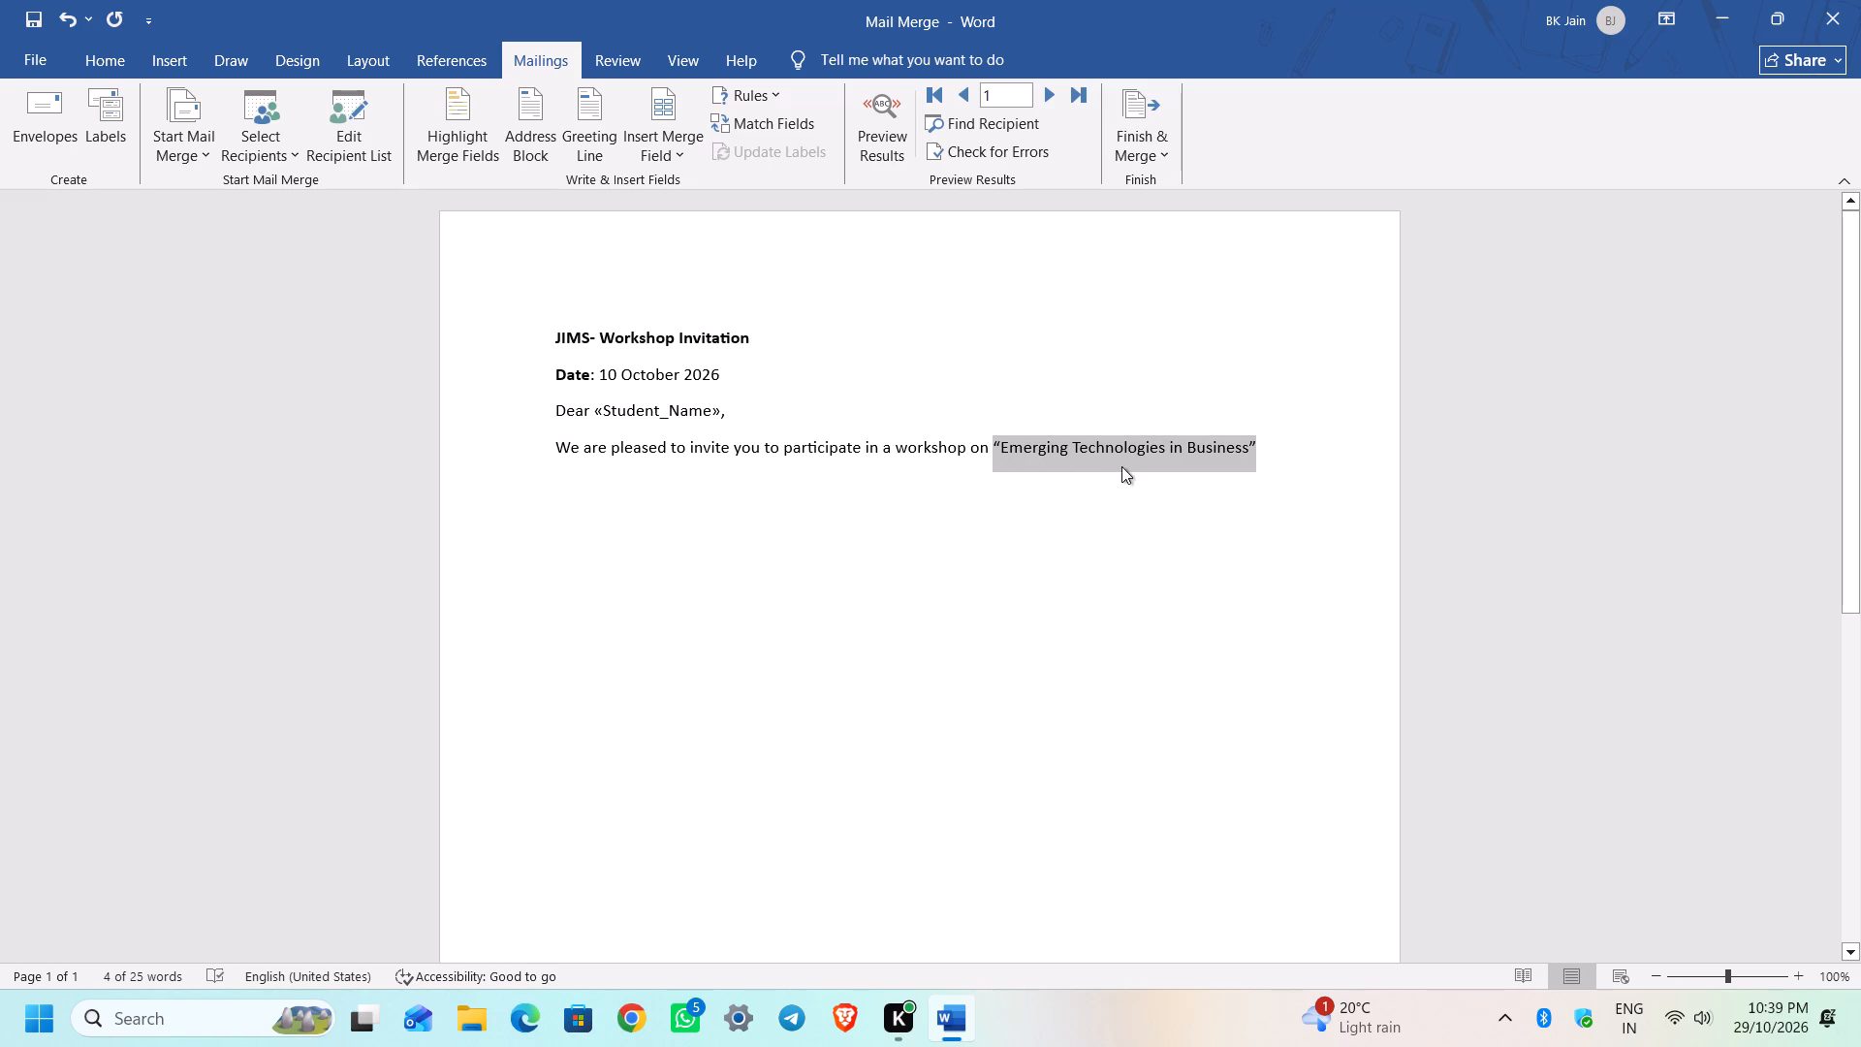
key("ctrl+b")
left_click(1293, 442)
key("period")
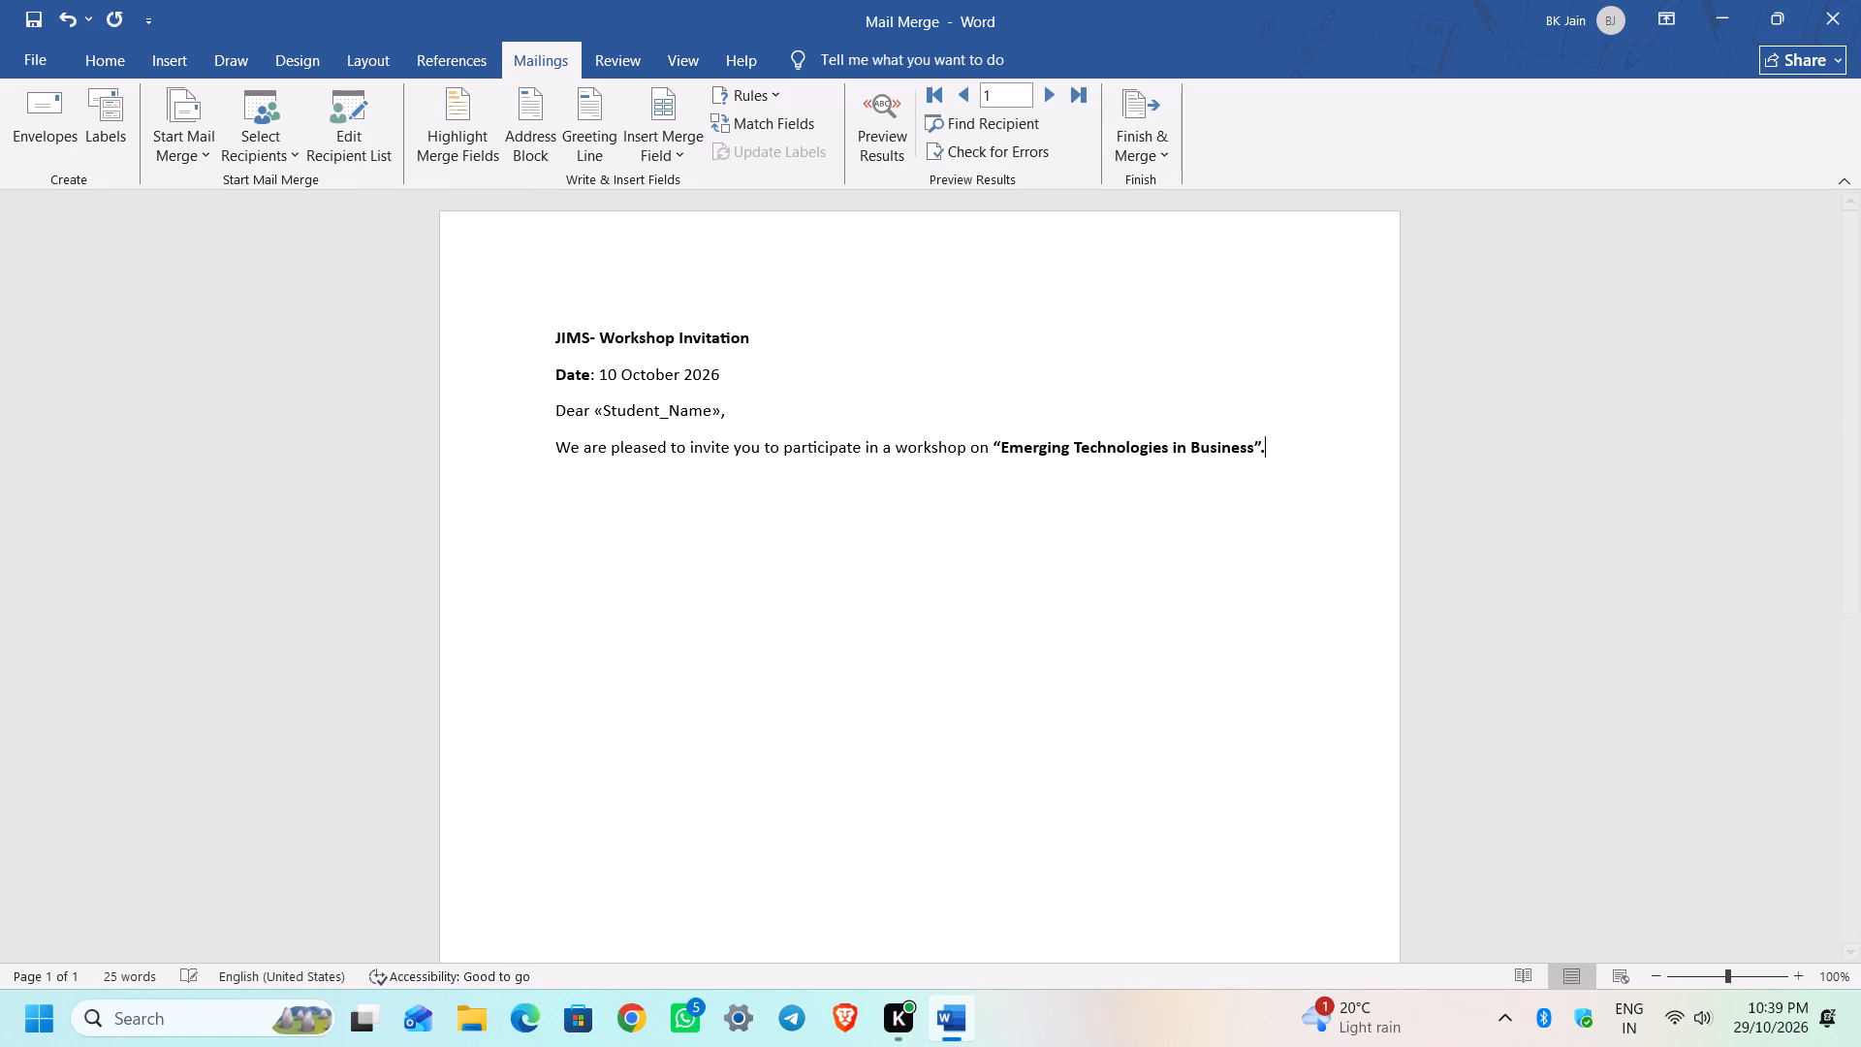
key("Return")
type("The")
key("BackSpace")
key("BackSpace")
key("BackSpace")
Write “The workshop is scheduled for «Workshop_Date»” in regular weight on the new line, using the Workshop_Date merge field.
key("ctrl+b")
type("The")
key("space")
type("workshop")
key("space")
type("is s")
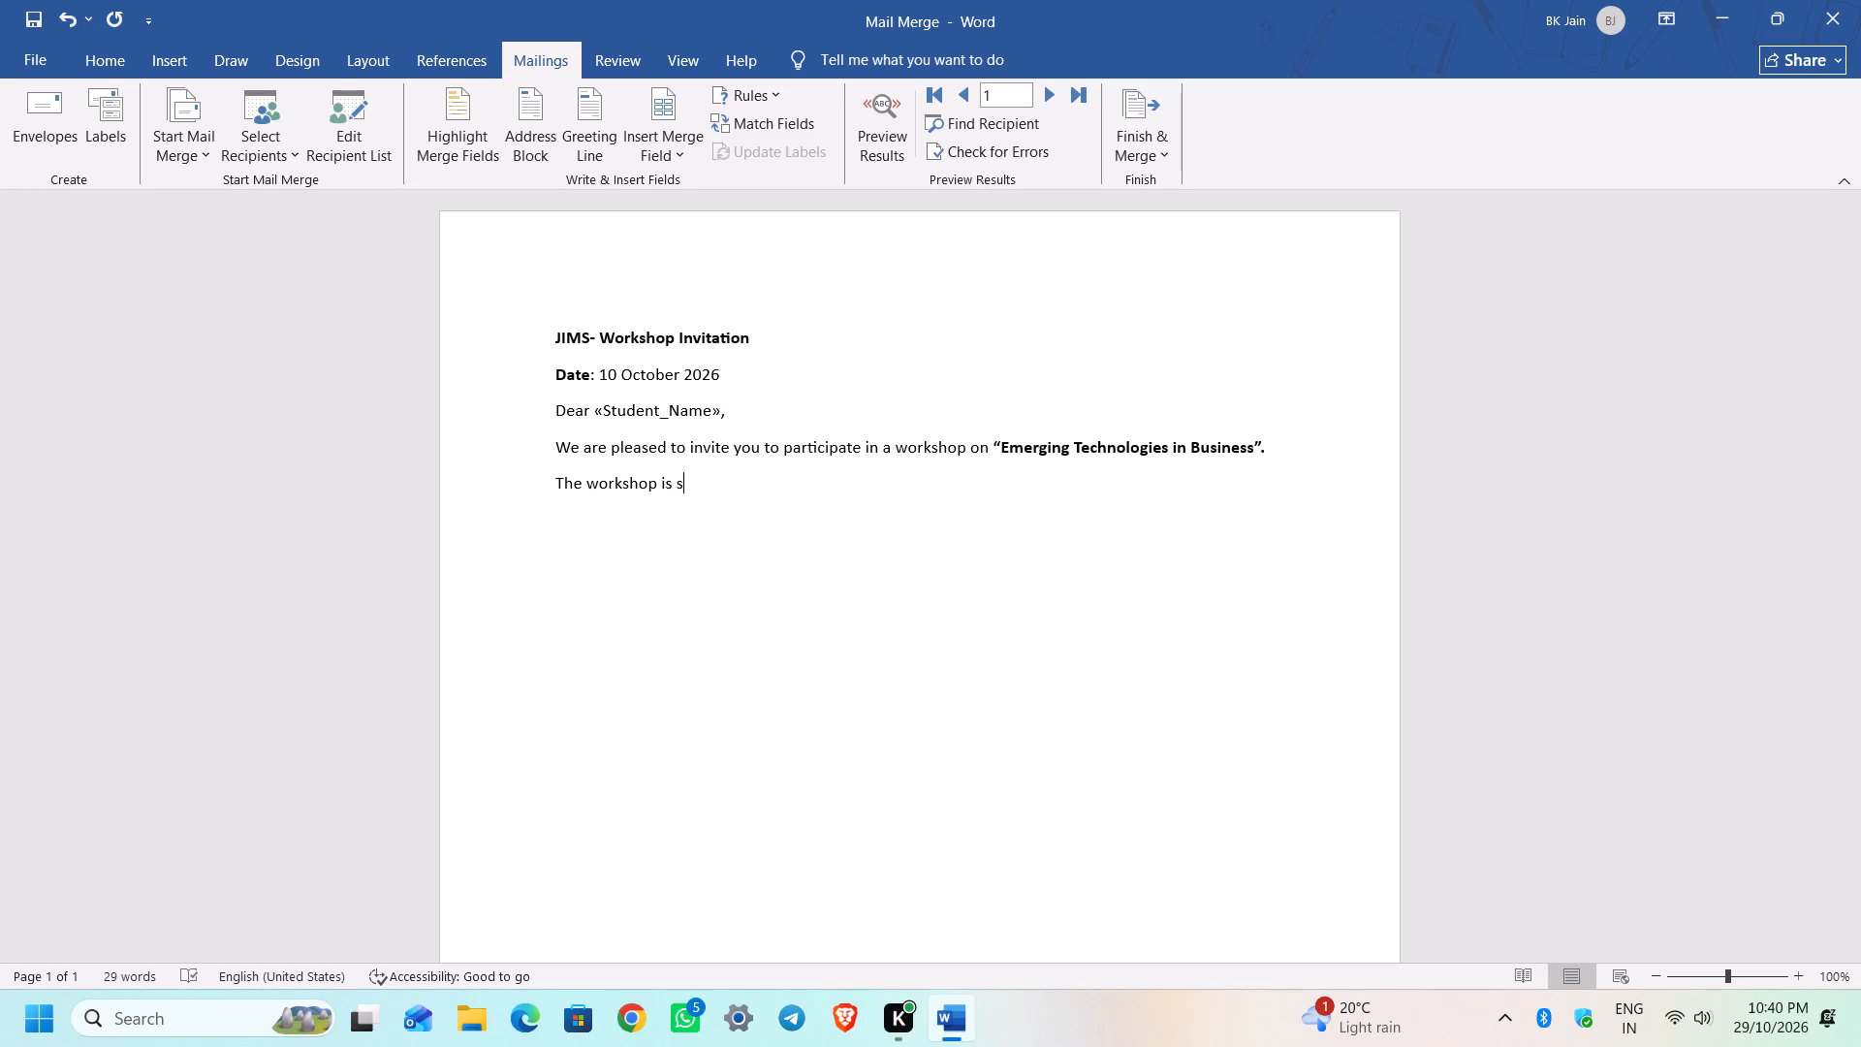
type("che")
key("d")
type("ul")
type("ed for")
key("space")
left_click(686, 158)
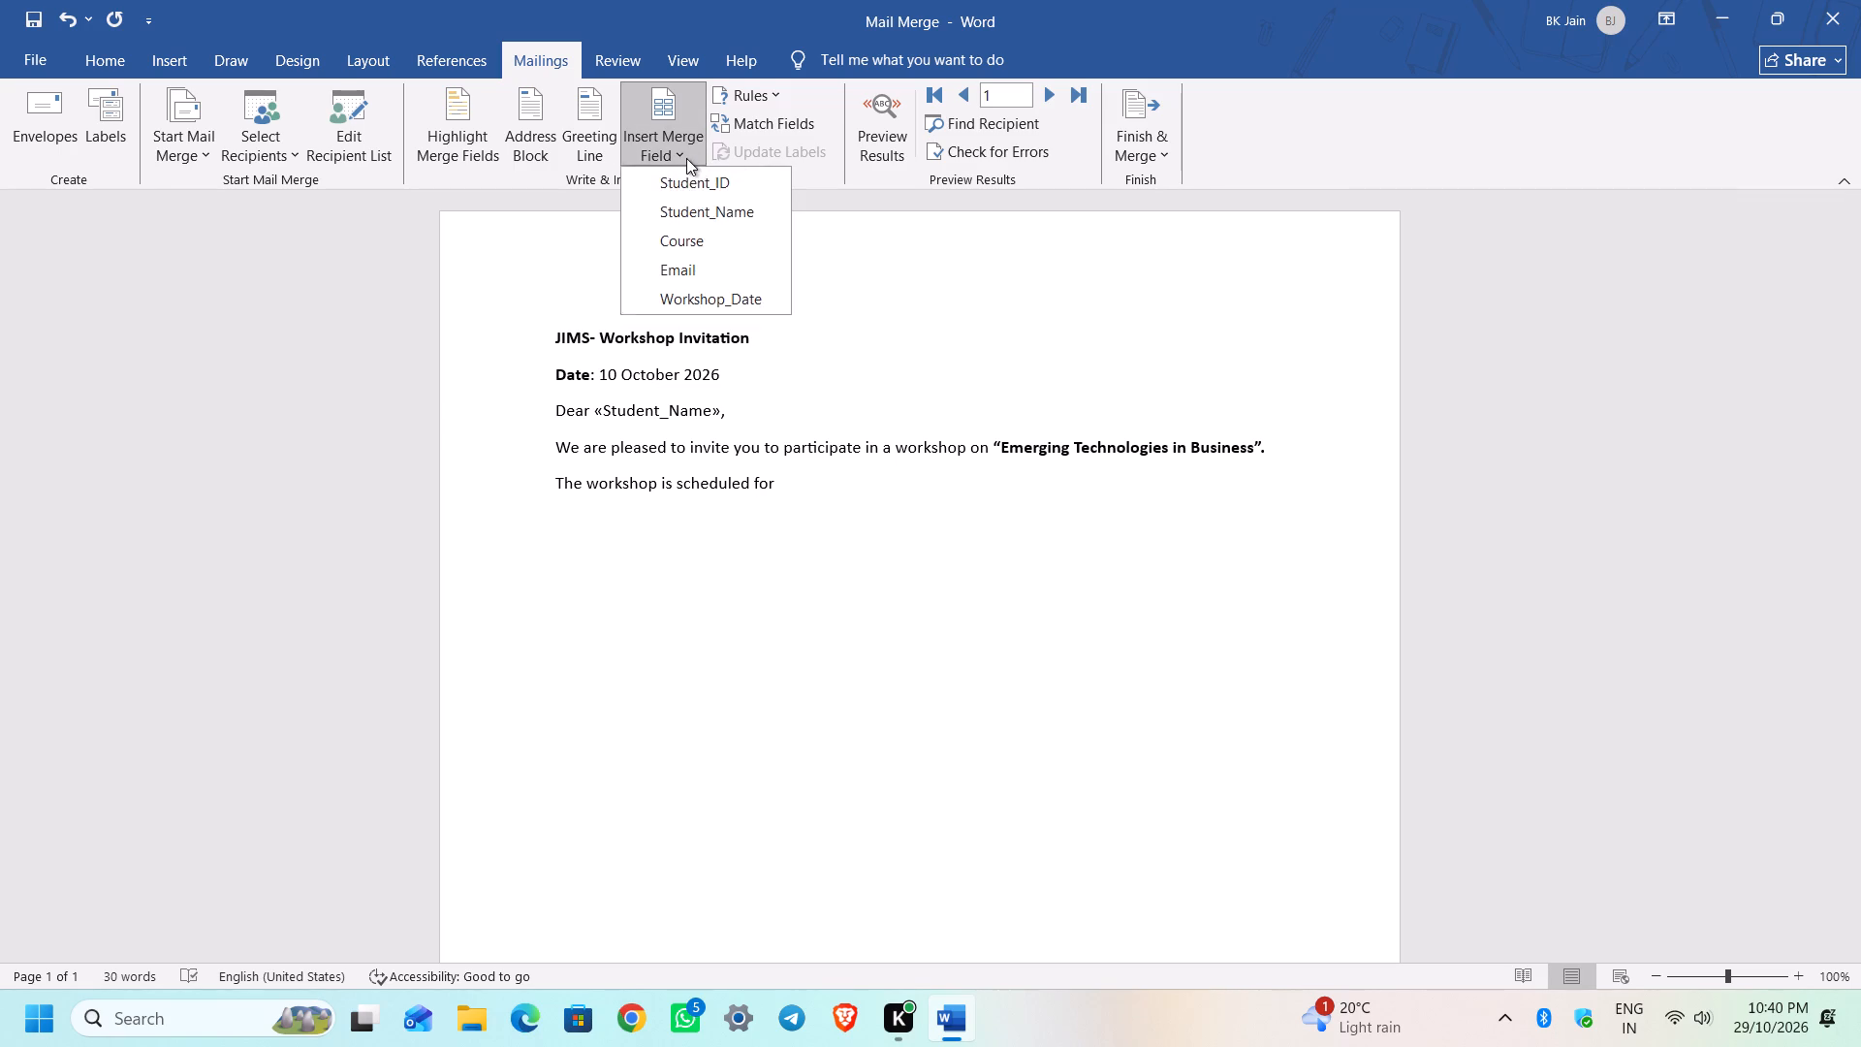
left_click(729, 298)
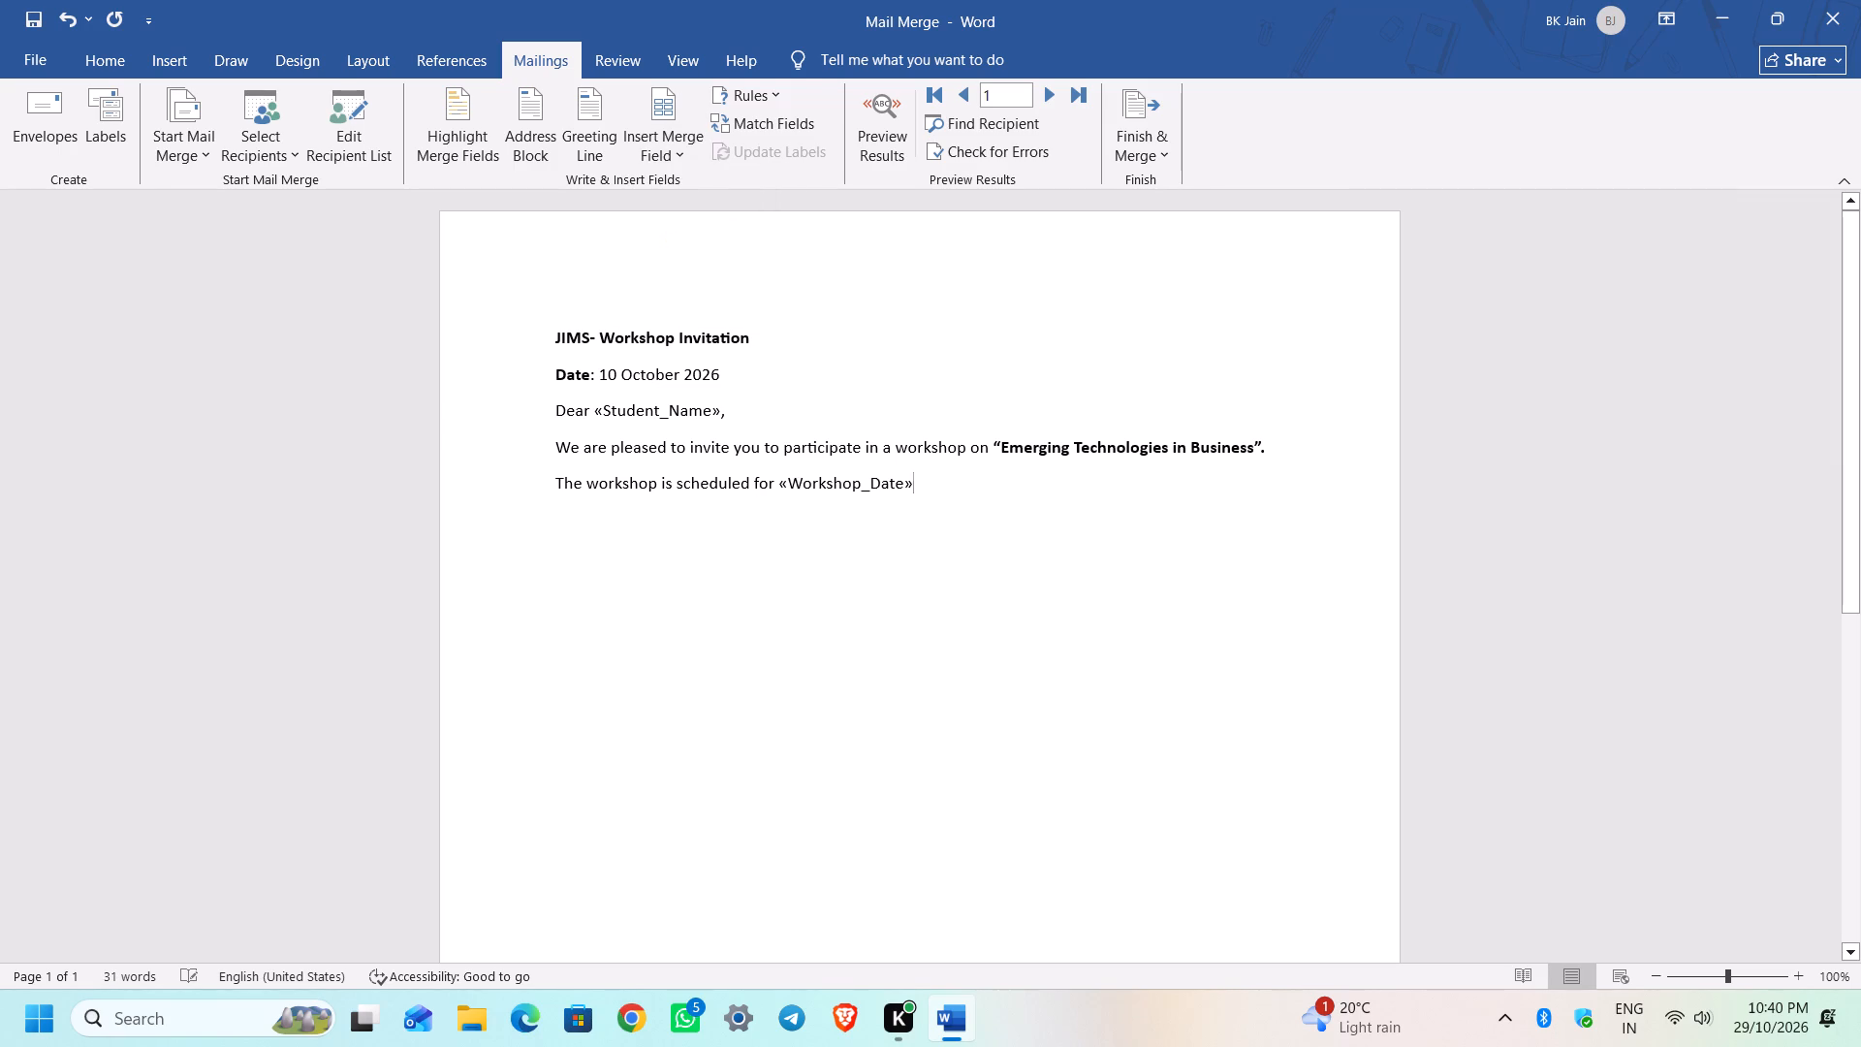
Complete the sentence with “and is designed to enhance your understanding of emerging technologies and their applications in the business environment.” and start a new line.
key("space")
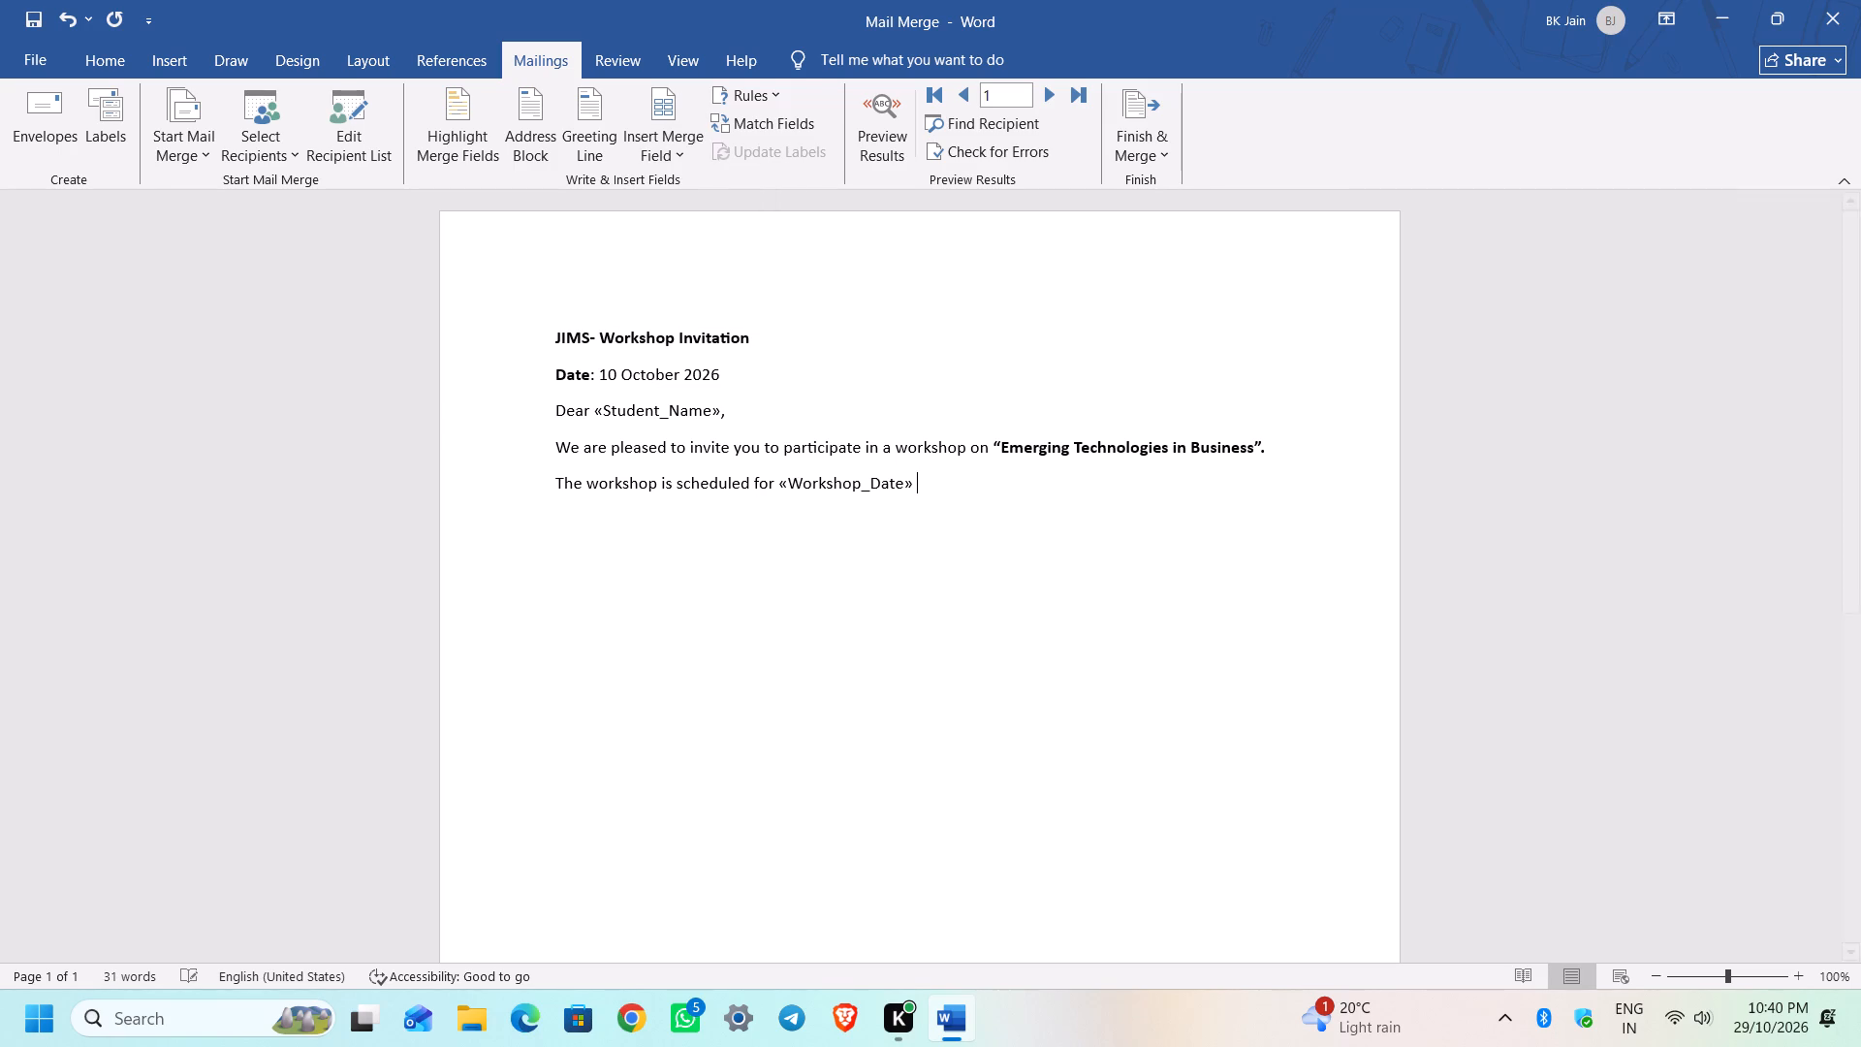
type("and is")
key("space")
type("designed to enhance")
key("space")
type("your understanding")
key("space")
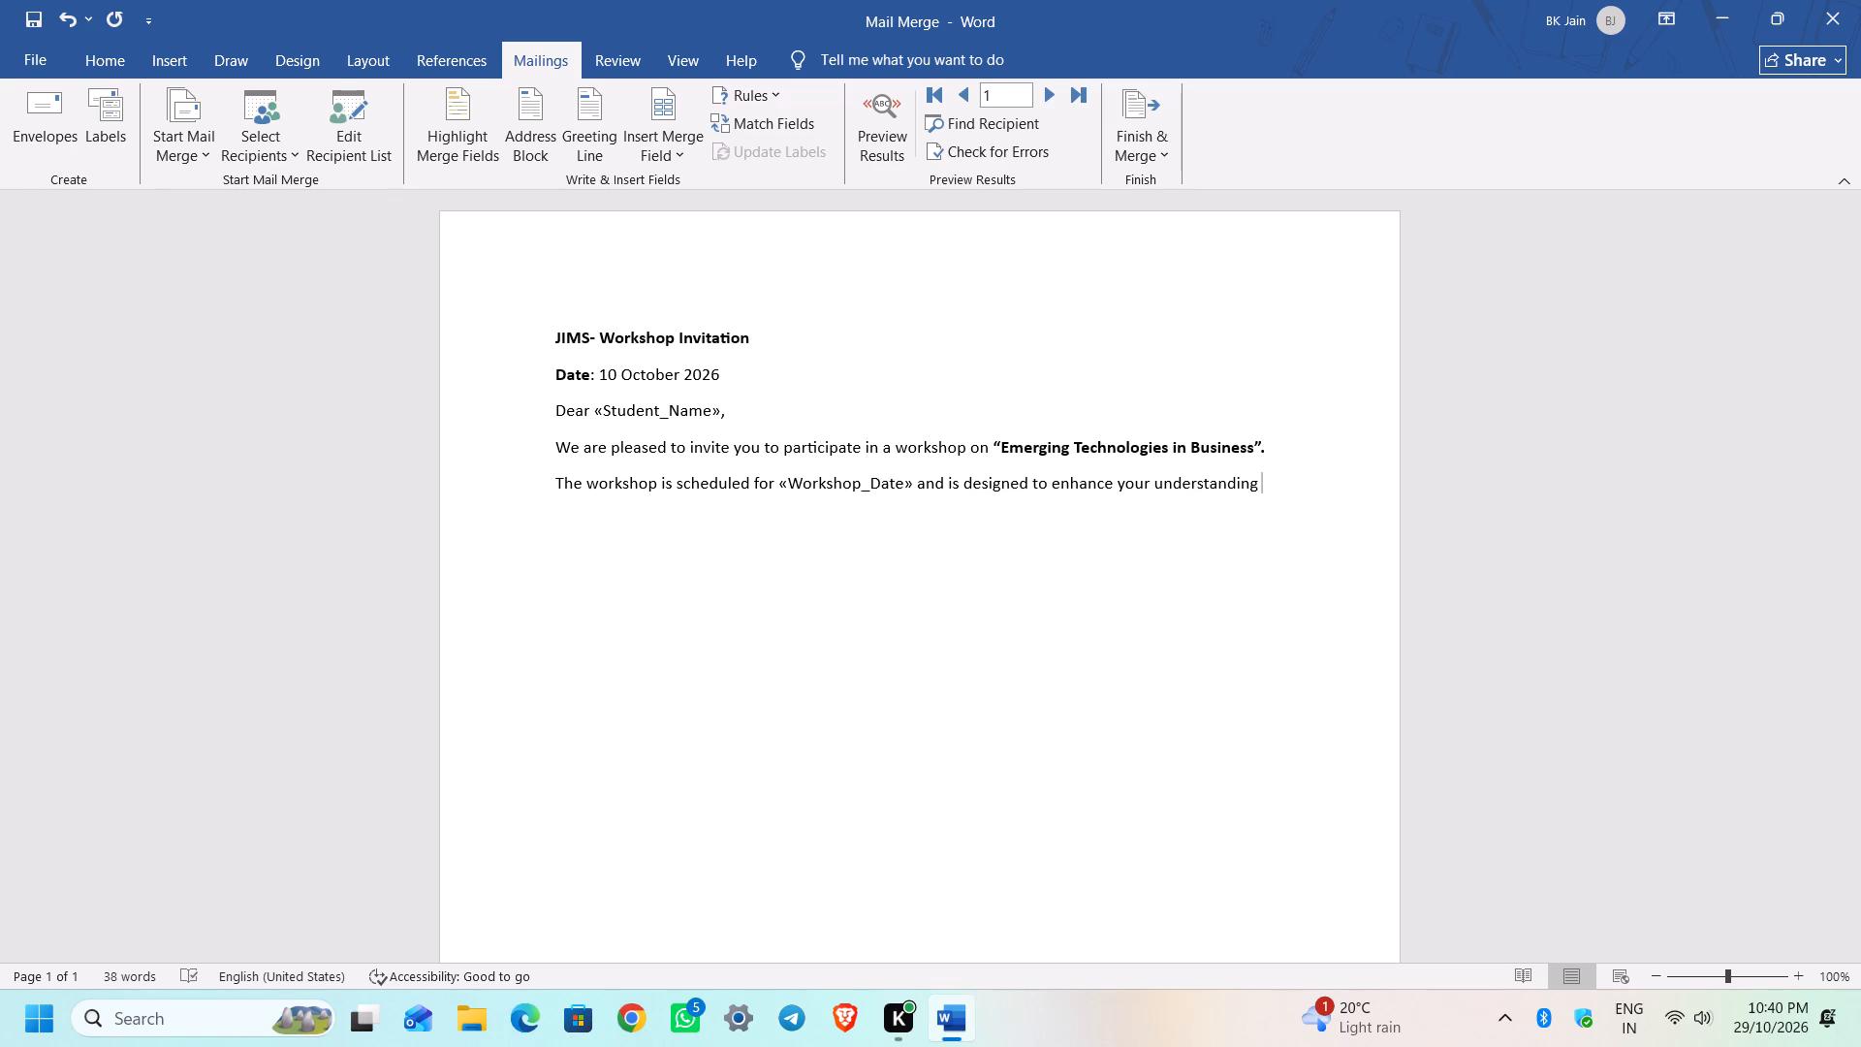
type("of emerging")
key("space")
type("technolo")
type("gies")
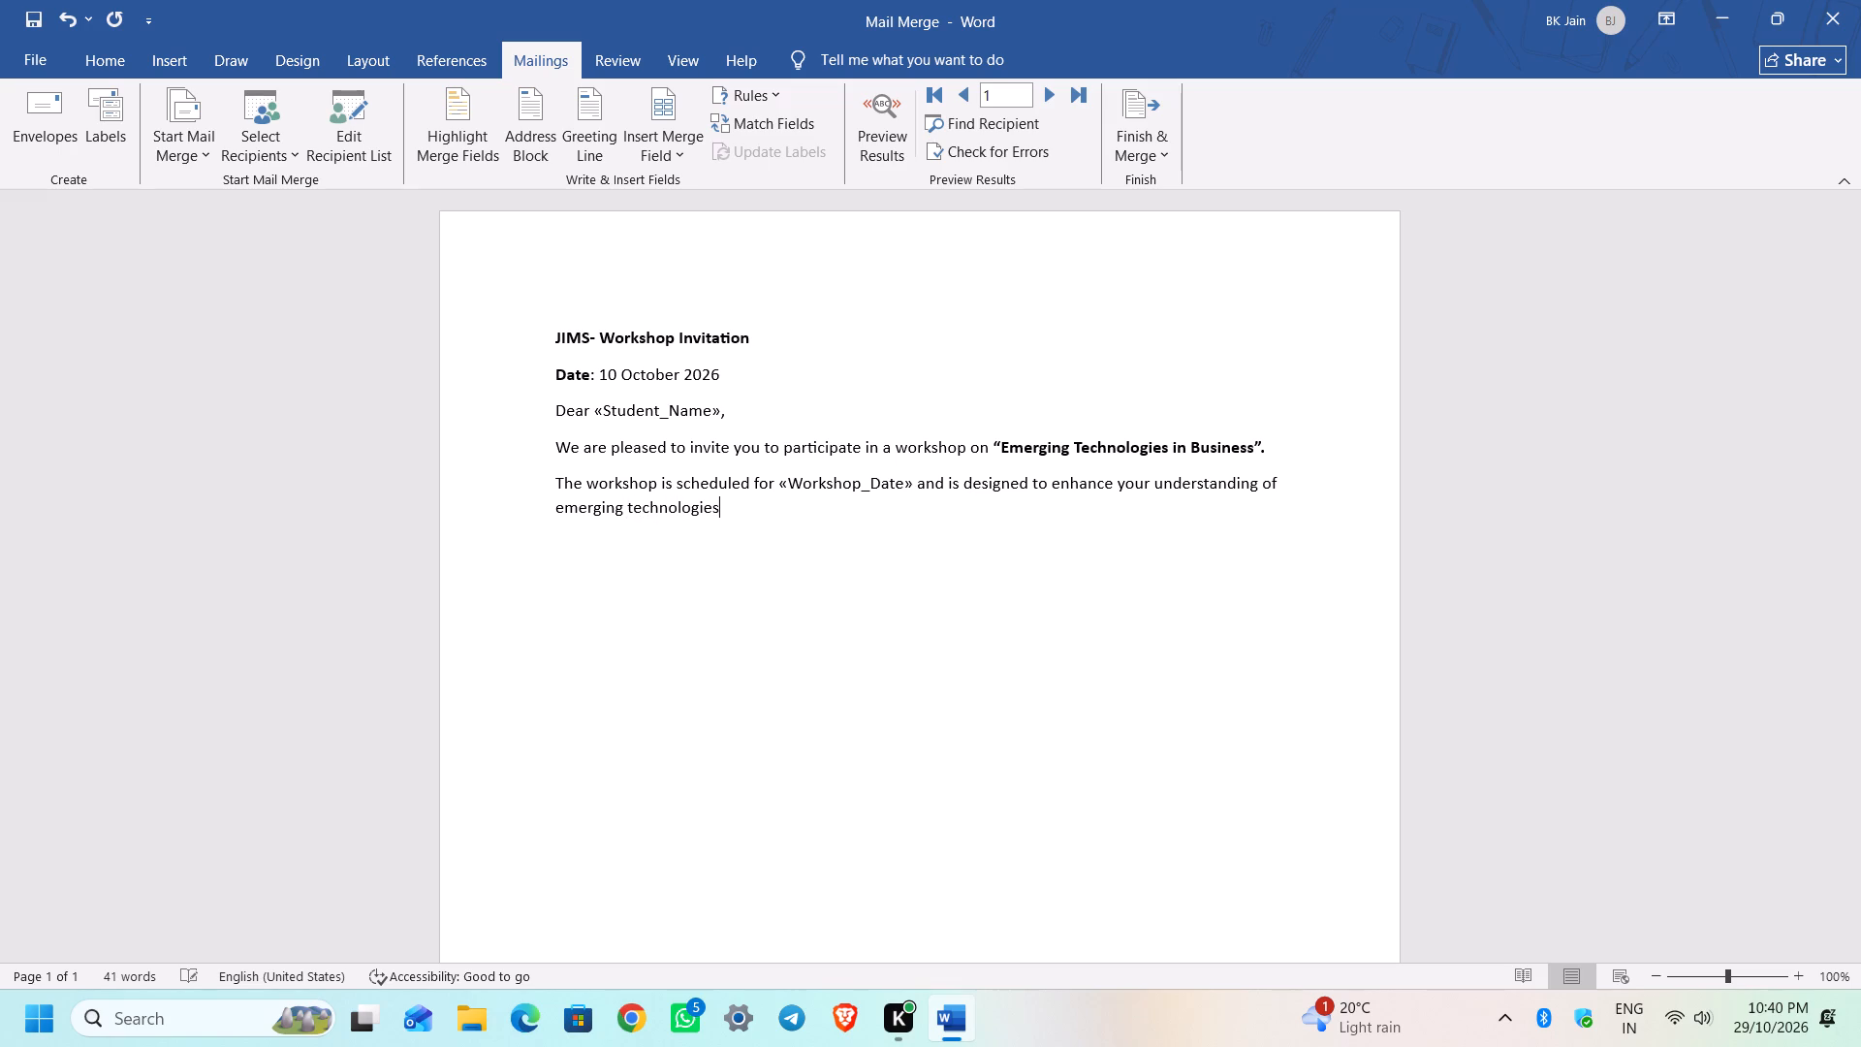
key("space")
type("and their")
key("space")
type("applications in the business")
key("space")
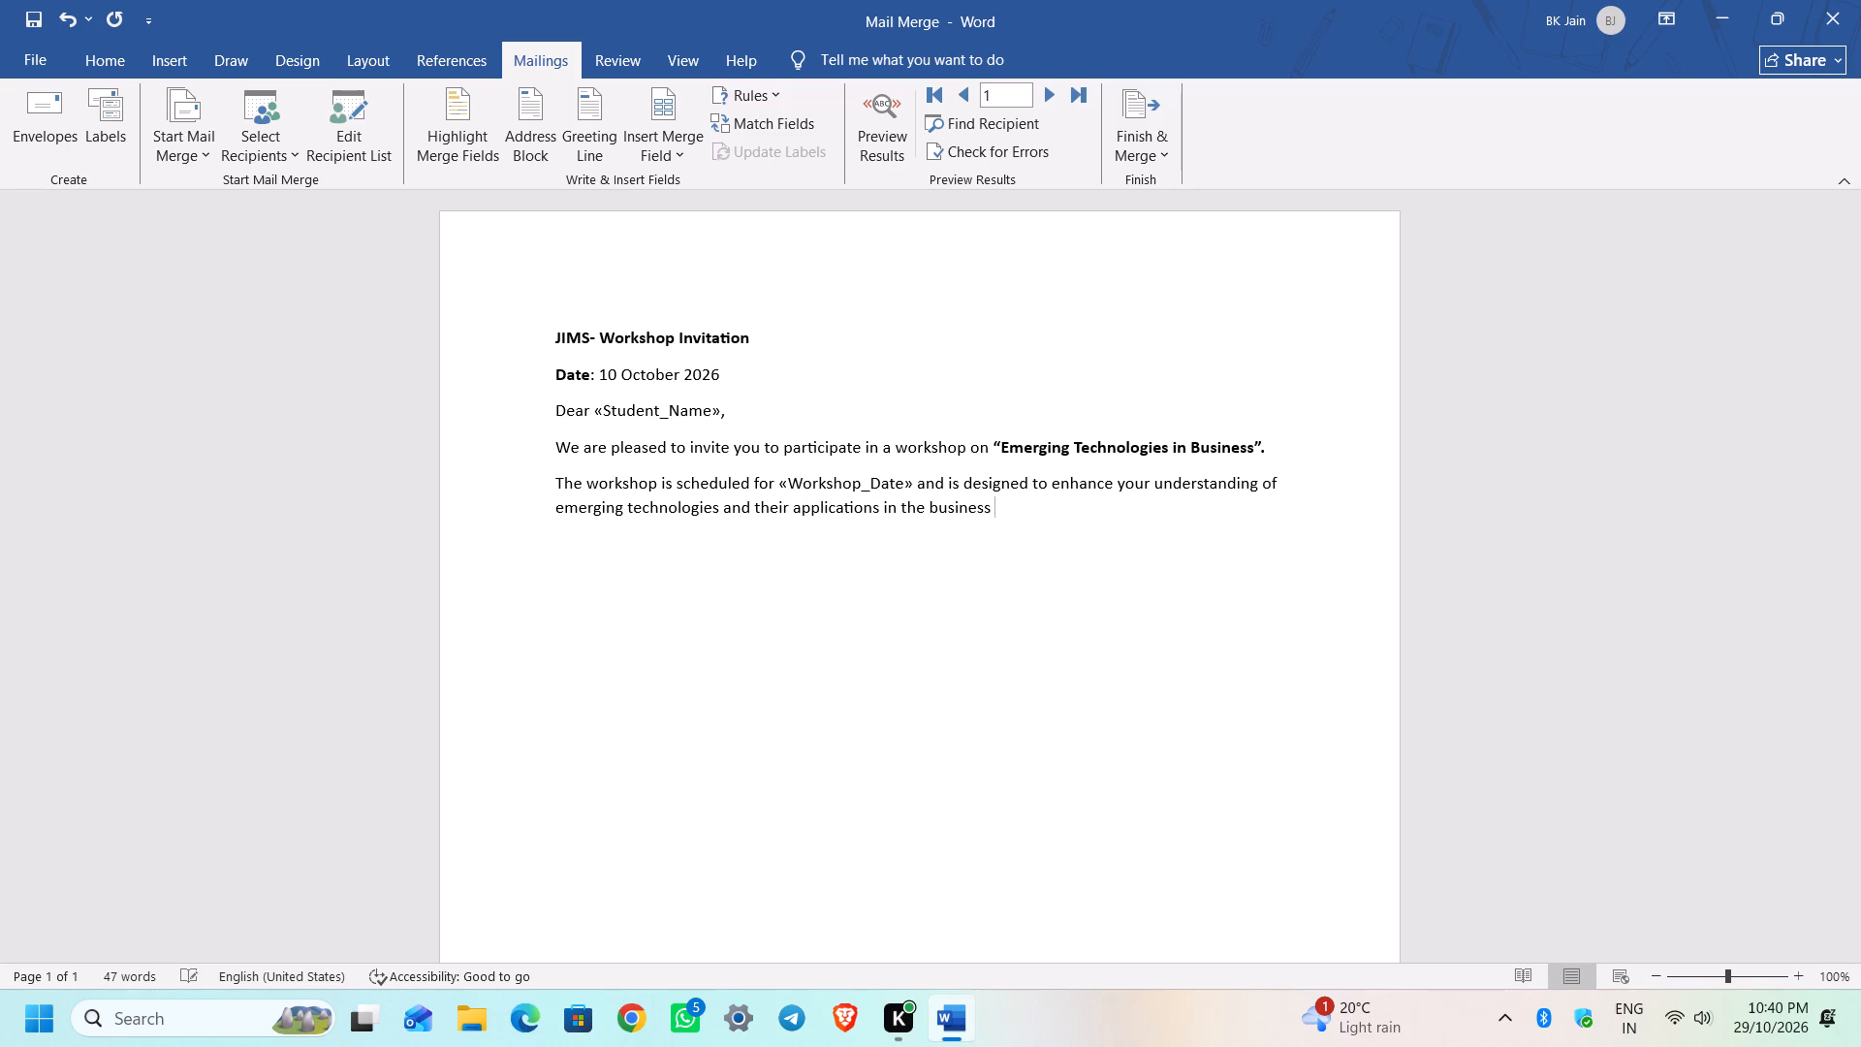
type("enviroment")
key("period")
key("Return")
Add the bold subheading “Participant Details:” below the paragraph and start a new line in regular weight.
key("ctrl+b")
type("Parti")
type("cipant Details")
key("shift+colon")
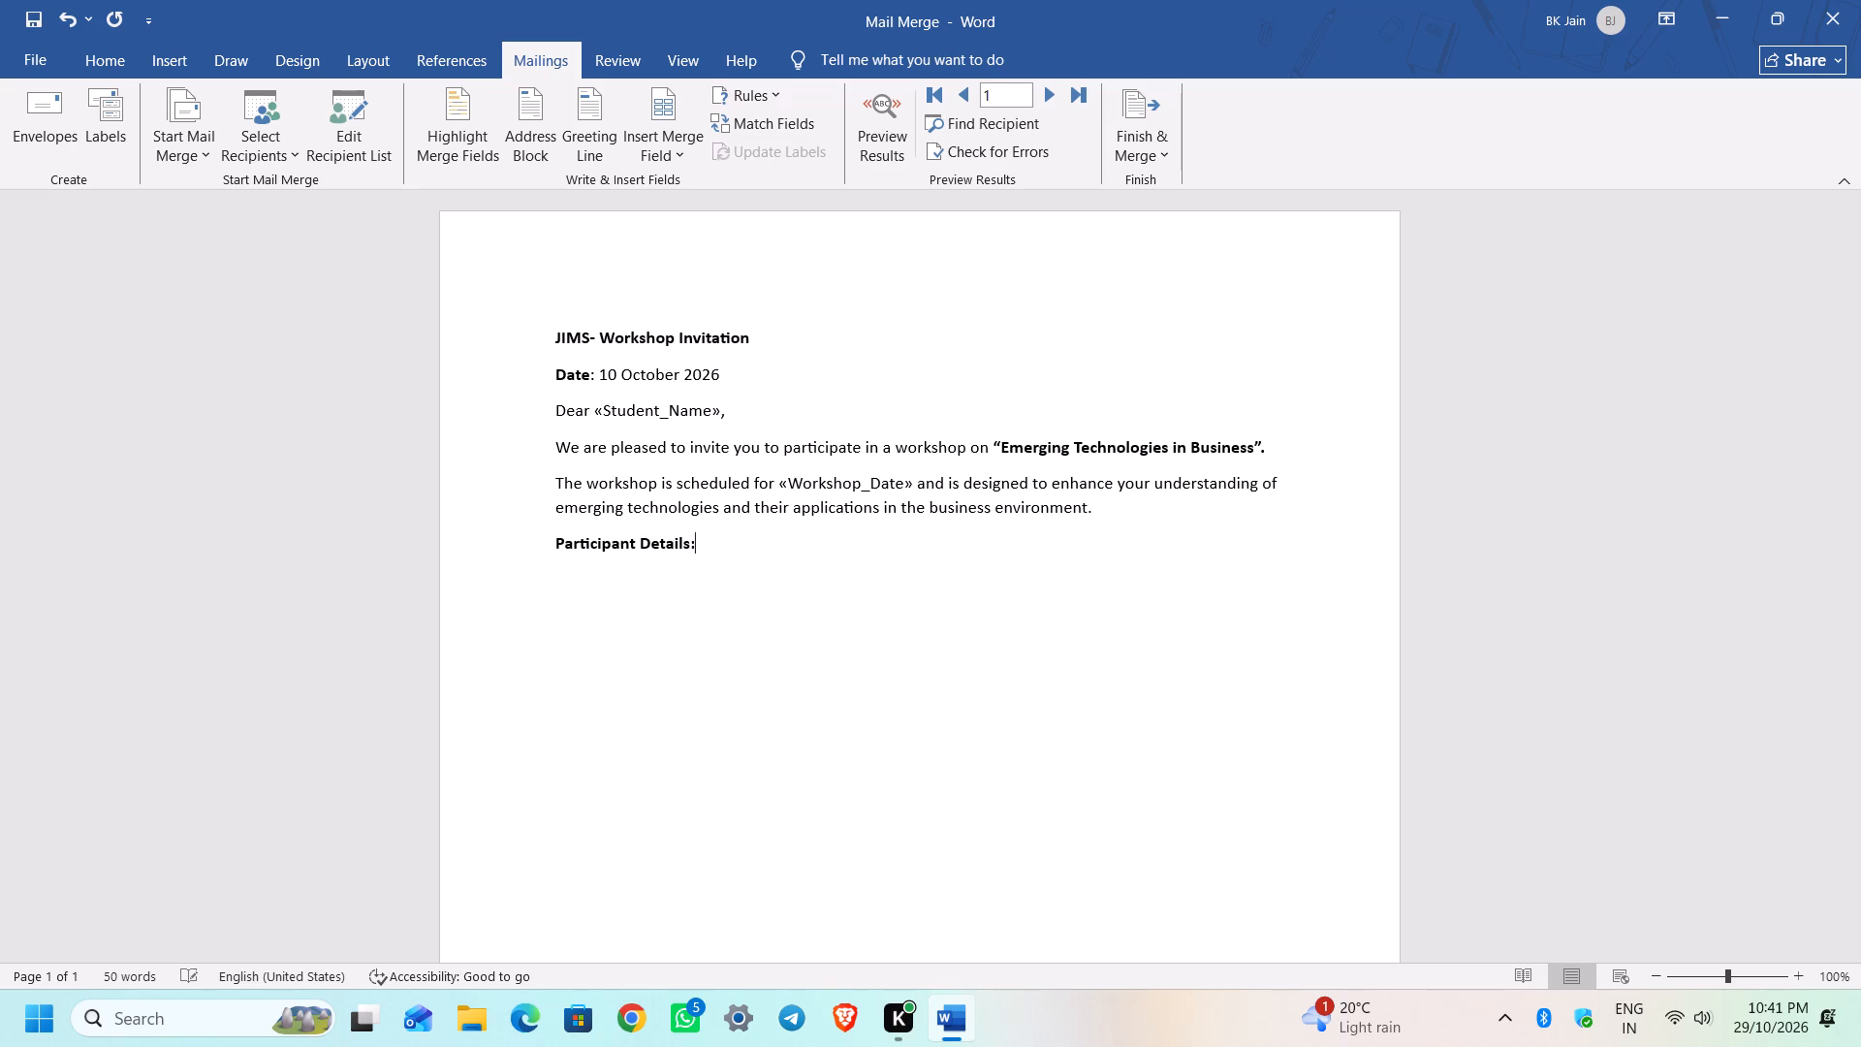
key("ctrl+b")
key("Return")
Add the line “Student Name:” under Participant Details, followed by the Student_Name merge field.
type("Student Name")
key("shift+colon")
key("space")
left_click(668, 139)
left_click(700, 206)
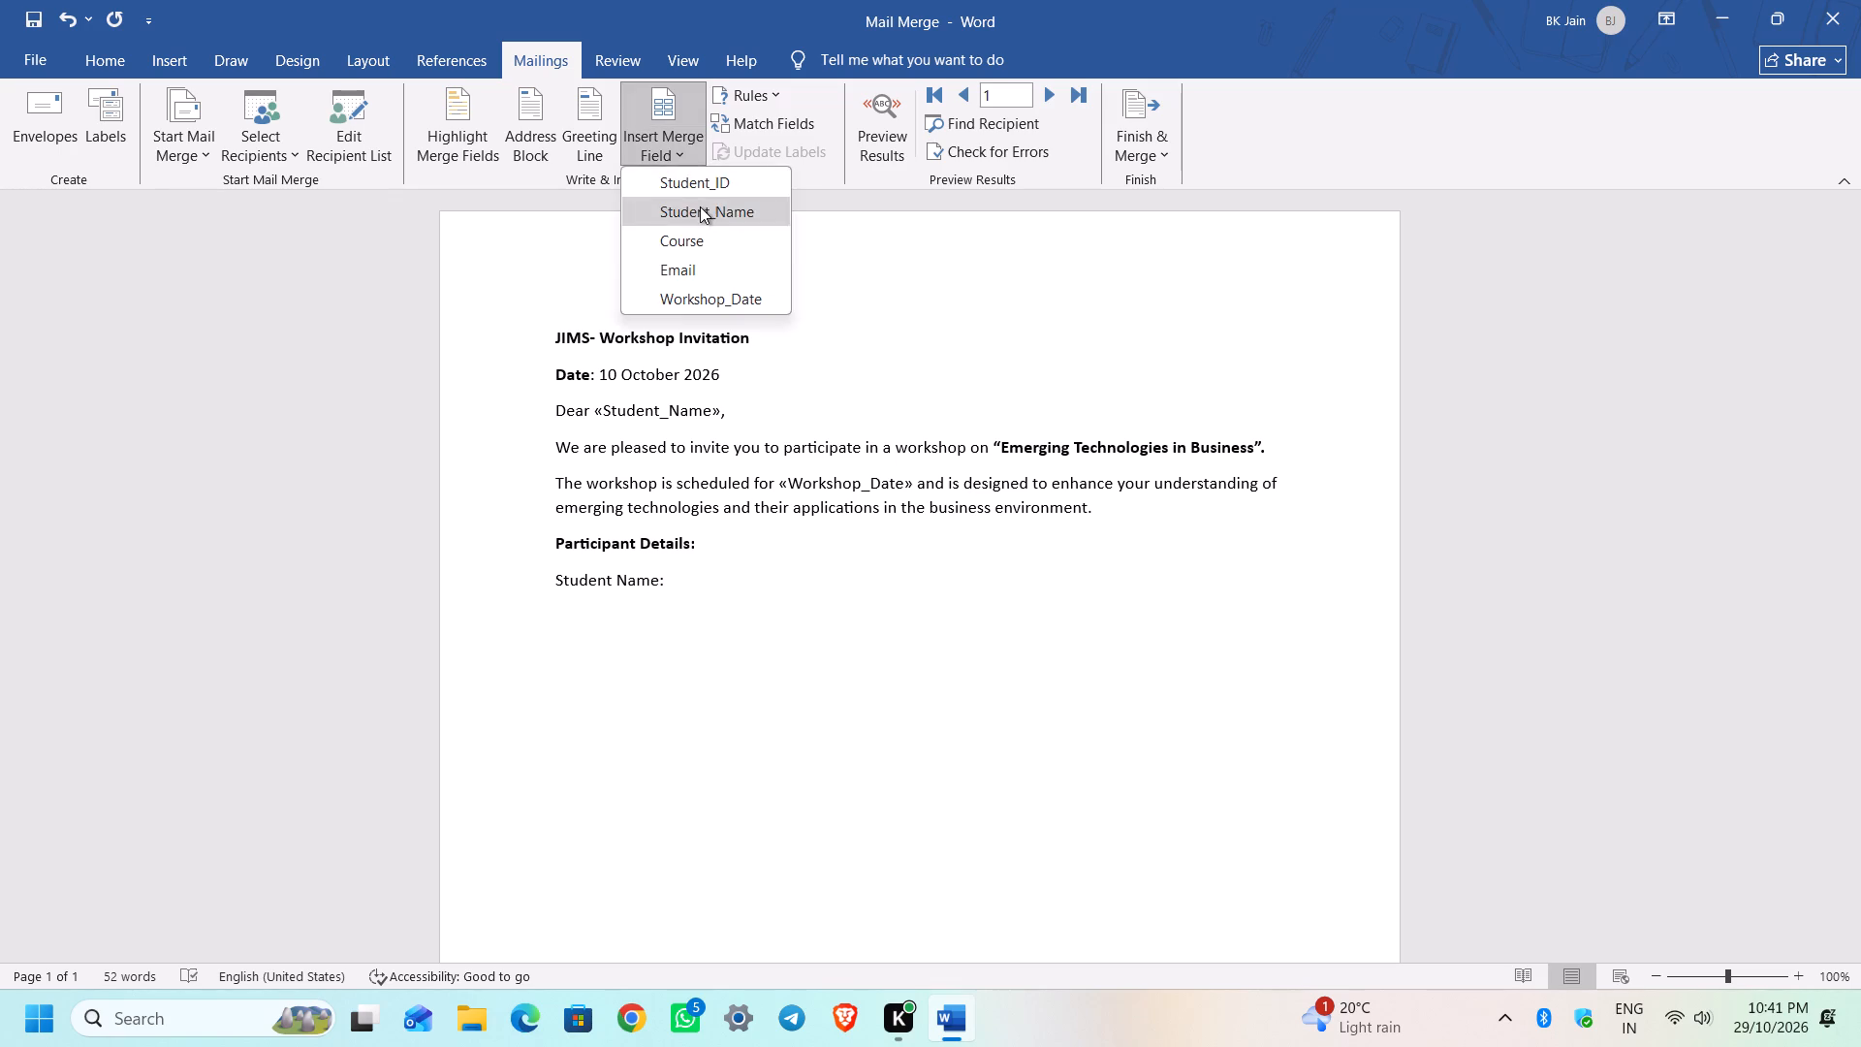
Add the line “Student ID:” below the Student Name line, followed by the Student_ID merge field.
key("Return")
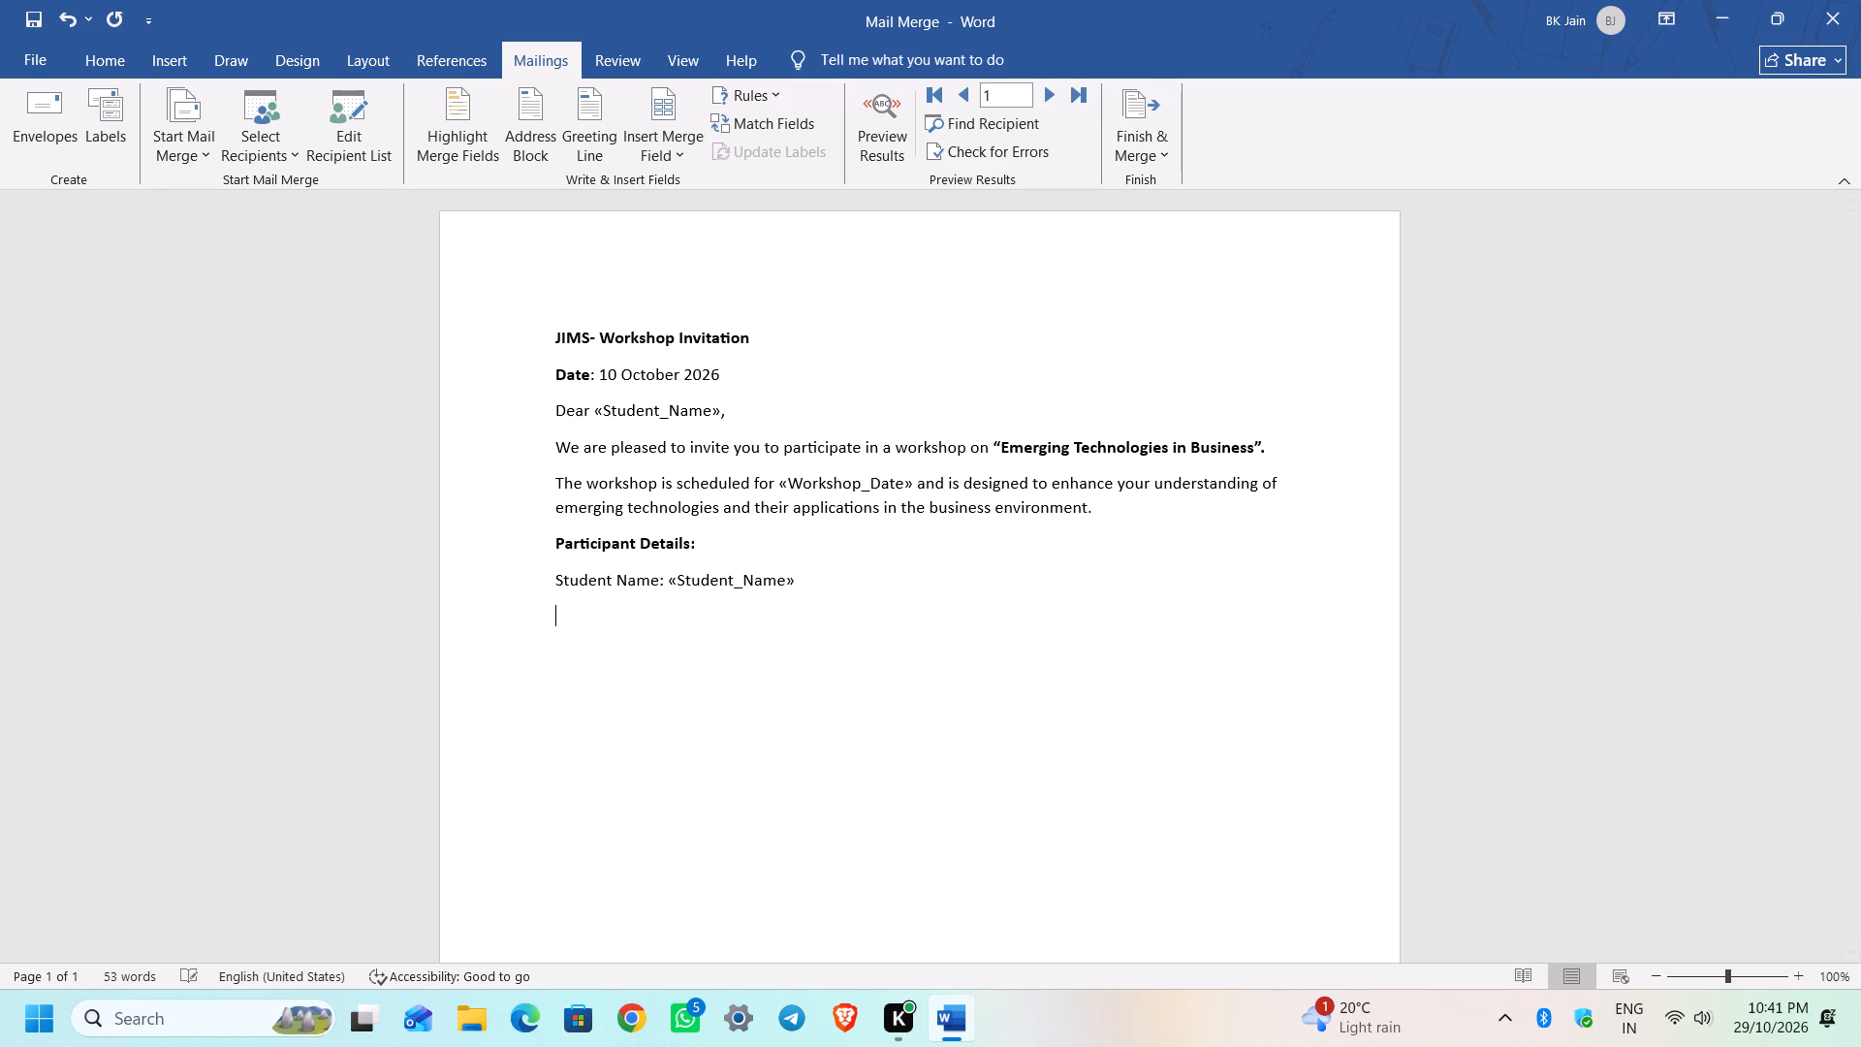
type("Student IDL")
key("BackSpace")
type(":")
key("space")
left_click(685, 150)
left_click(694, 179)
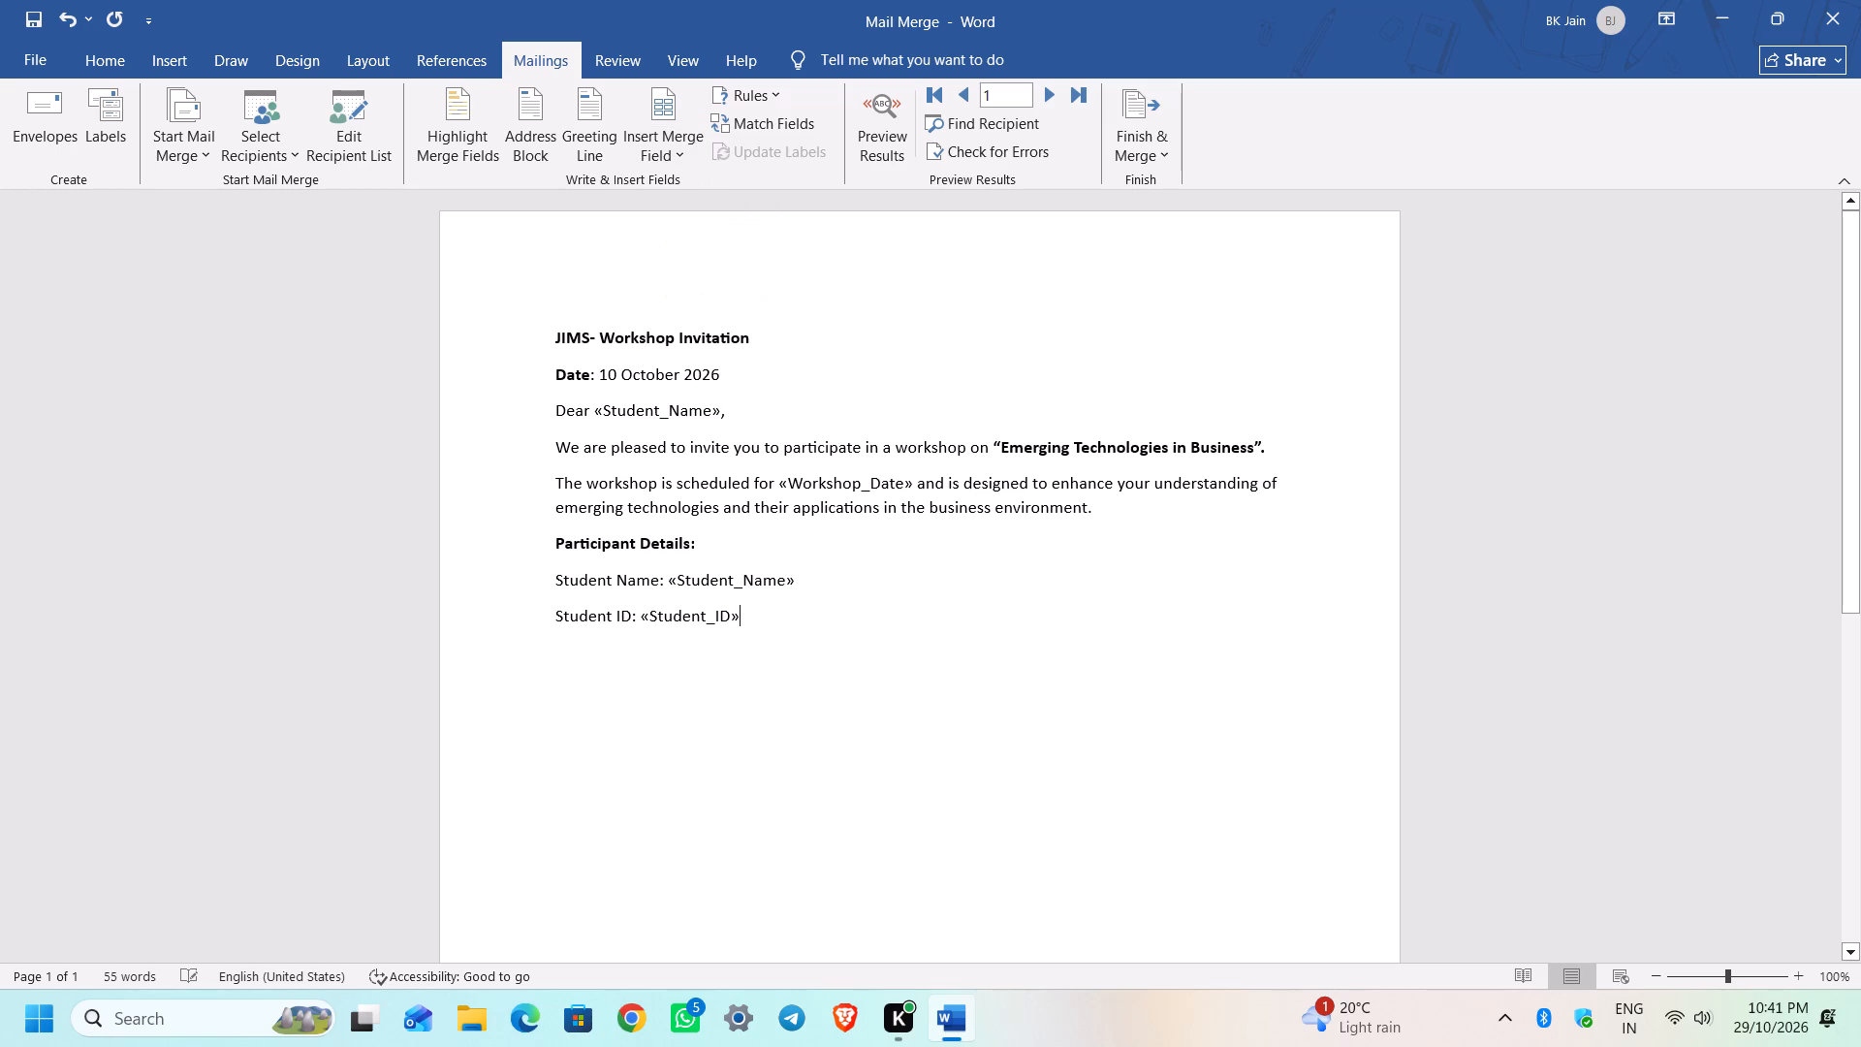
Add the line “Course:” below the Student ID line, followed by the Course merge field.
key("Return")
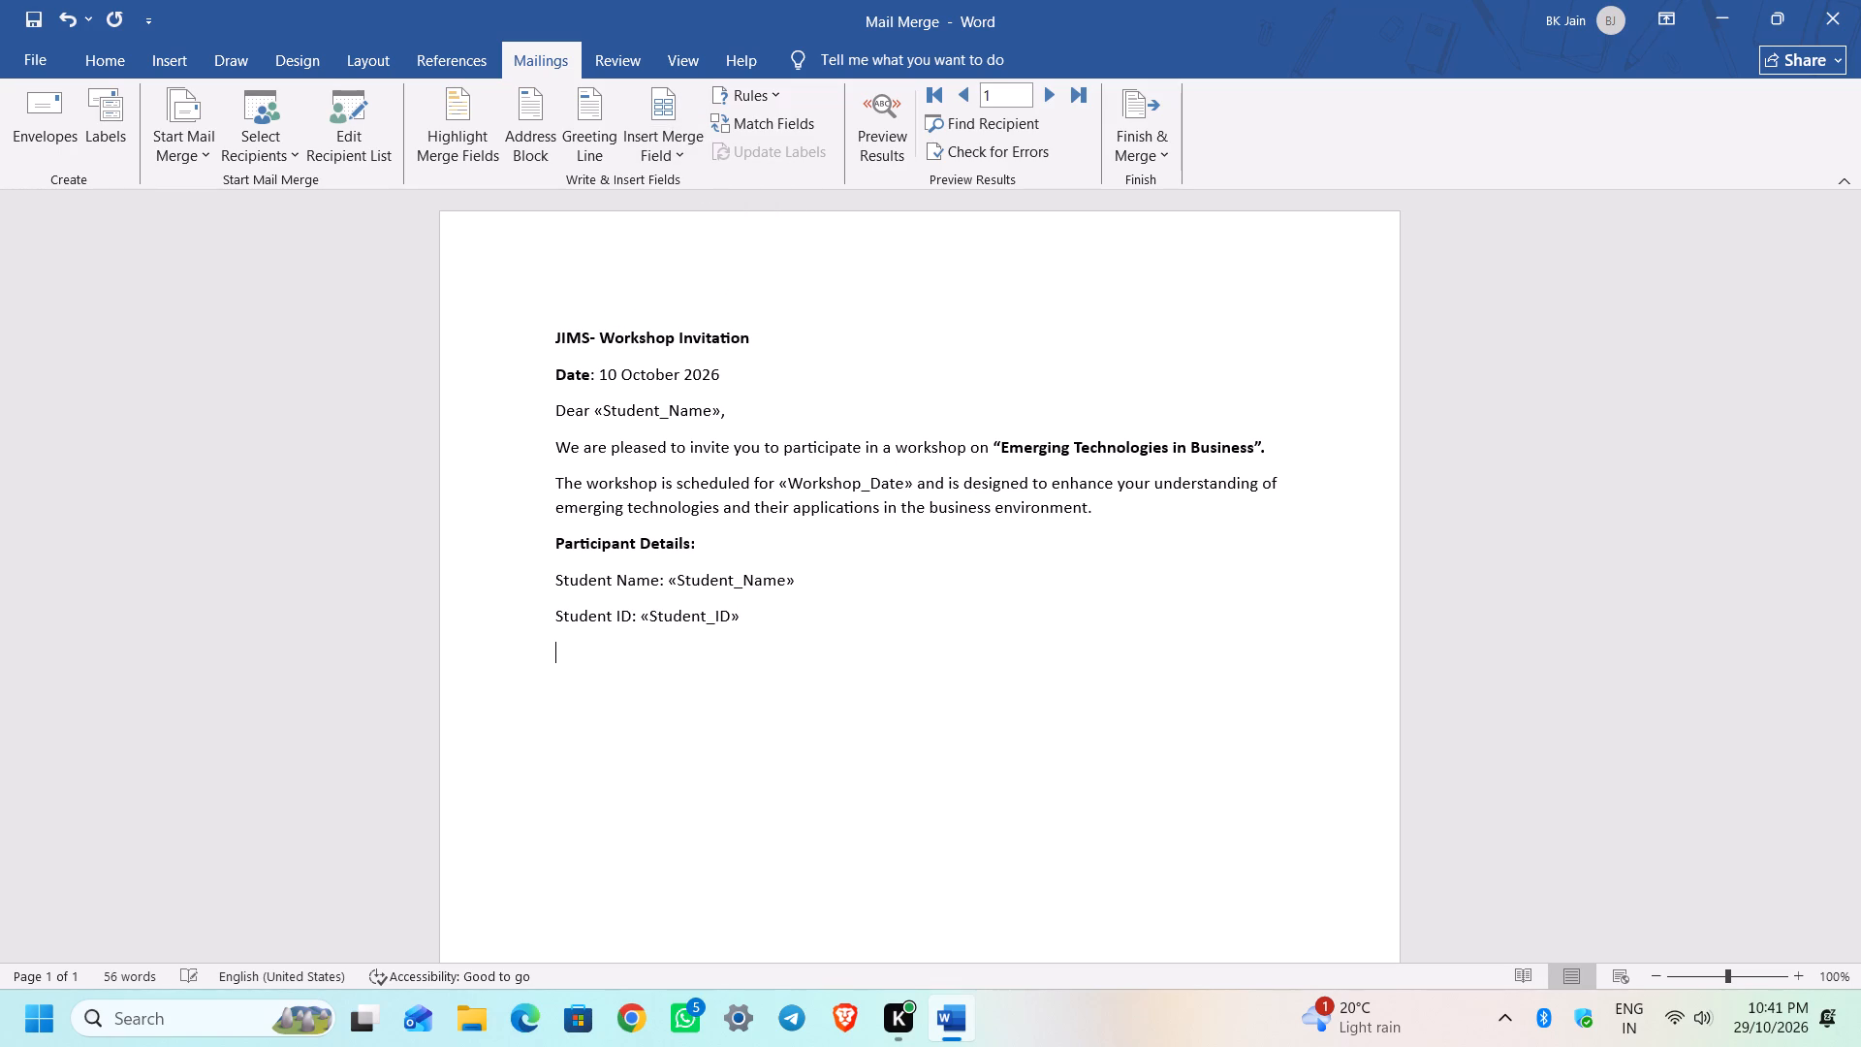
type("Course")
key("shift+colon")
key("space")
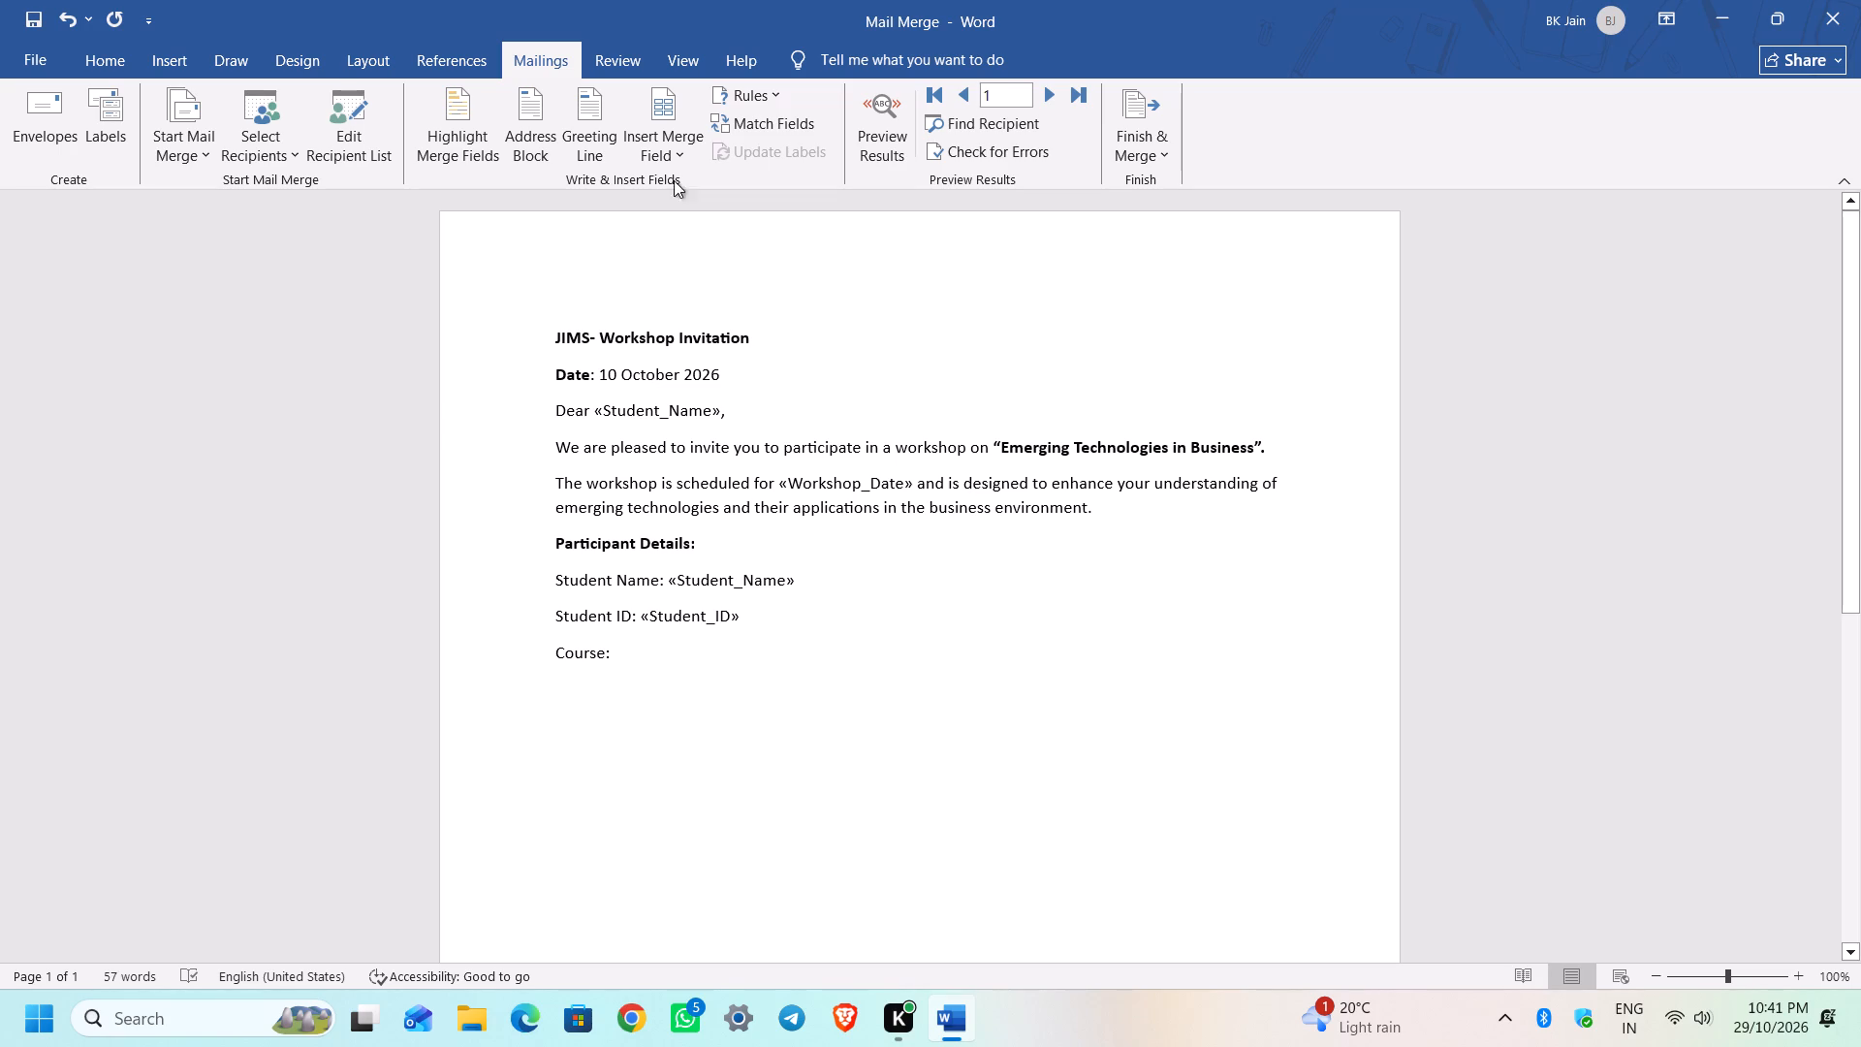
left_click(671, 156)
left_click(711, 245)
Begin a new paragraph below the Course line with “You are requested to attend the workshop on the time”.
key("Return")
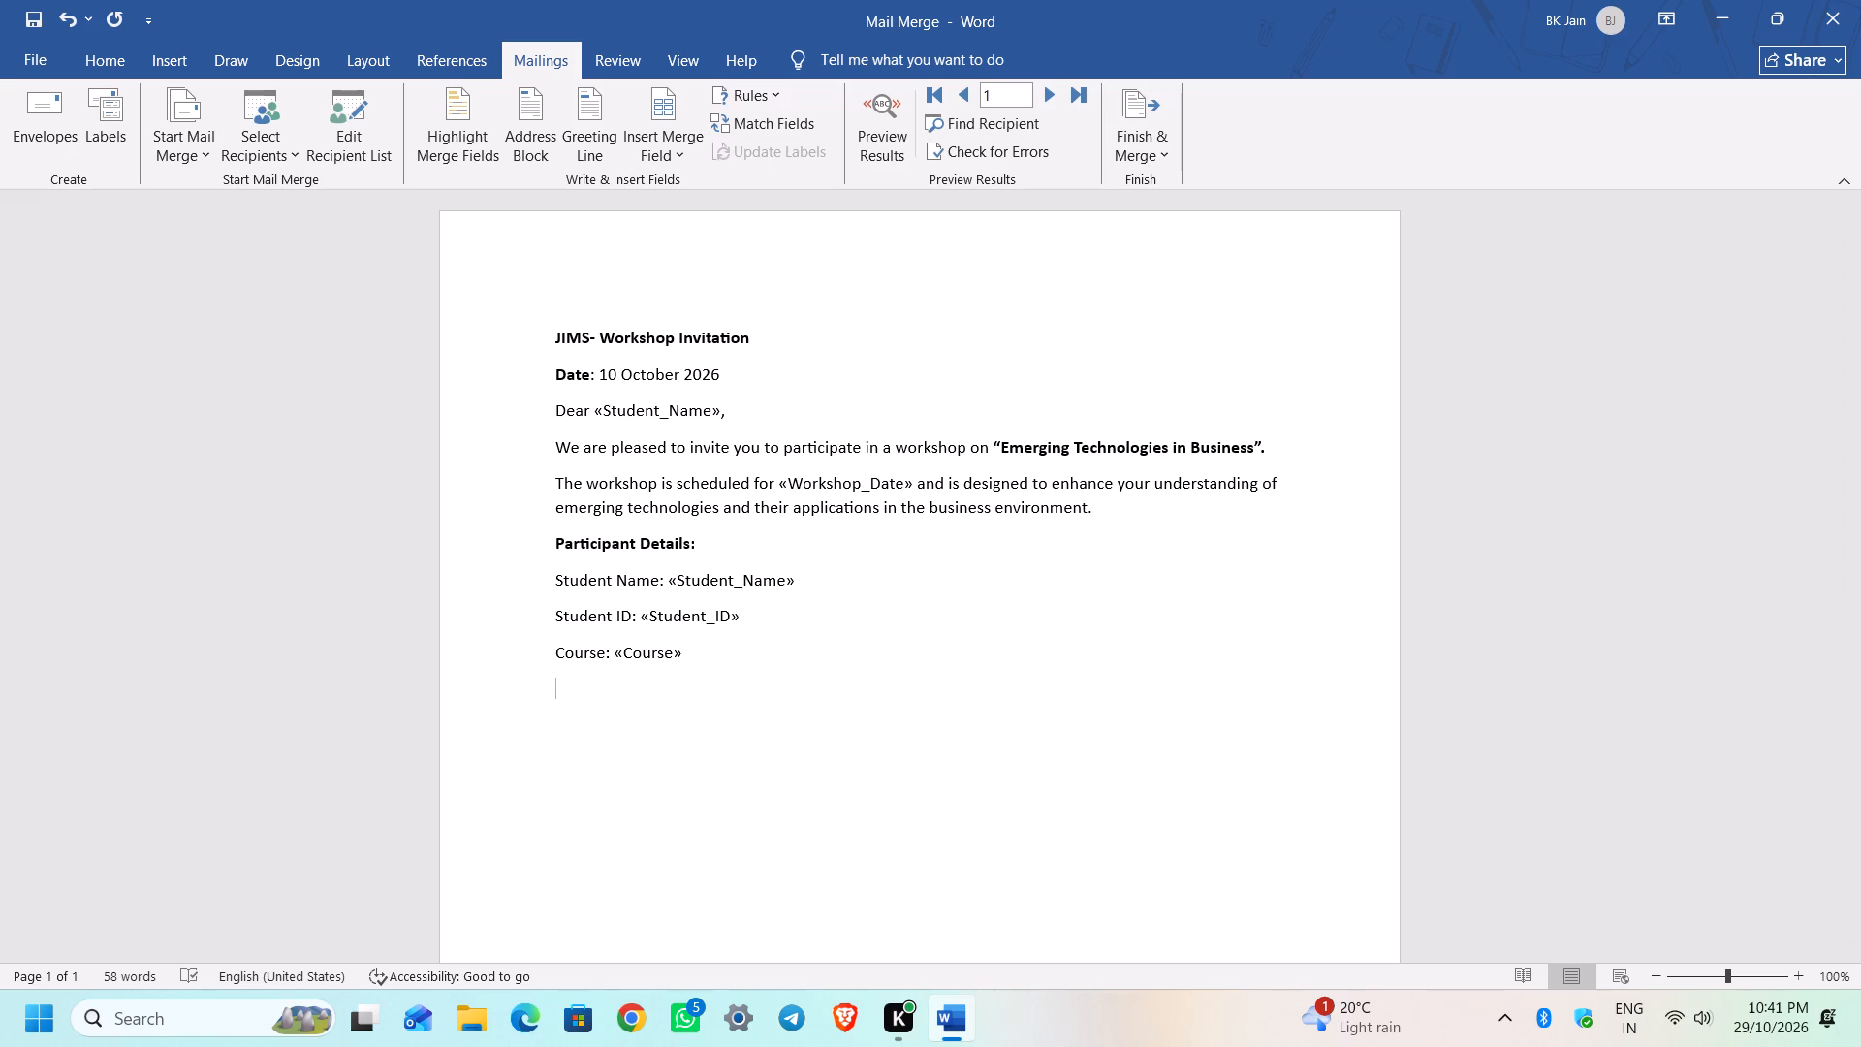
type("You")
key("space")
type("are requested")
key("space")
type("to attend the wok")
key("BackSpace")
type("rkshop")
key("space")
type("on the")
key("space")
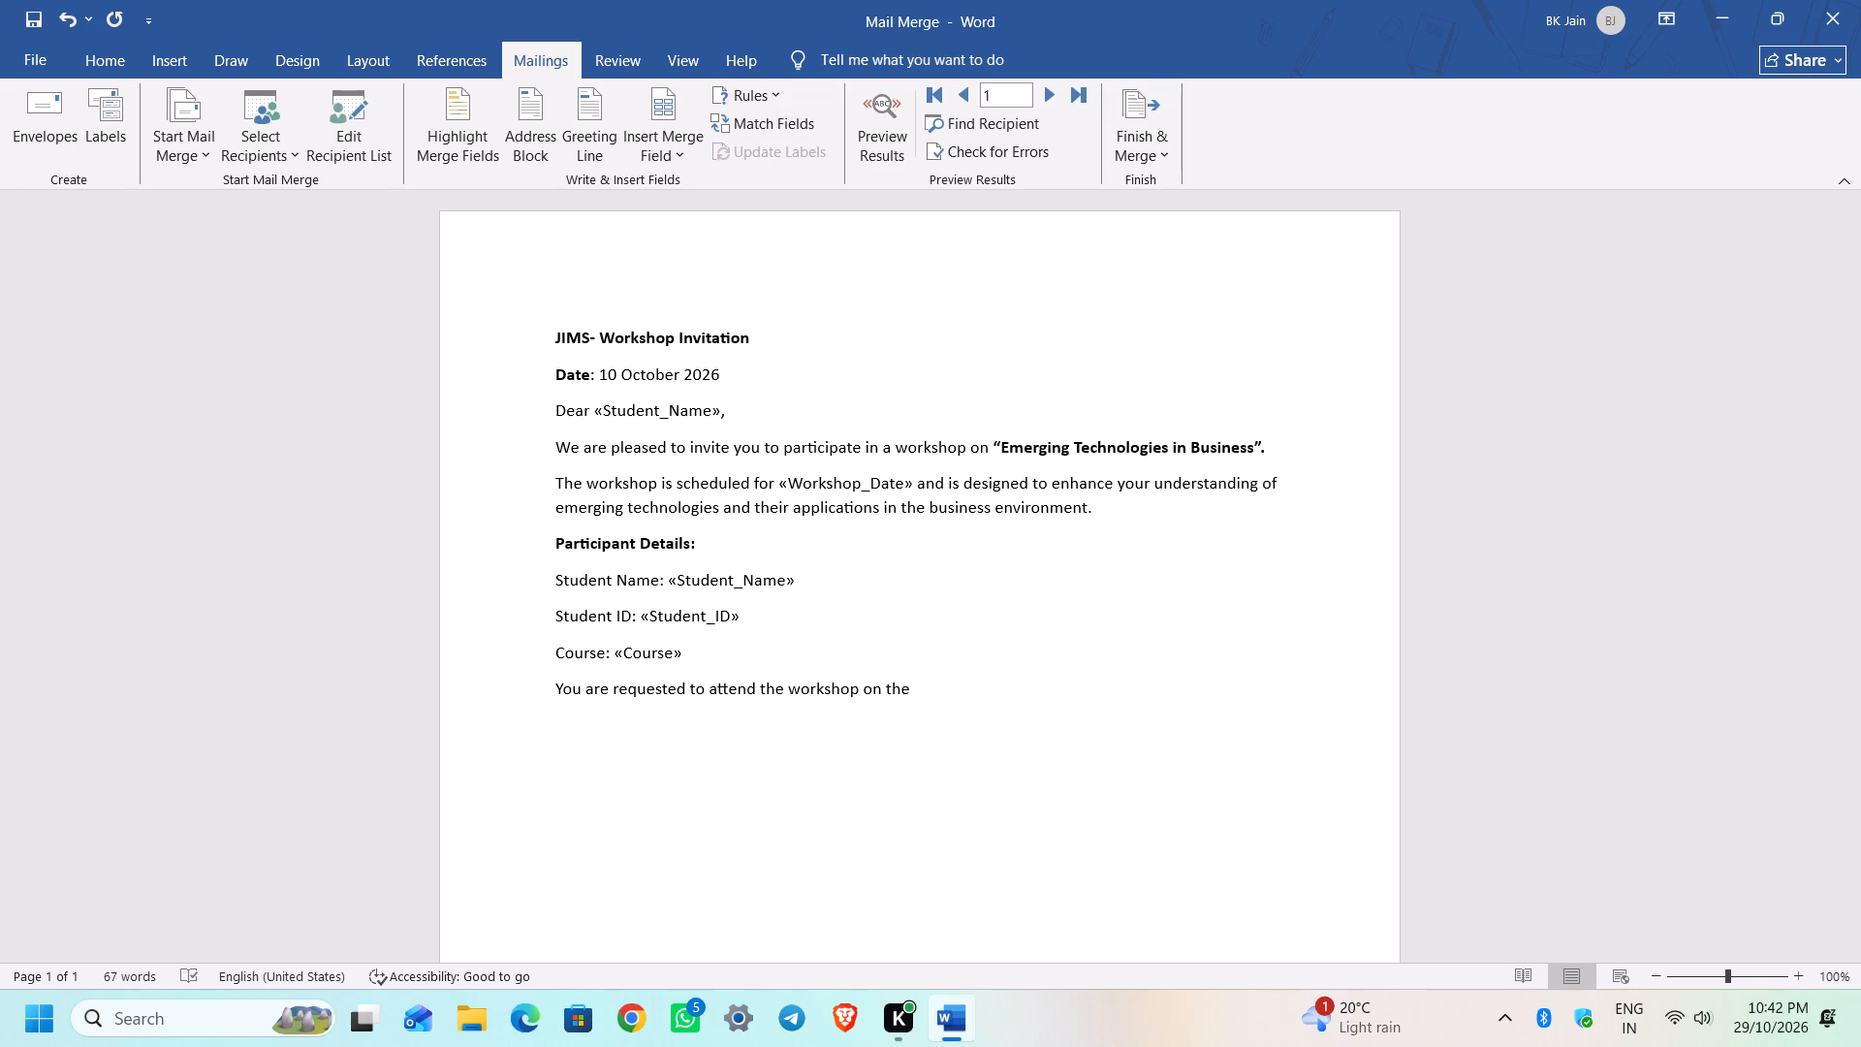
type("time")
key("space")
Complete the sentence with “and actively participate in the sessions.”.
type("ad")
key("BackSpace")
type("nd ac")
type("tively")
key("space")
type("participate")
key("space")
type("in the")
key("space")
type("session")
key("space")
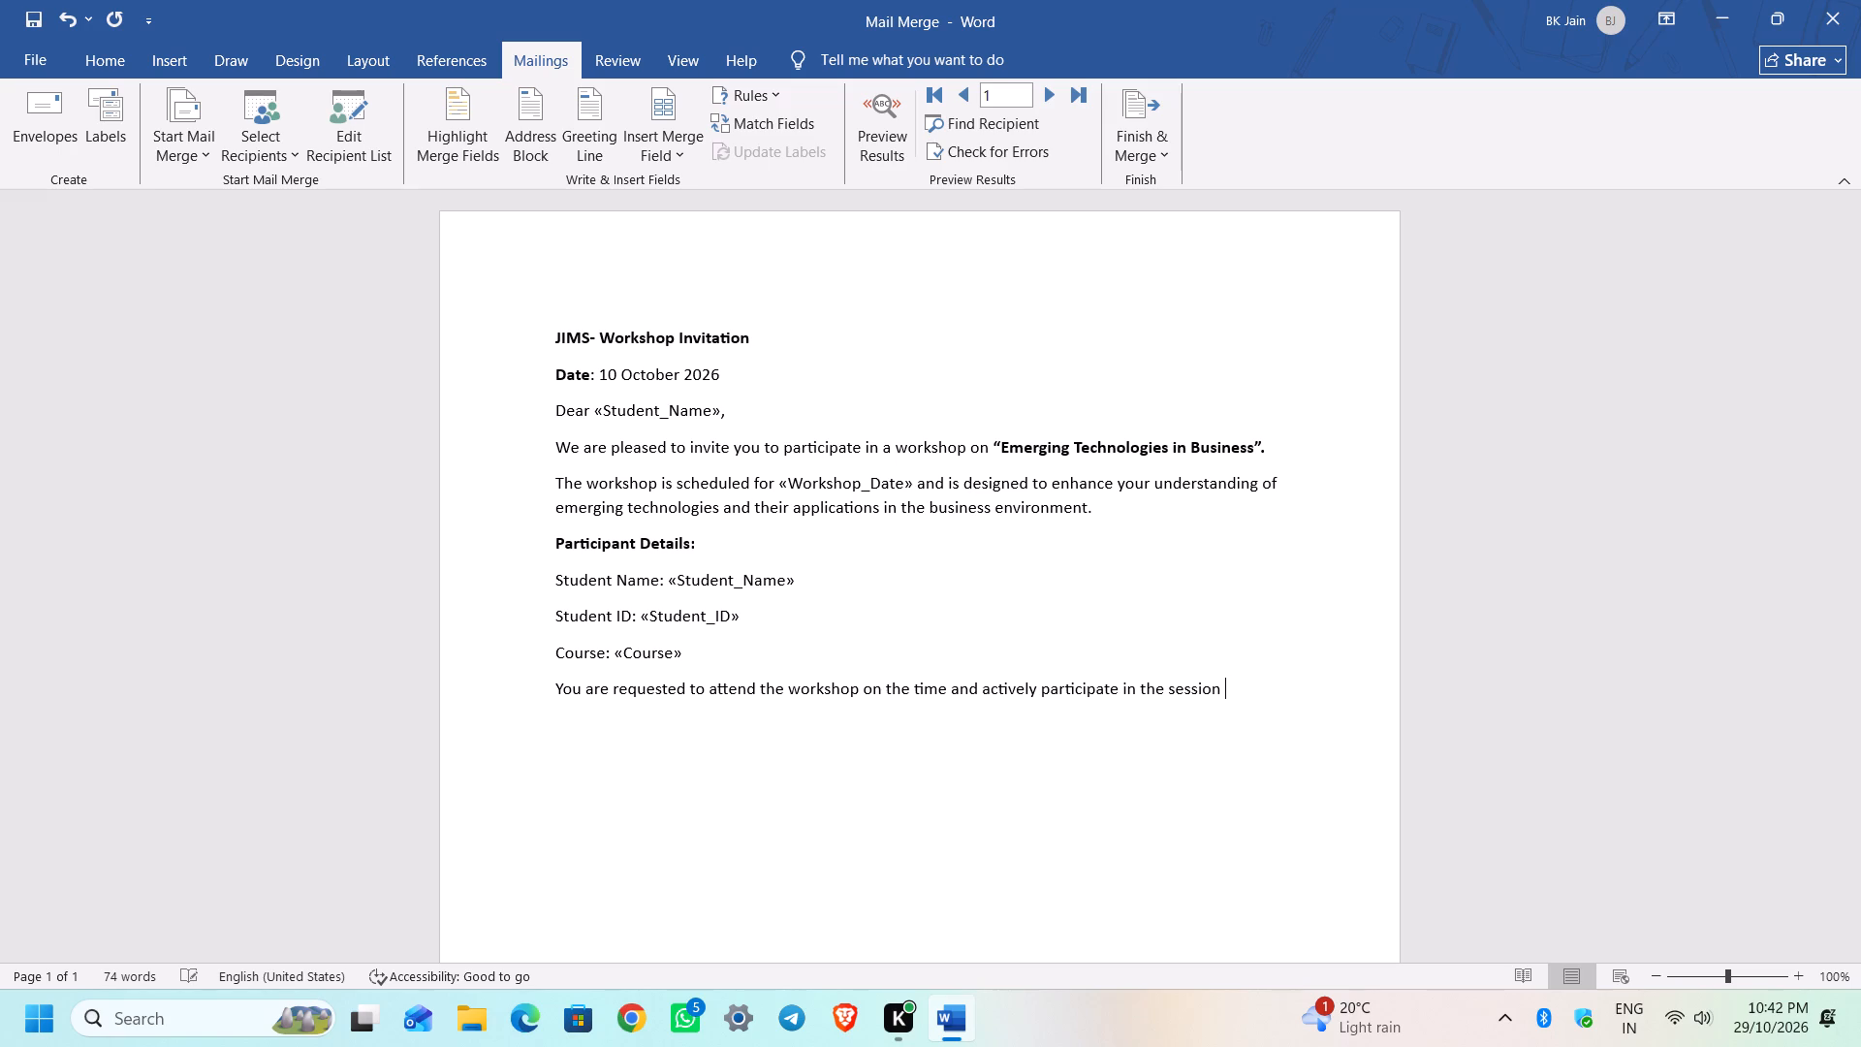
key("BackSpace")
type("s.")
Add the closing sentence “We look forward to your participation.” as a new paragraph.
key("Return")
type("We look")
key("space")
type("lor")
type("ward")
key("BackSpace")
key("BackSpace")
key("BackSpace")
key("BackSpace")
key("BackSpace")
key("BackSpace")
key("BackSpace")
type("forward")
key("space")
type("to you")
key("space")
key("BackSpace")
type("r participation")
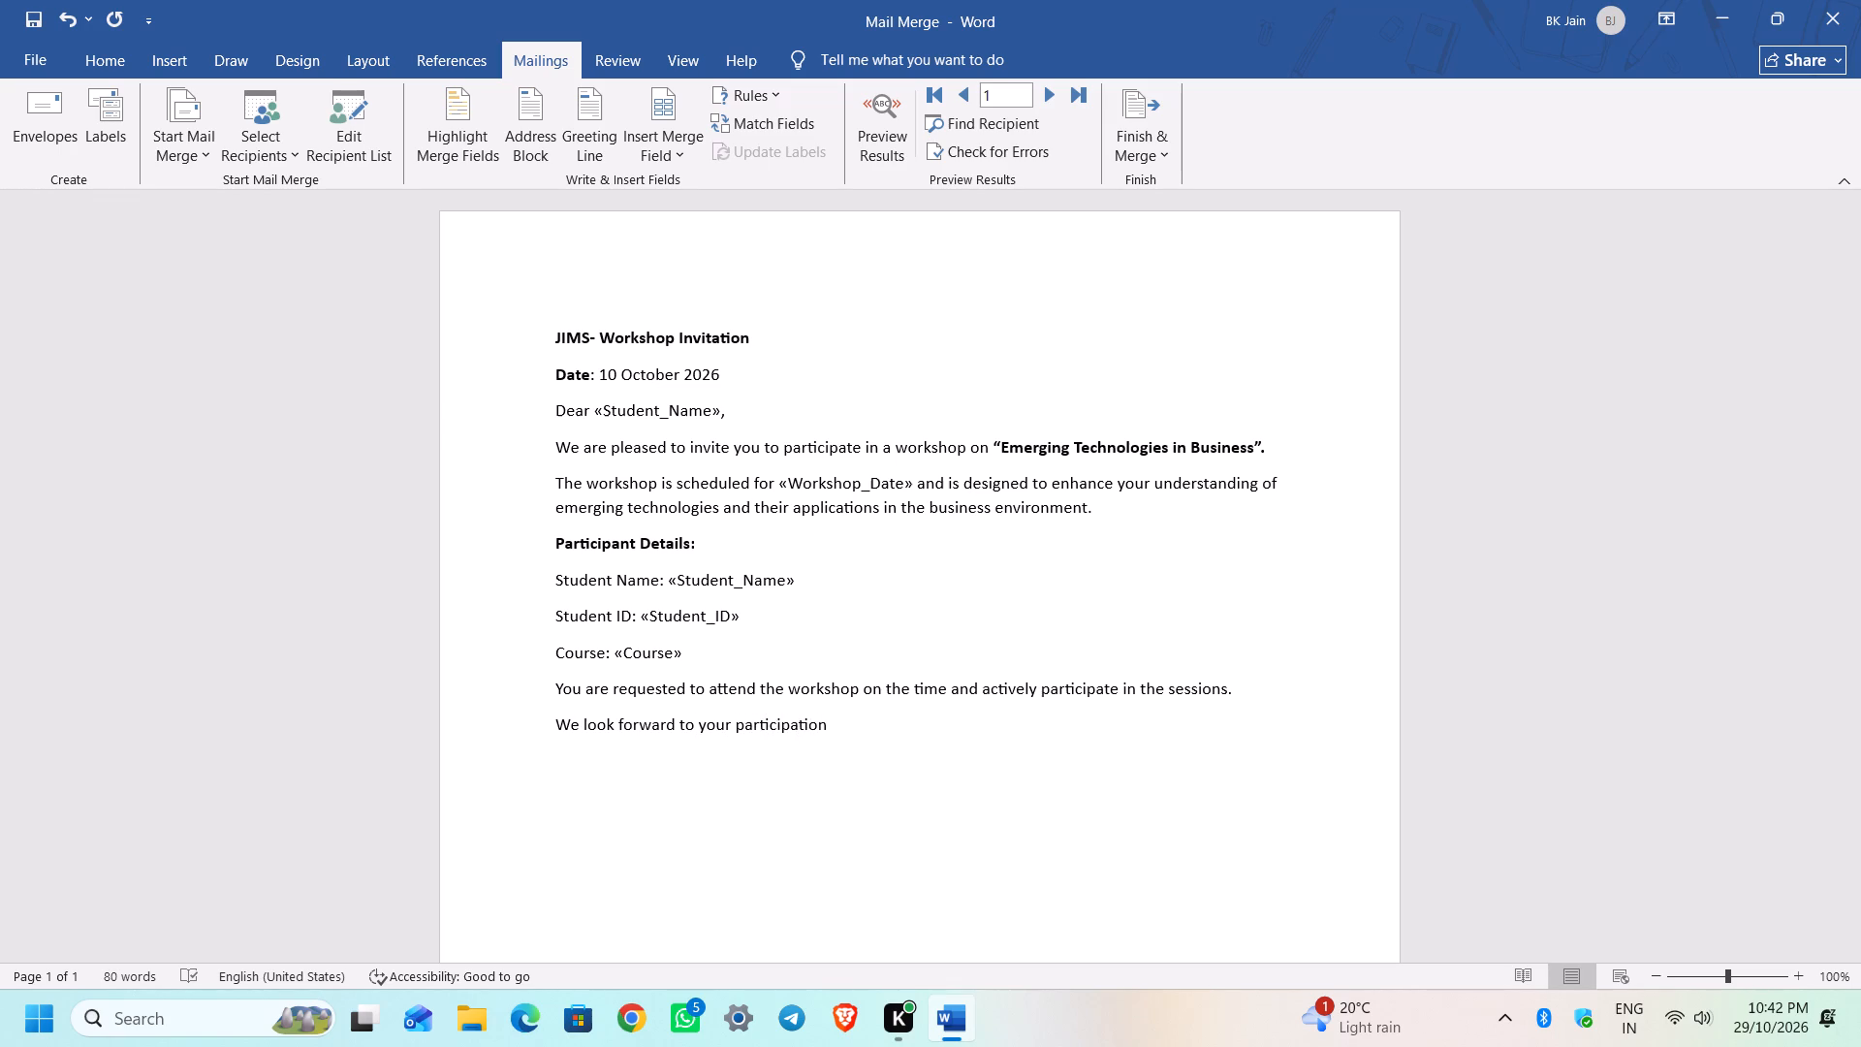
key("period")
Add the sign-off below the closing sentence, with “Regards,” and “Workshop Coordinator” on separate lines.
key("Return")
type("Regr")
key("BackSpace")
type("ars")
key("BackSpace")
type("ds")
key("period")
key("BackSpace")
key("comma")
key("Return")
key("shift+w")
type("or")
key("k")
type("shop Coordinator")
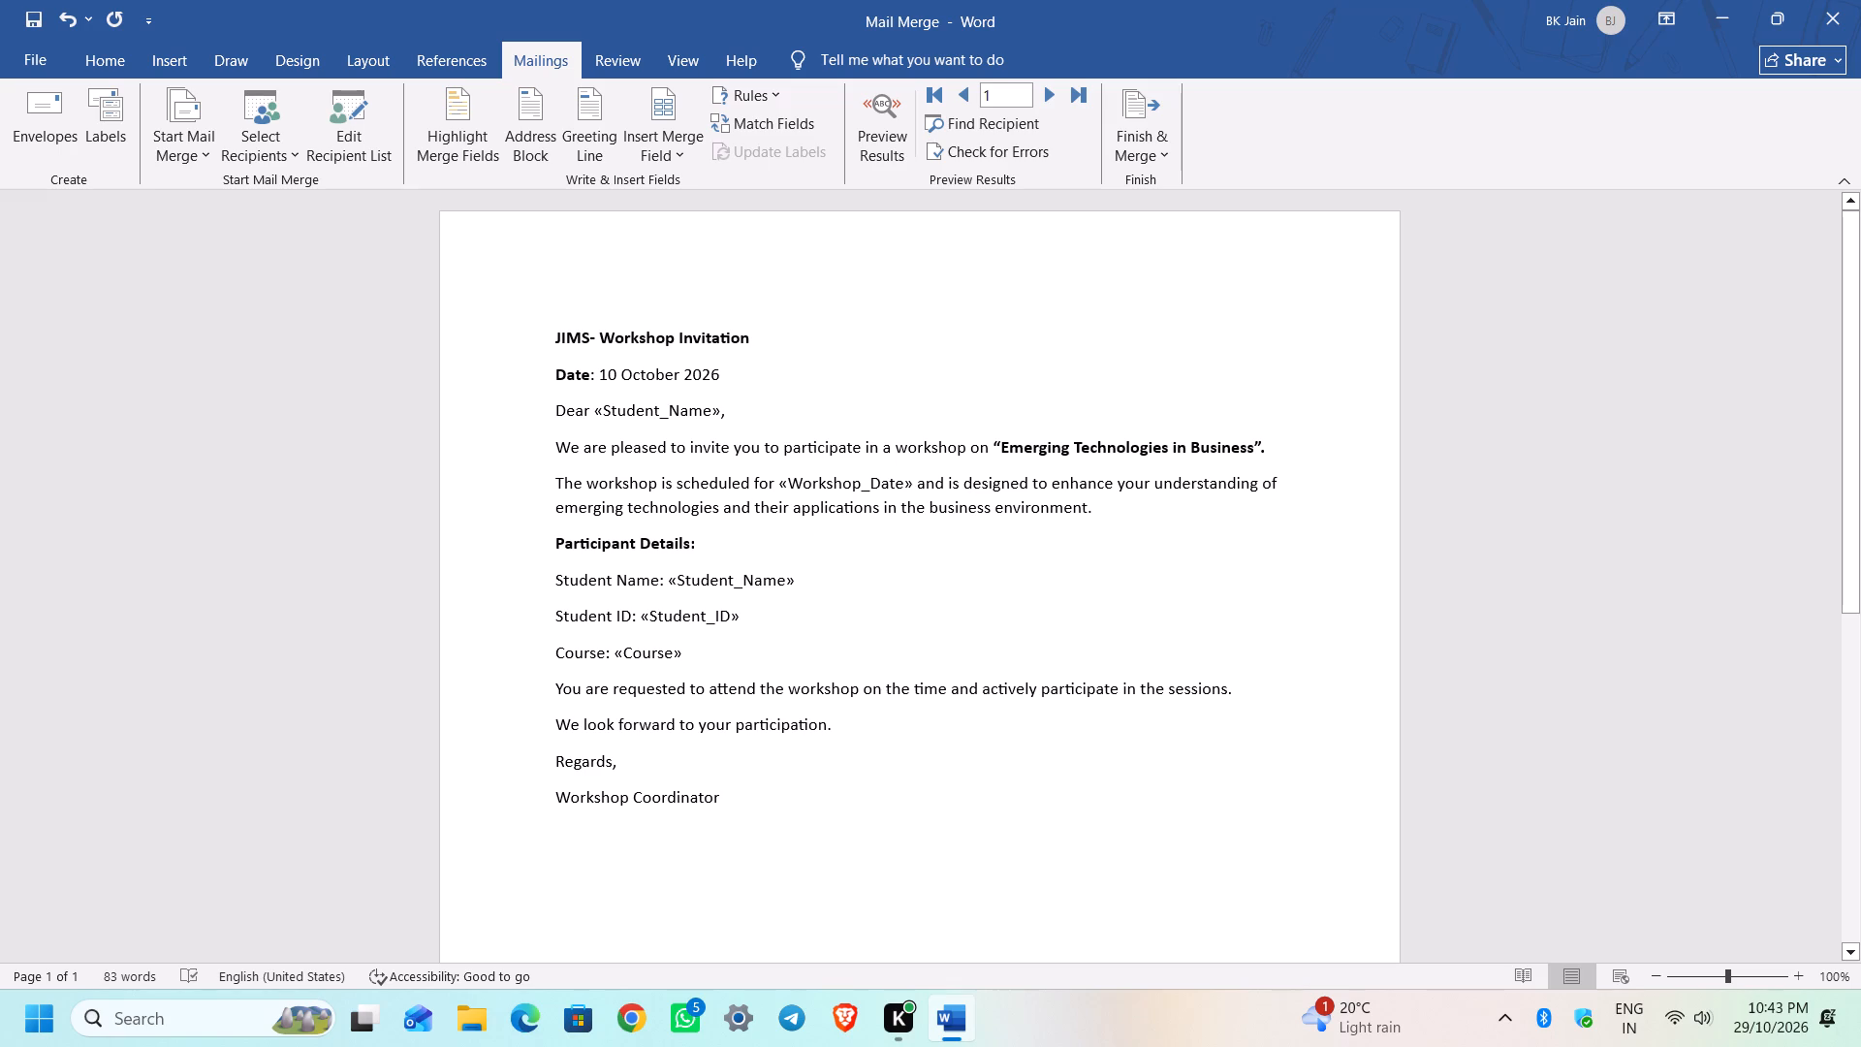
Make the “Workshop Coordinator” line of the sign-off bold.
left_click_drag(730, 802, 544, 784)
left_click(597, 792)
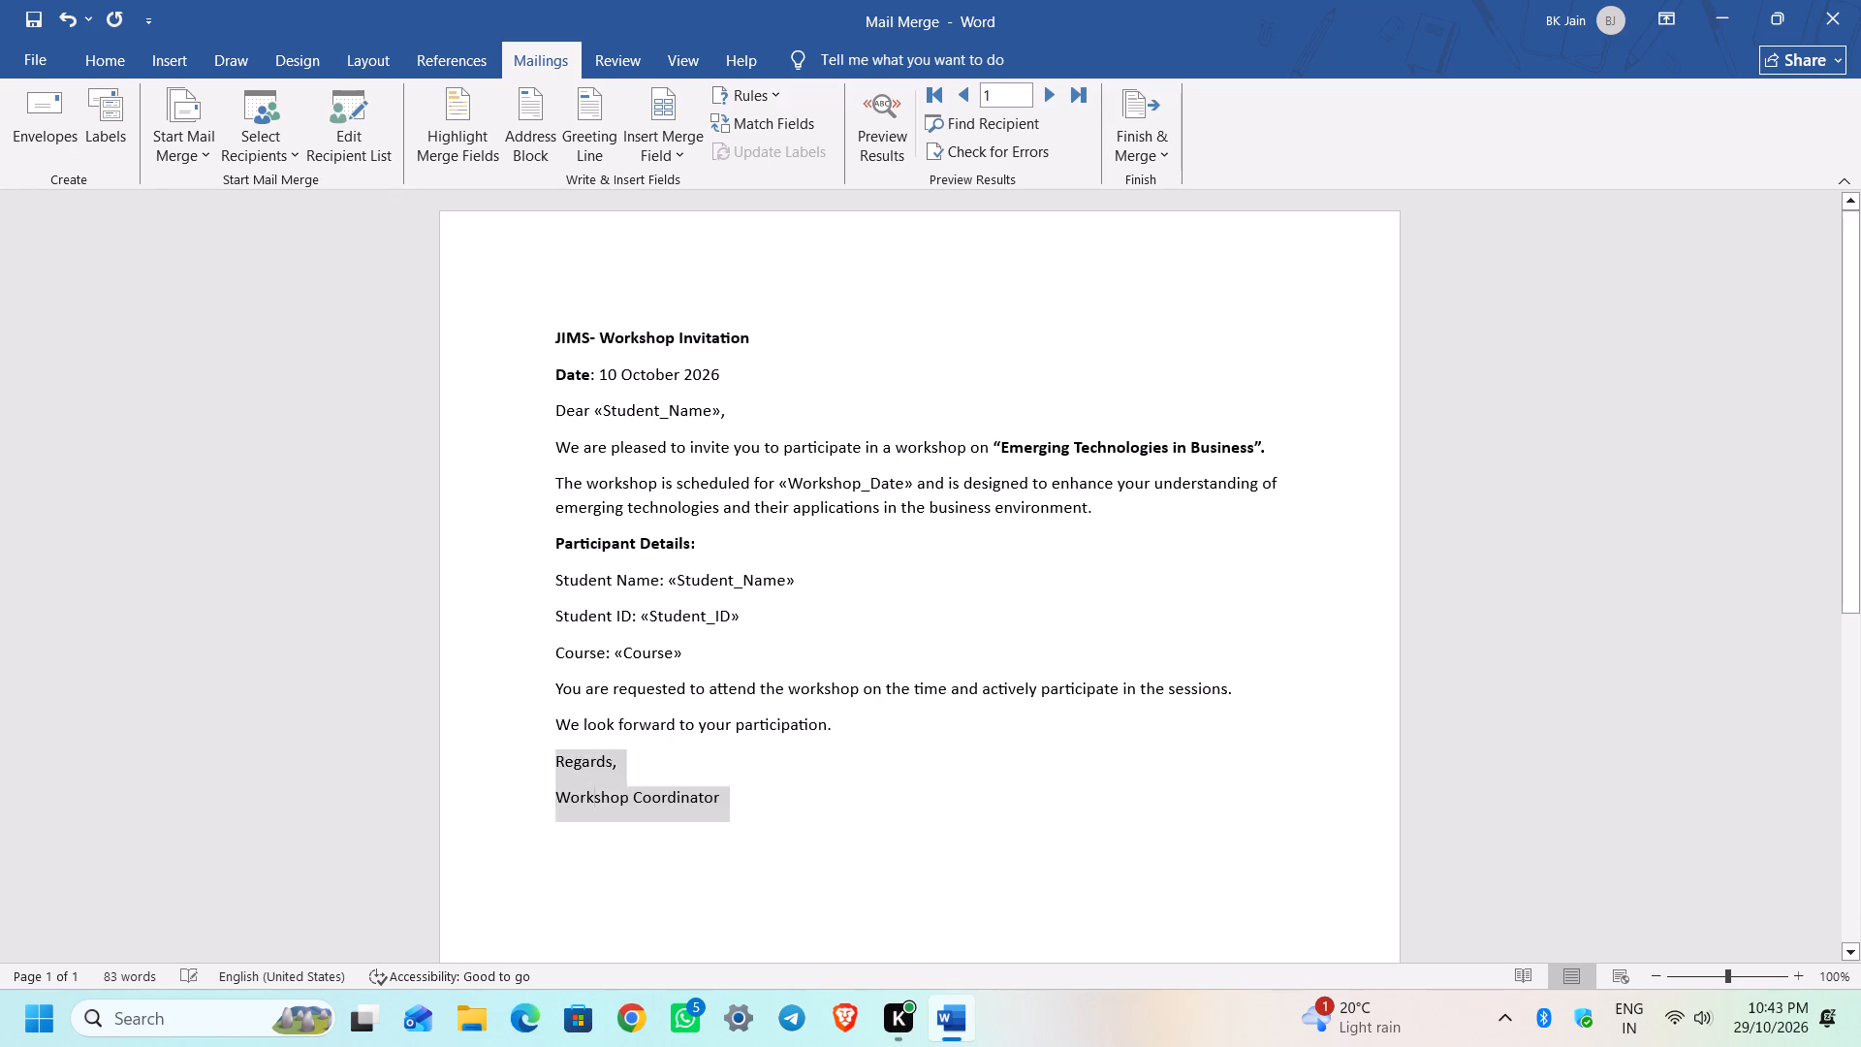
left_click_drag(736, 804, 553, 806)
left_click(575, 764)
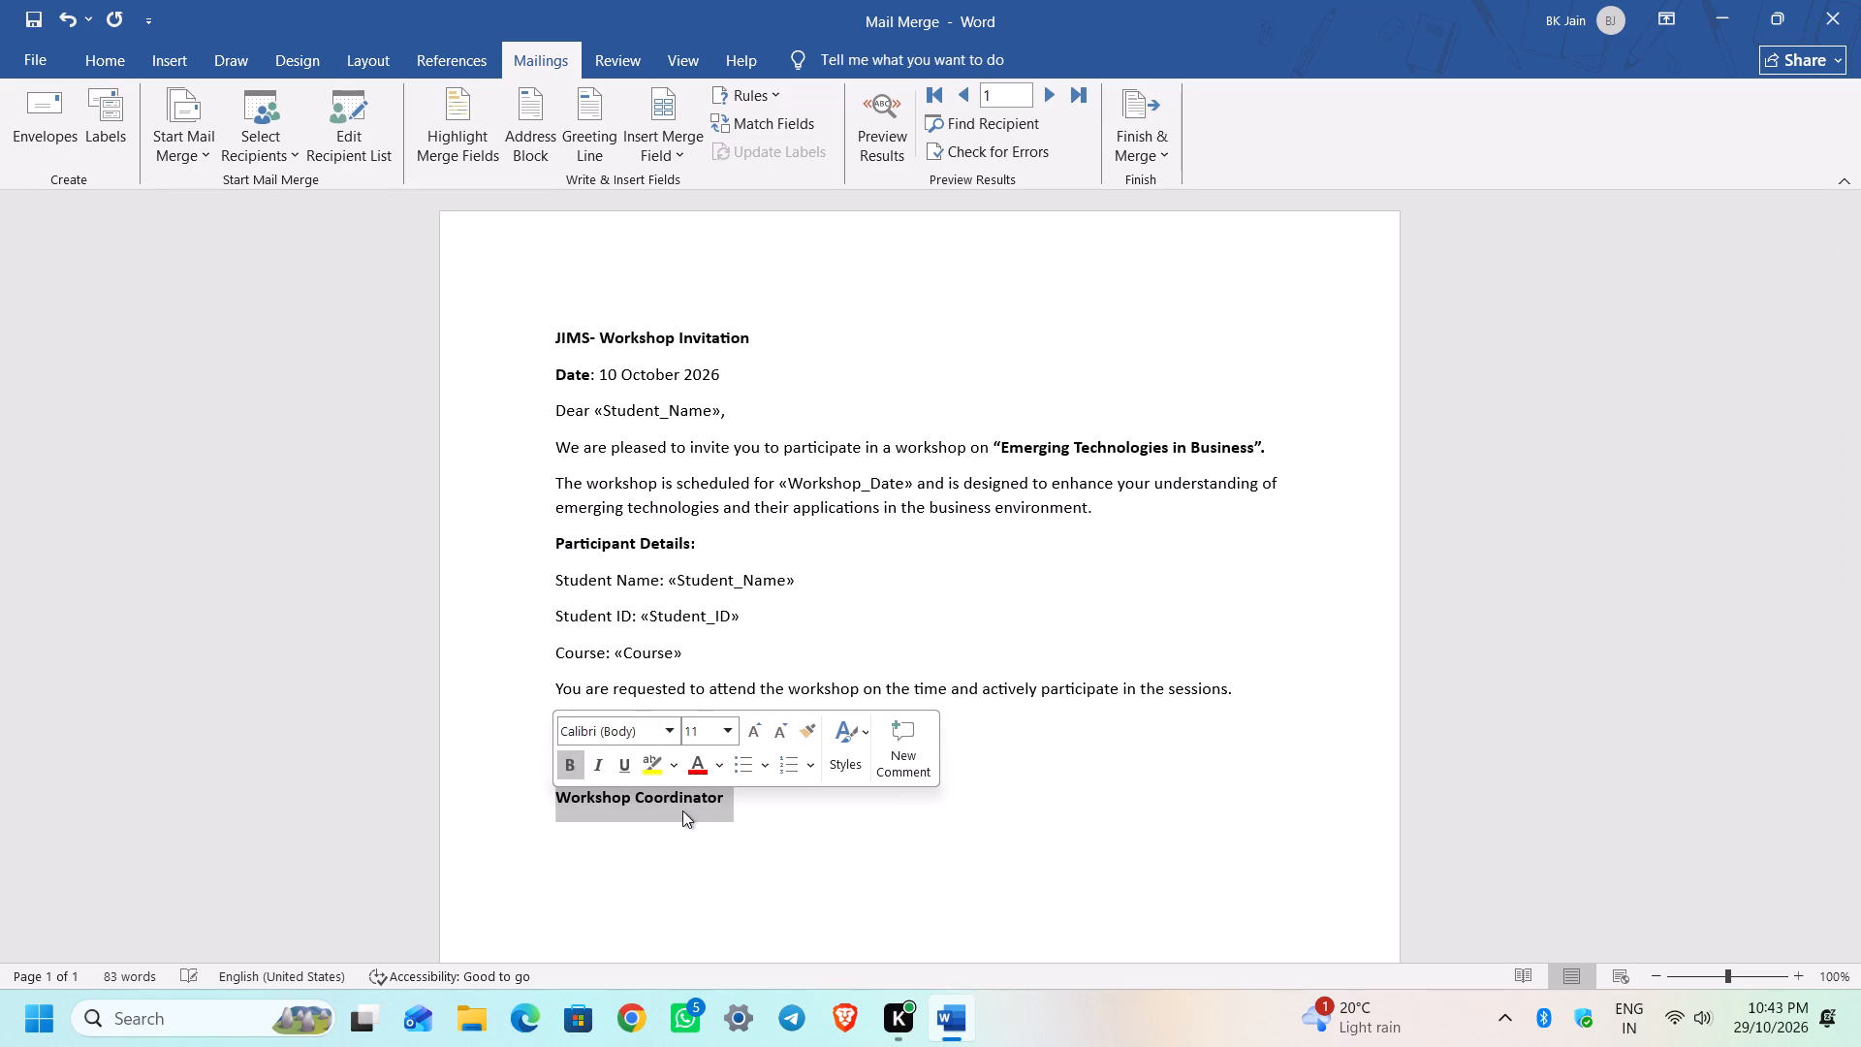
left_click(686, 811)
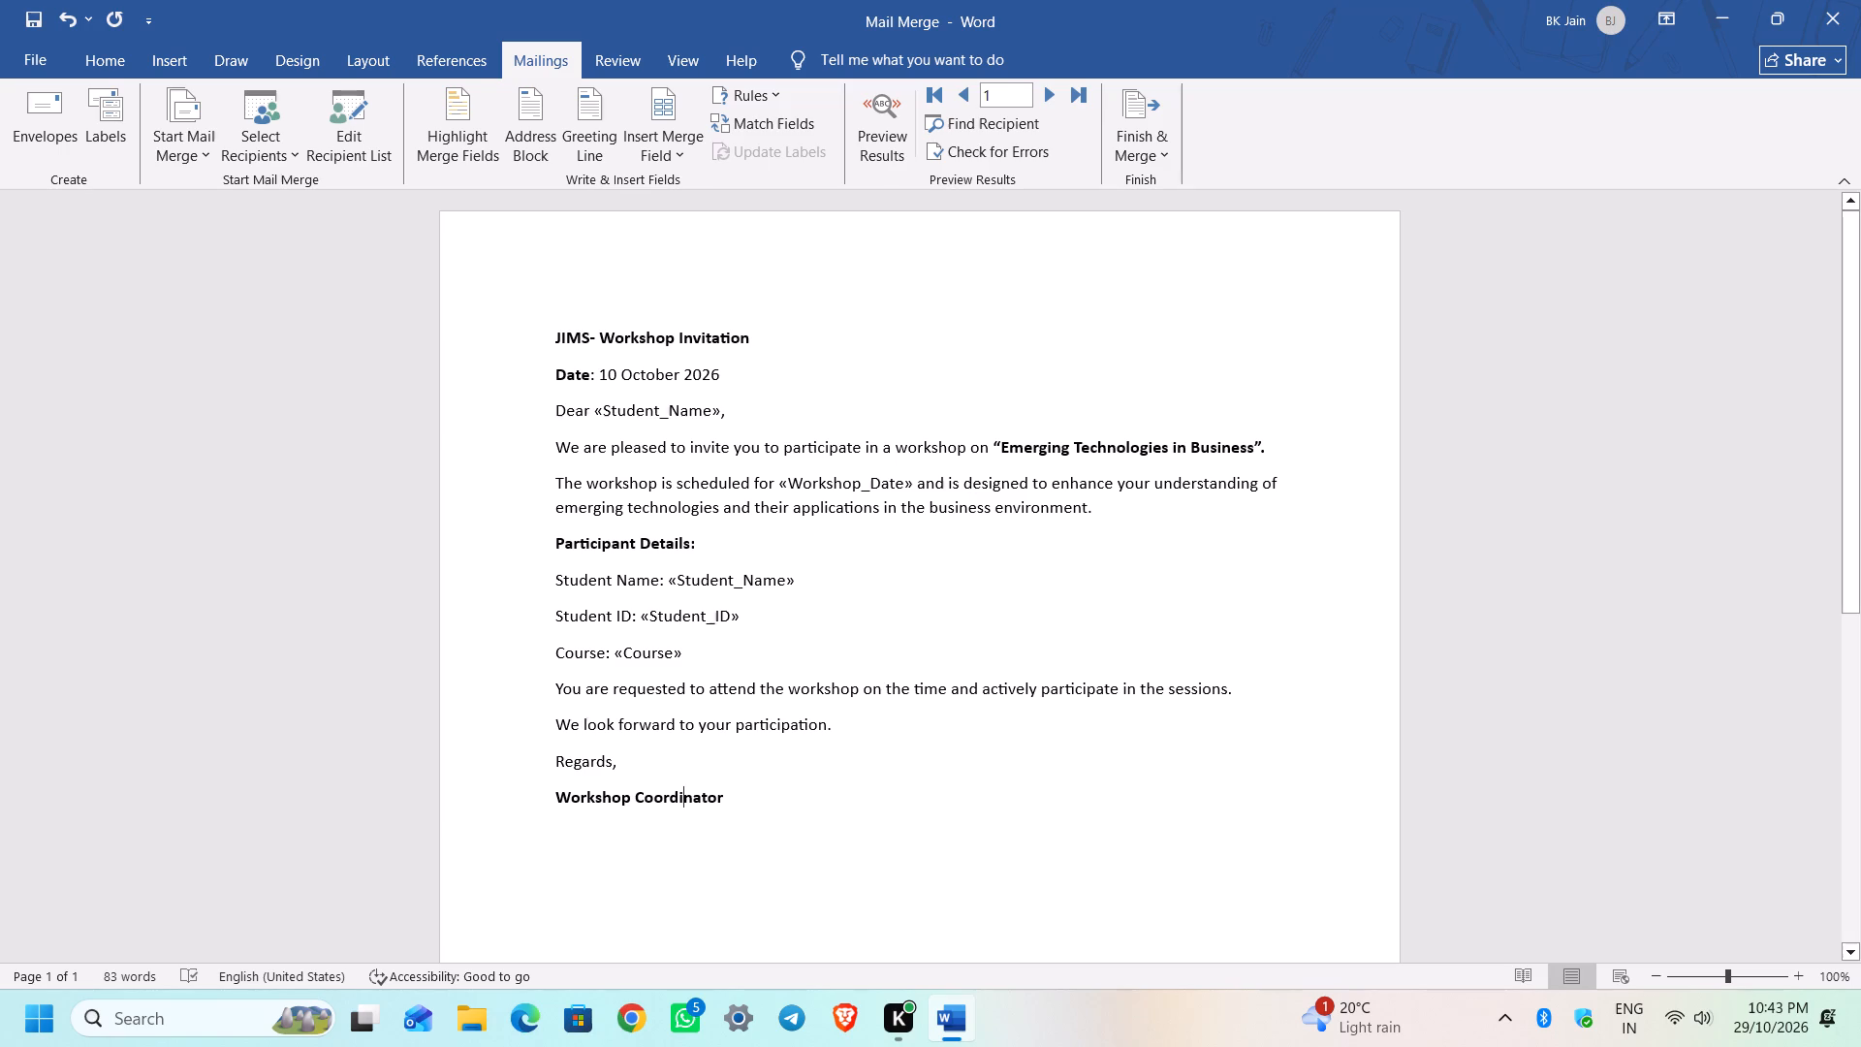
Set the font size of the entire letter, from the heading through the sign-off, to 14.
left_click(836, 804)
left_click_drag(755, 817, 703, 738)
left_click_drag(703, 738, 547, 342)
scroll(767, 475, "down", 4)
scroll(784, 480, "up", 2, "ctrl")
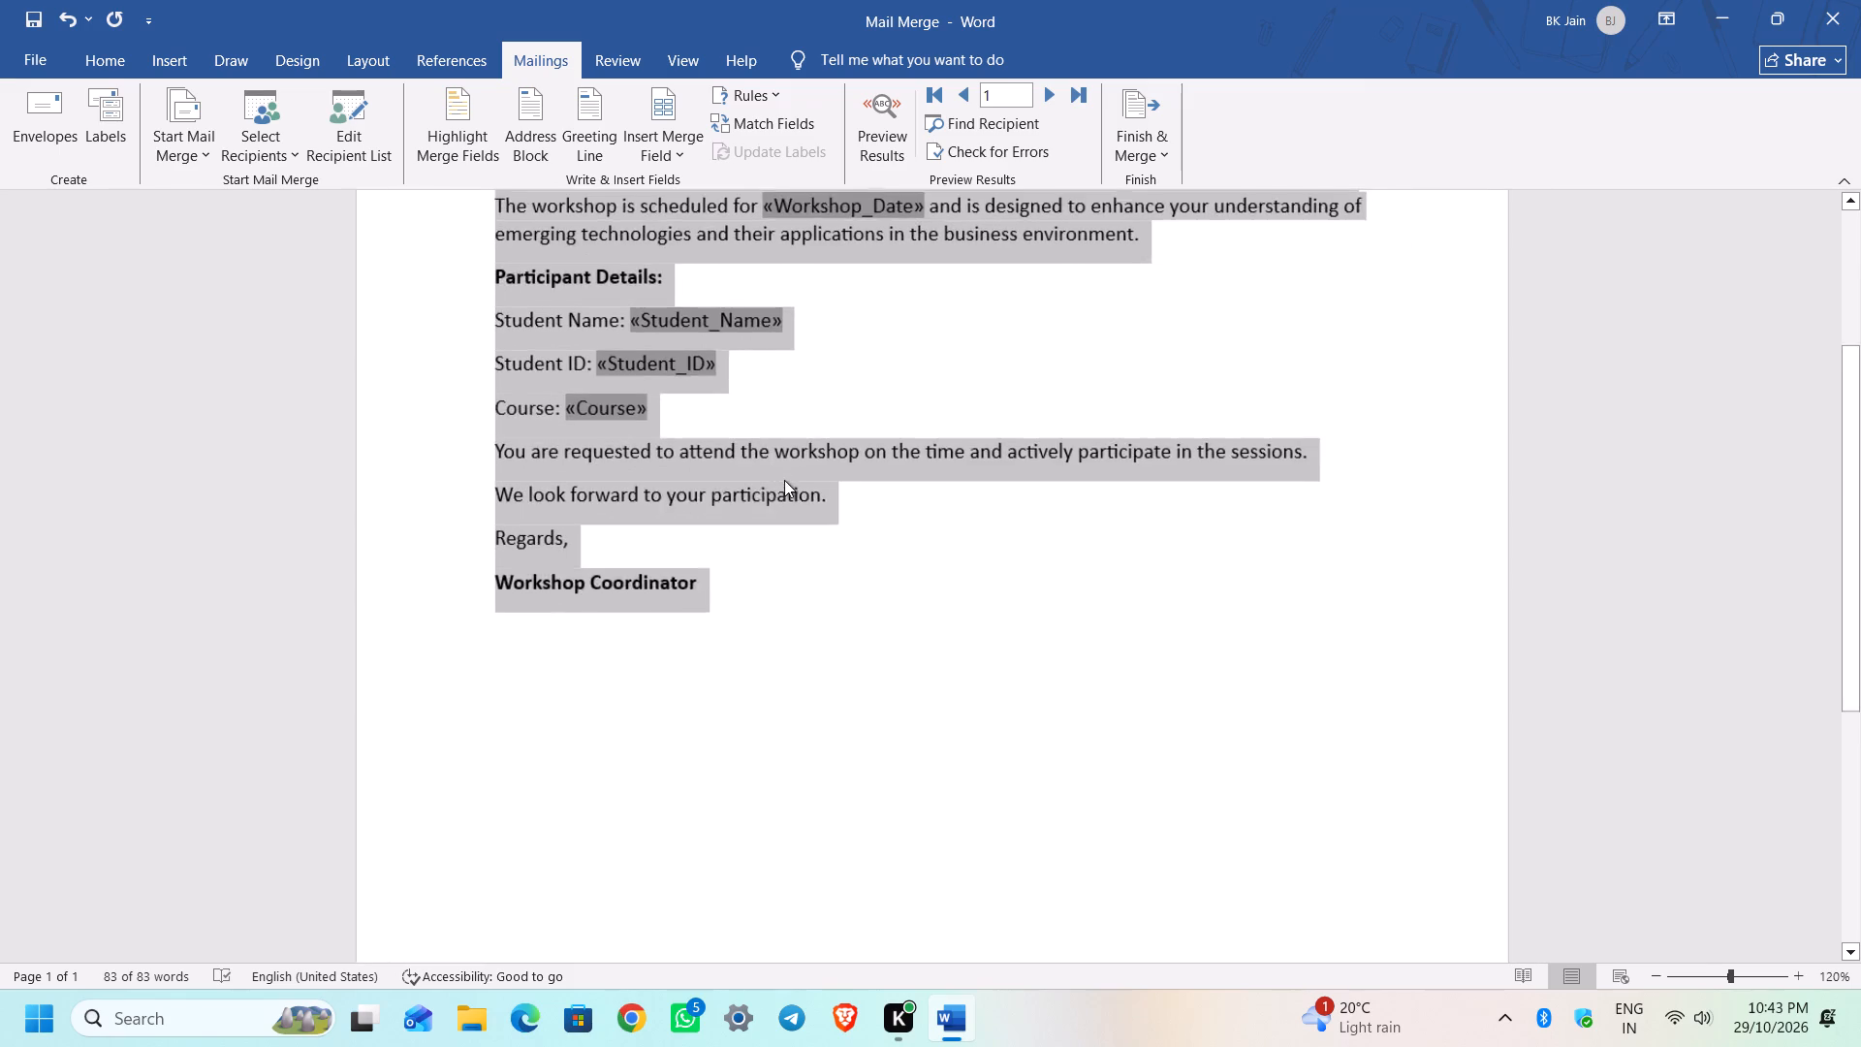
scroll(784, 480, "up", 1, "ctrl")
scroll(784, 480, "down", 4, "ctrl")
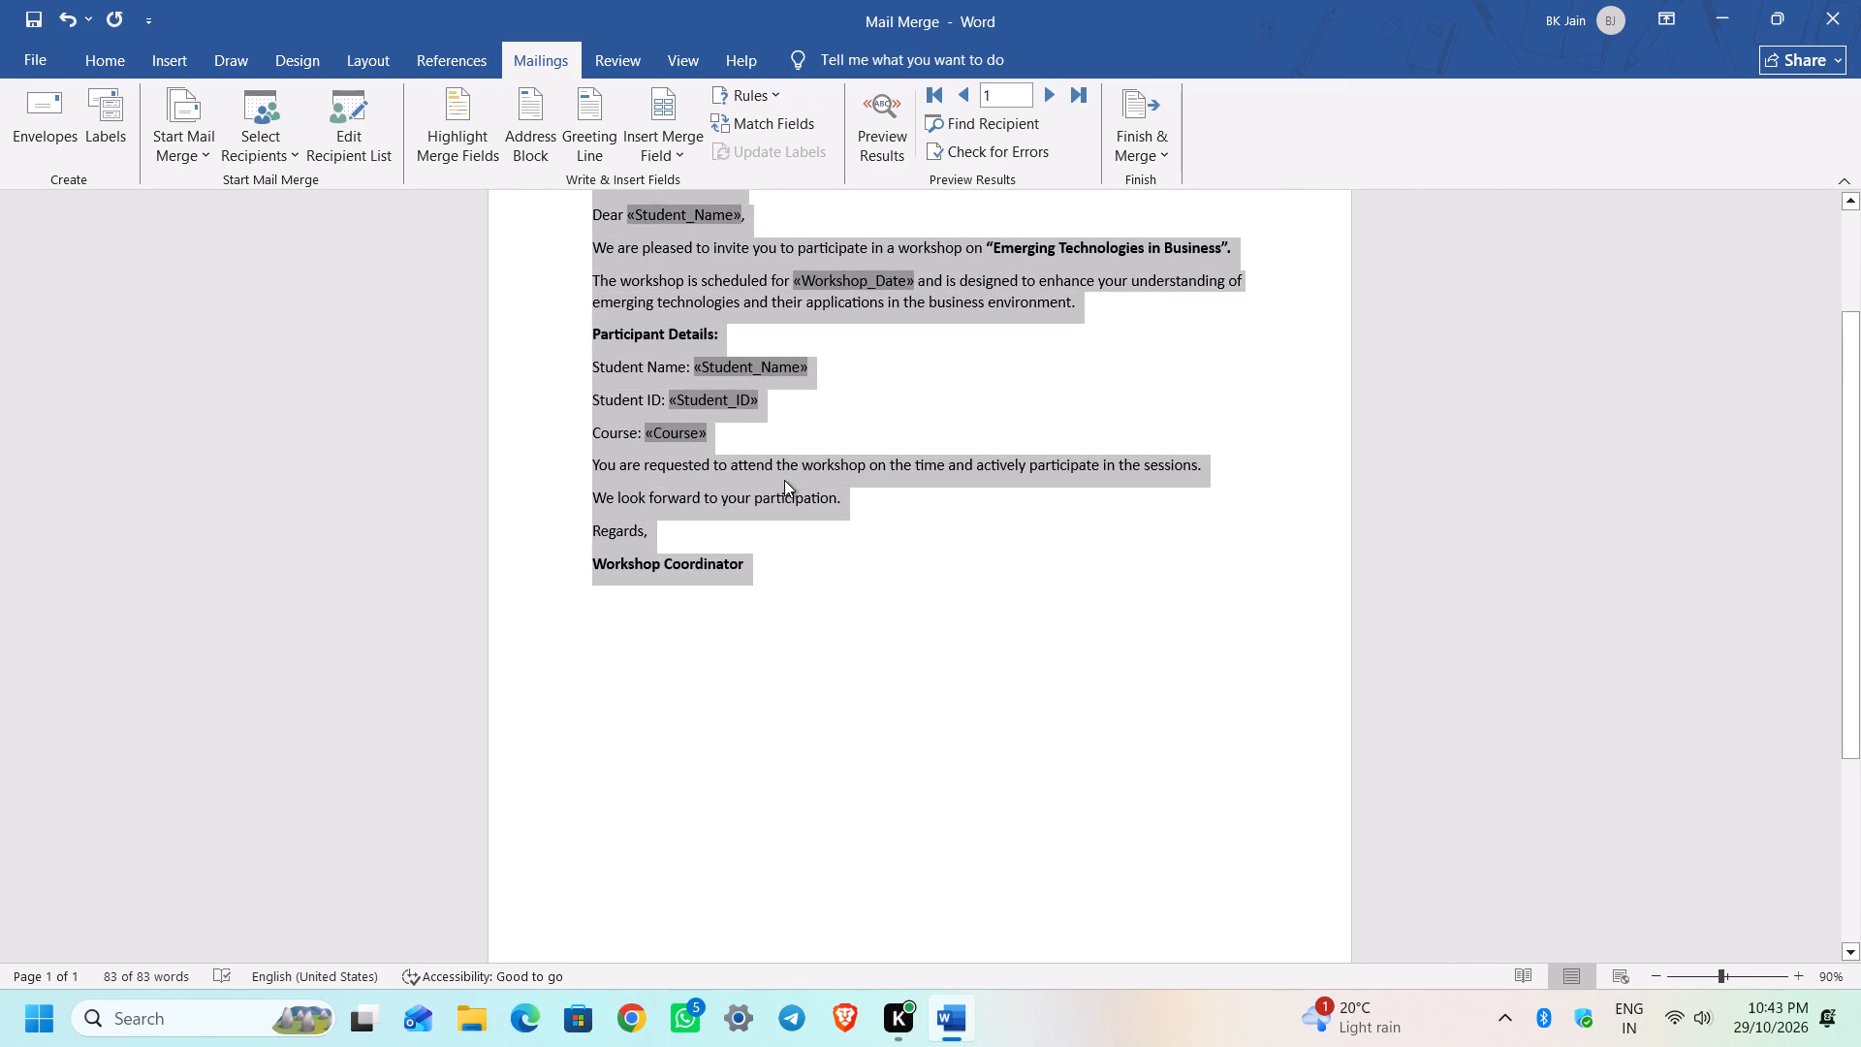
scroll(783, 461, "up", 4)
right_click(705, 432)
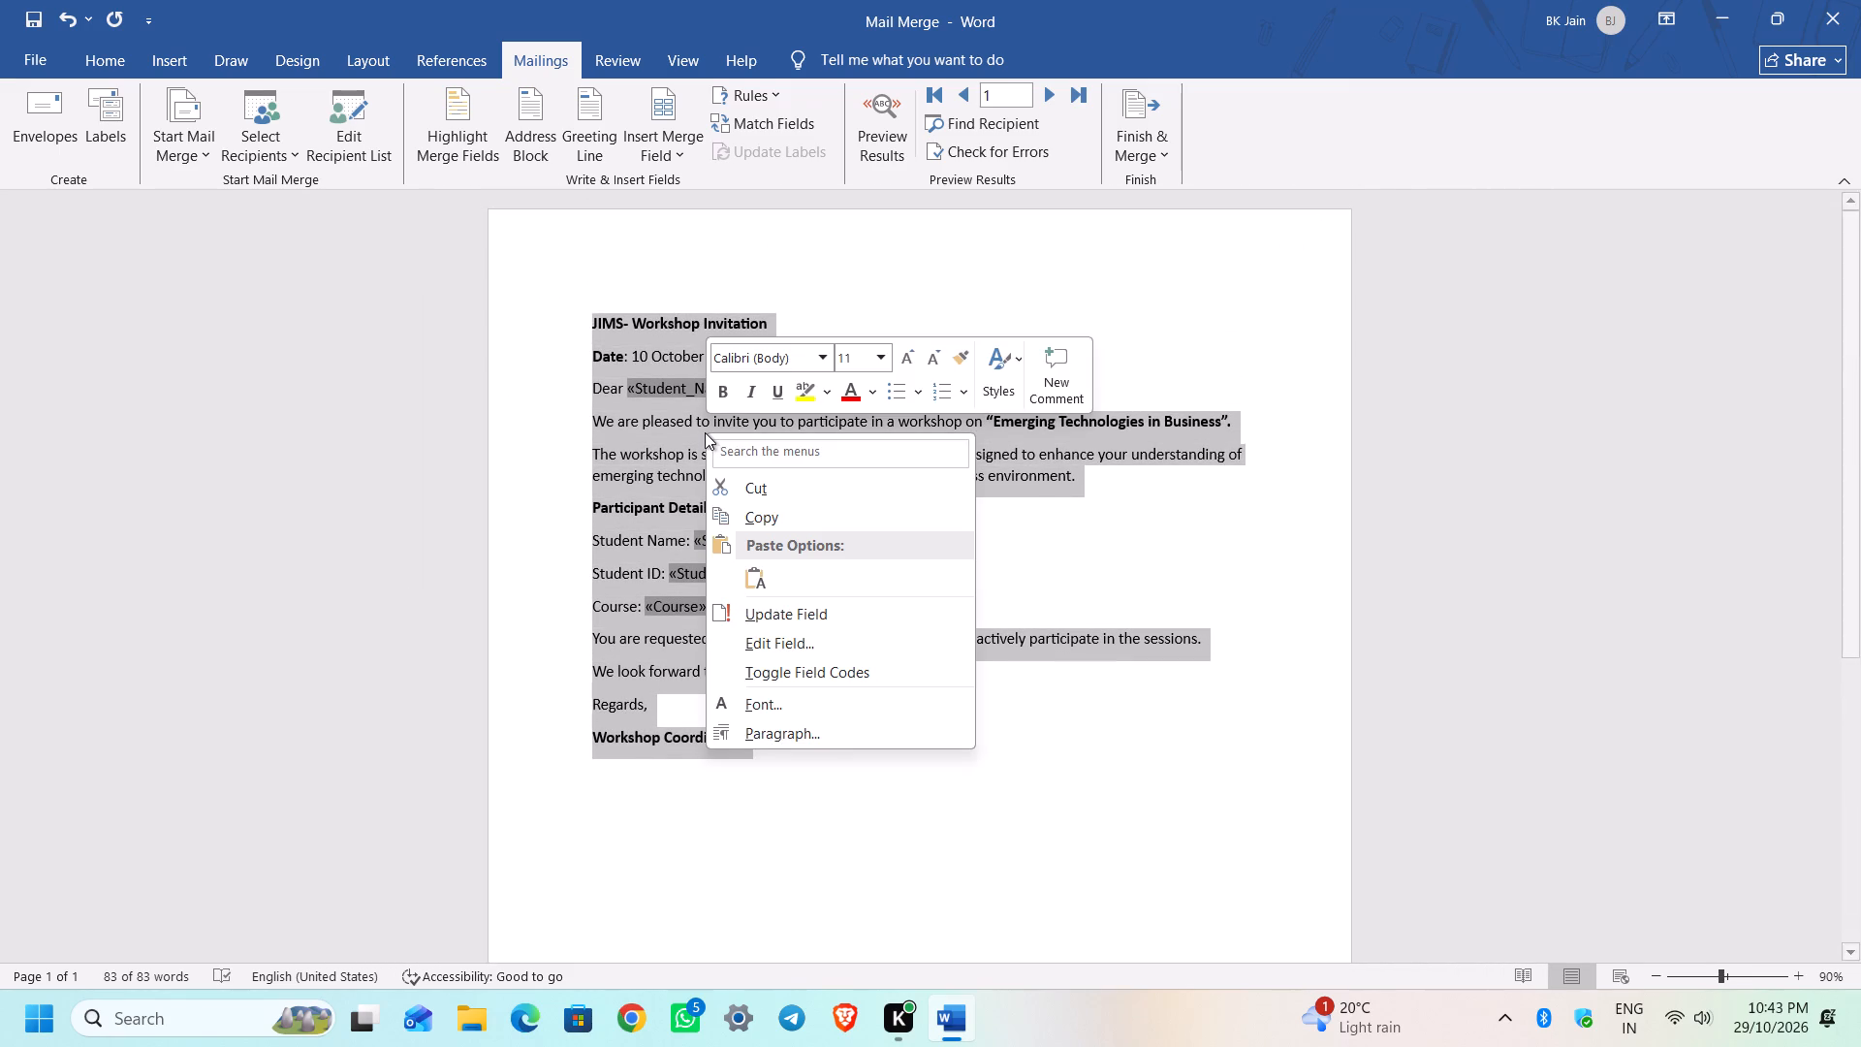
left_click(872, 359)
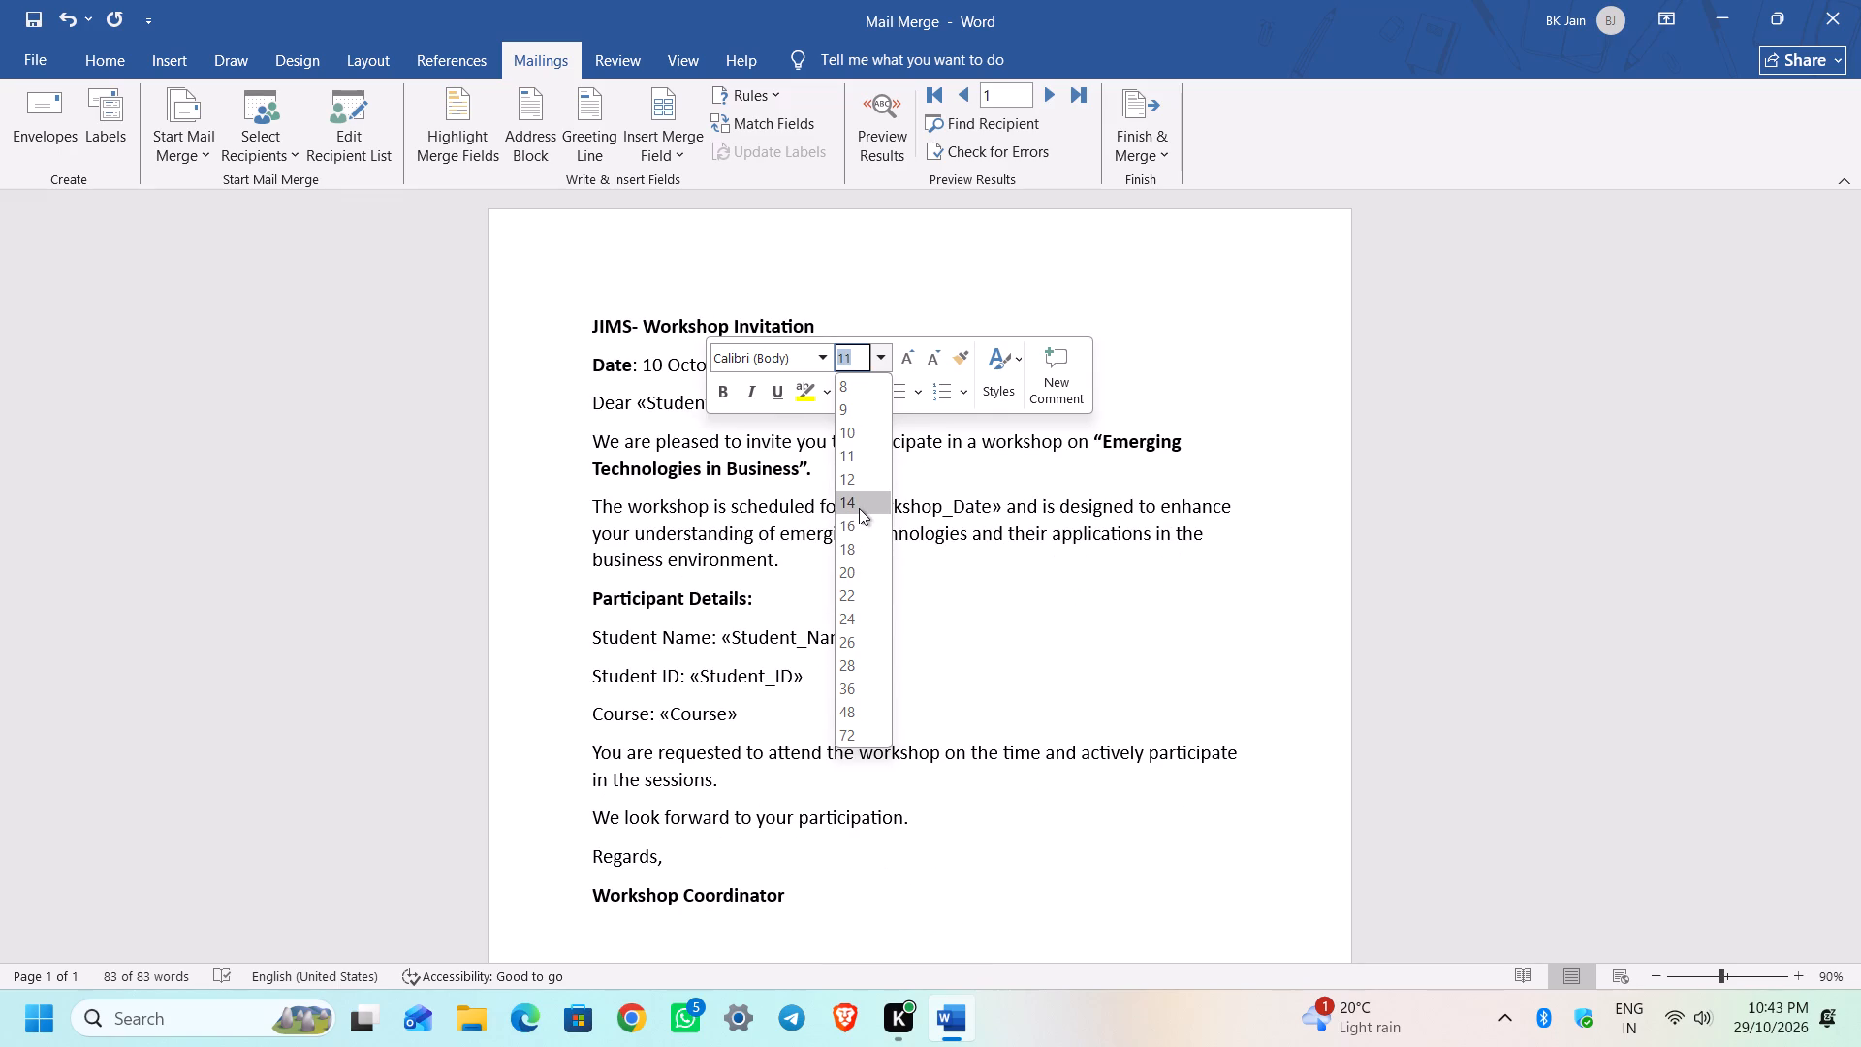
left_click(859, 508)
left_click(889, 925)
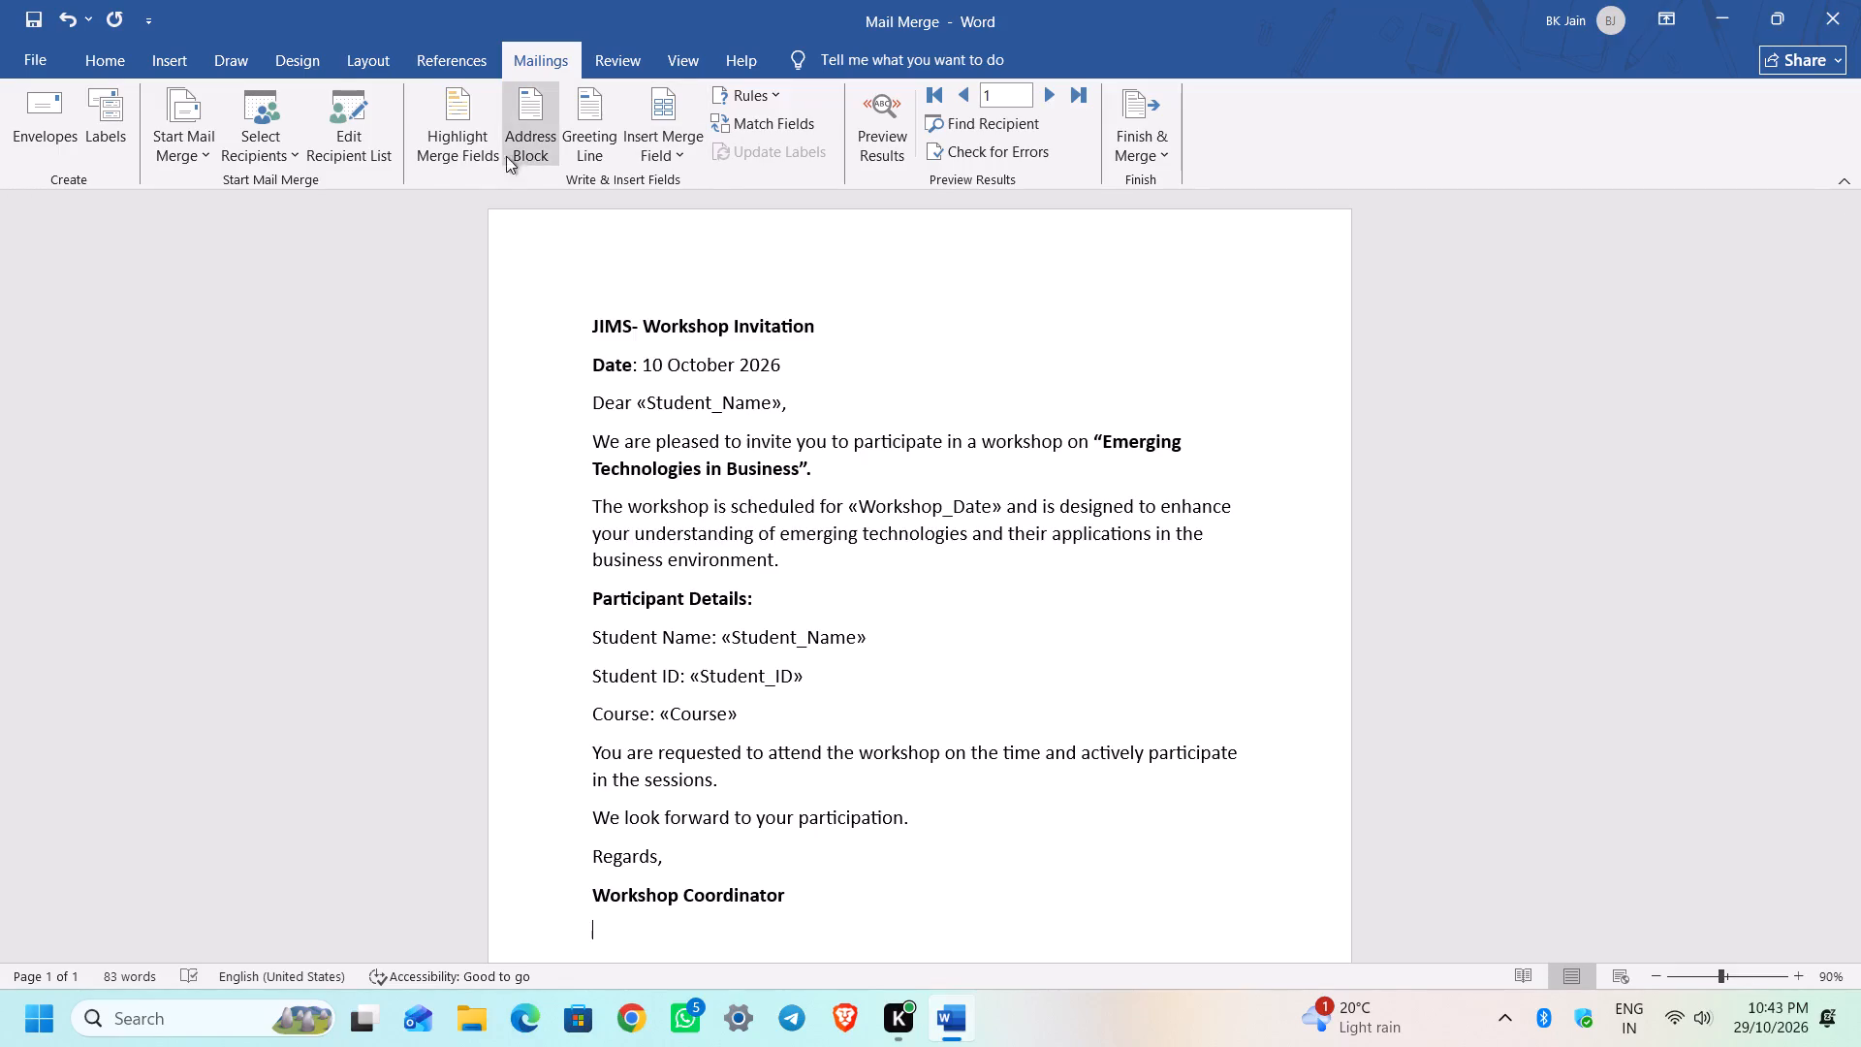
Open the mail merge recipient list and enlarge its window and Data Source column so every record and column is fully displayed.
left_click(353, 153)
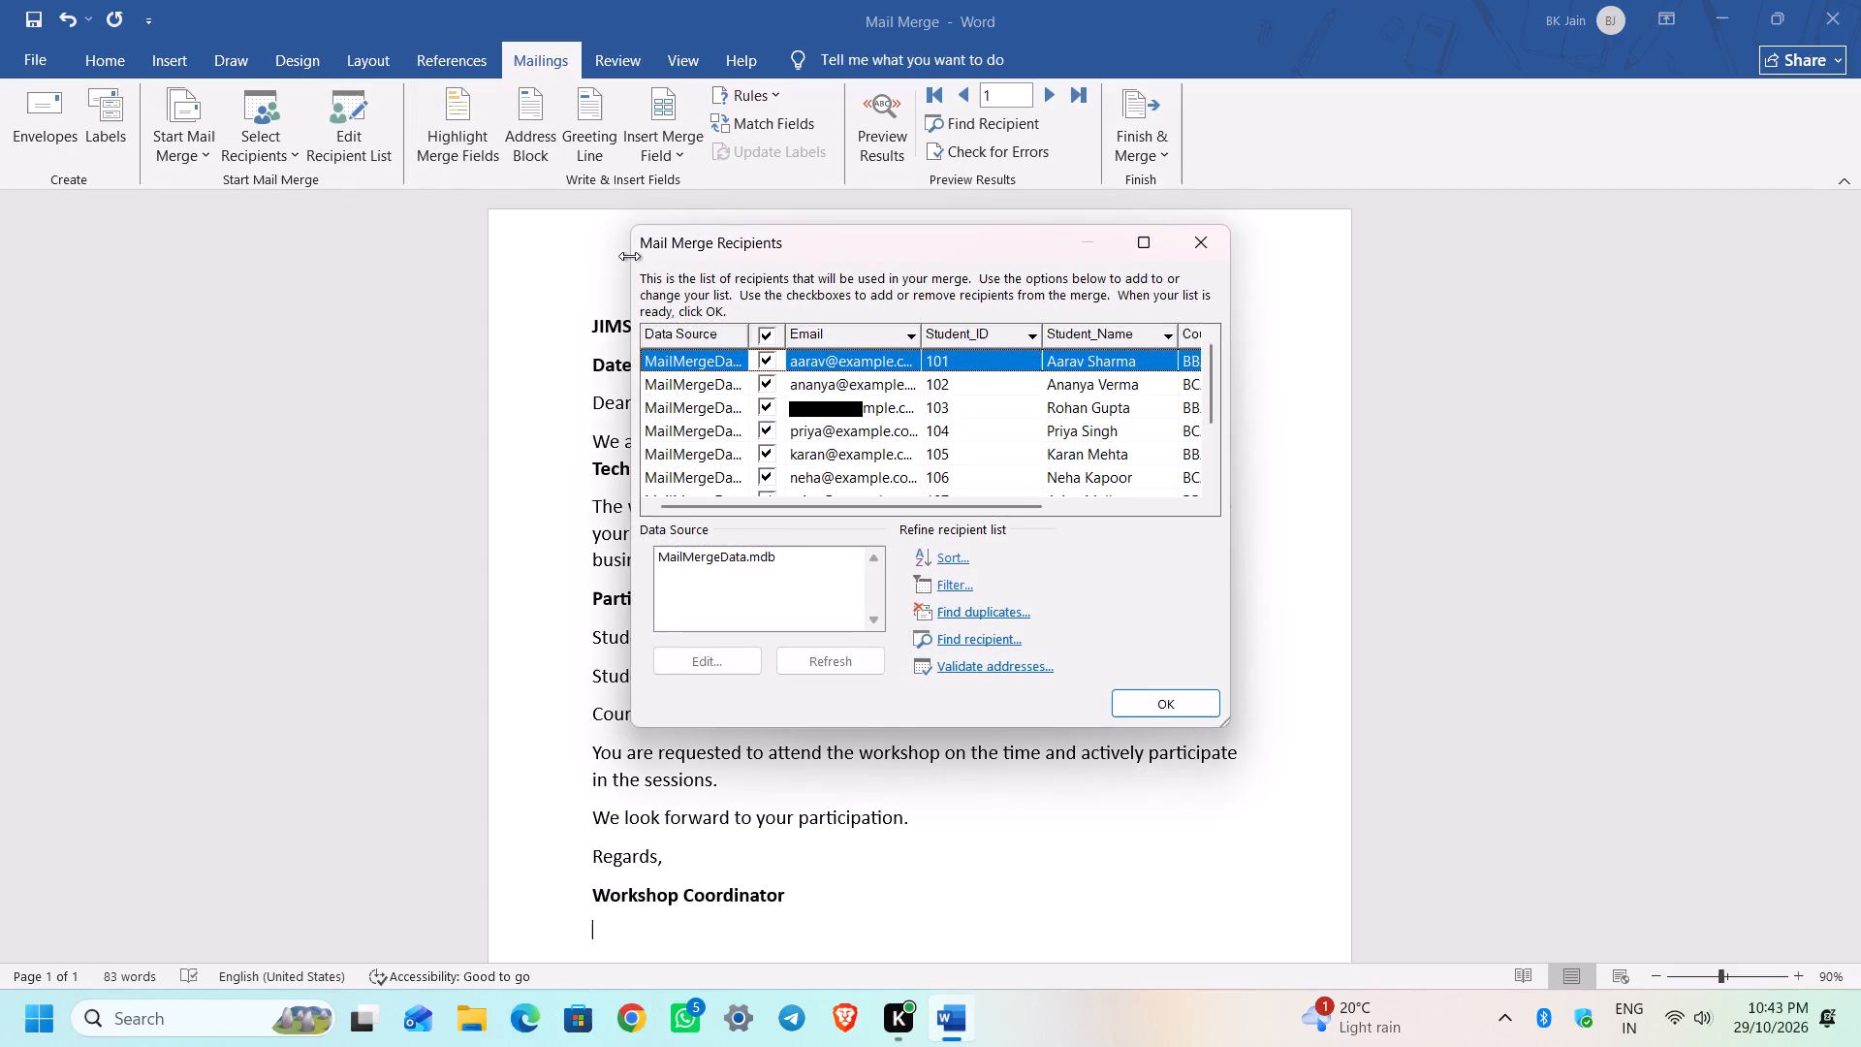
left_click_drag(629, 256, 397, 254)
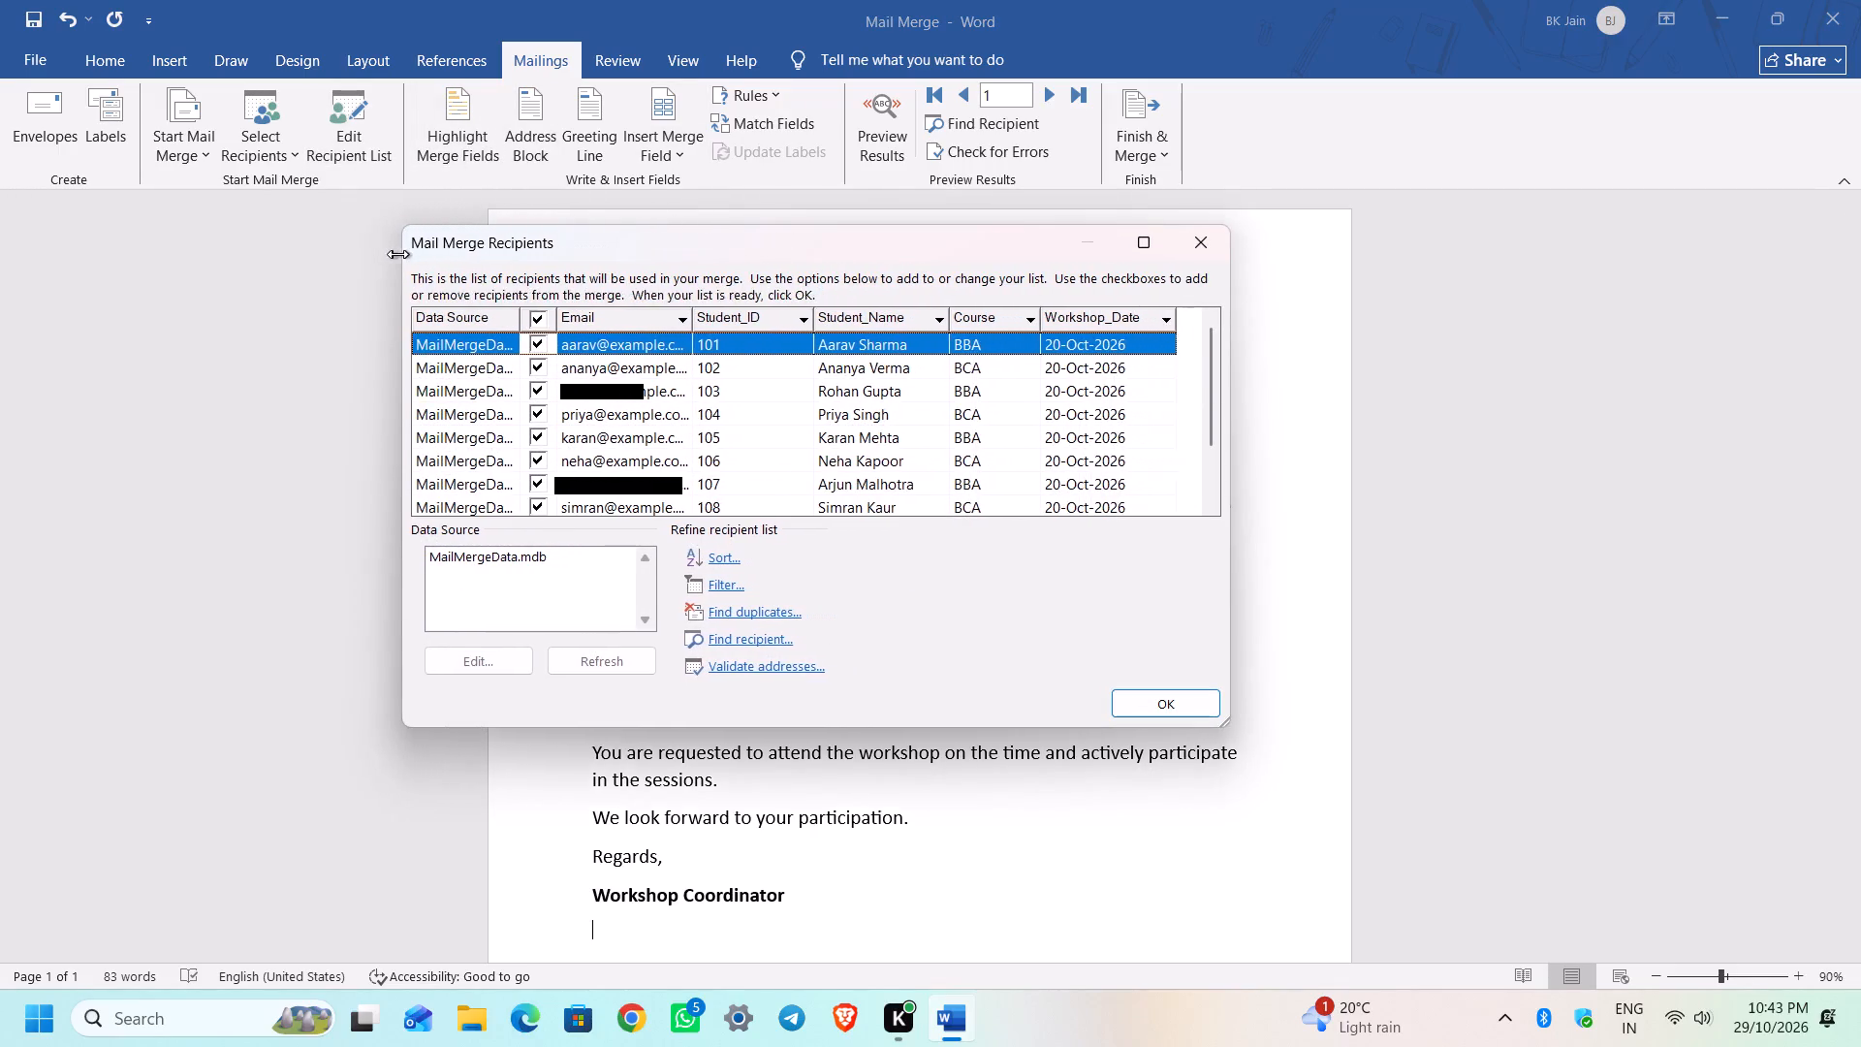
left_click_drag(397, 254, 391, 254)
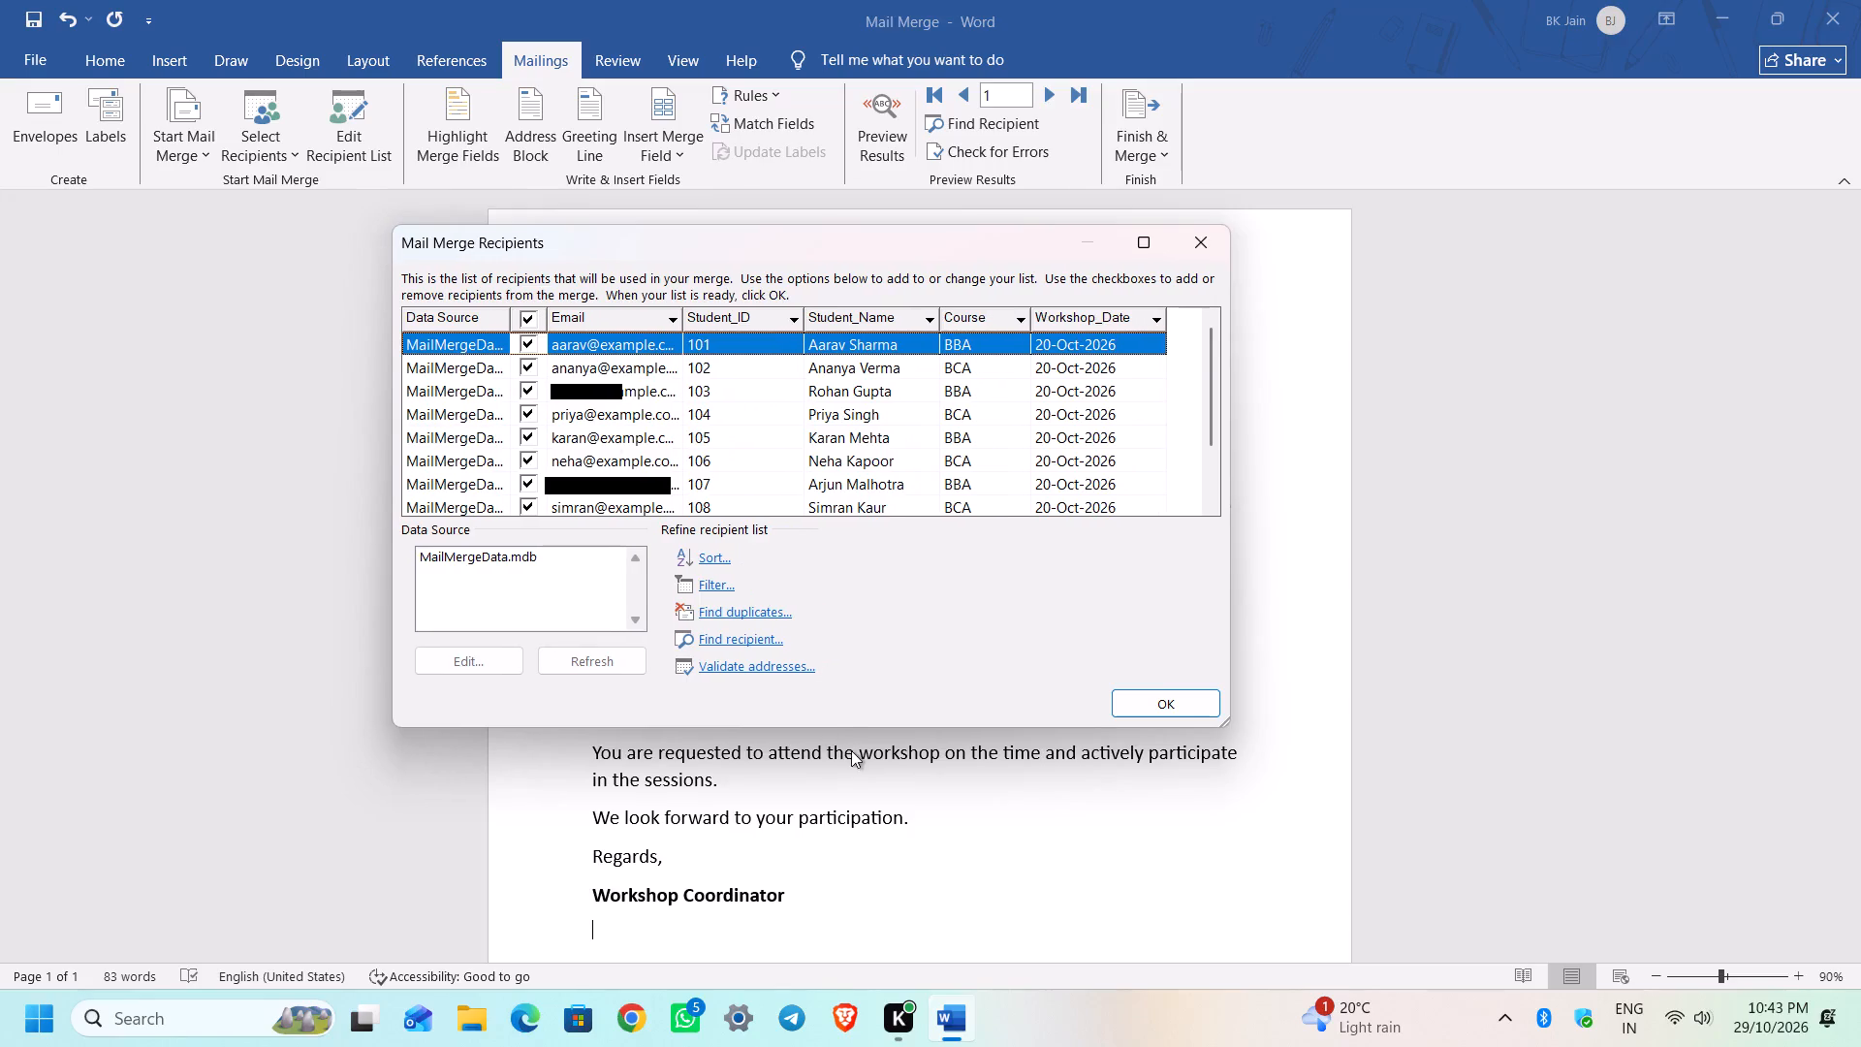
left_click_drag(839, 727, 848, 805)
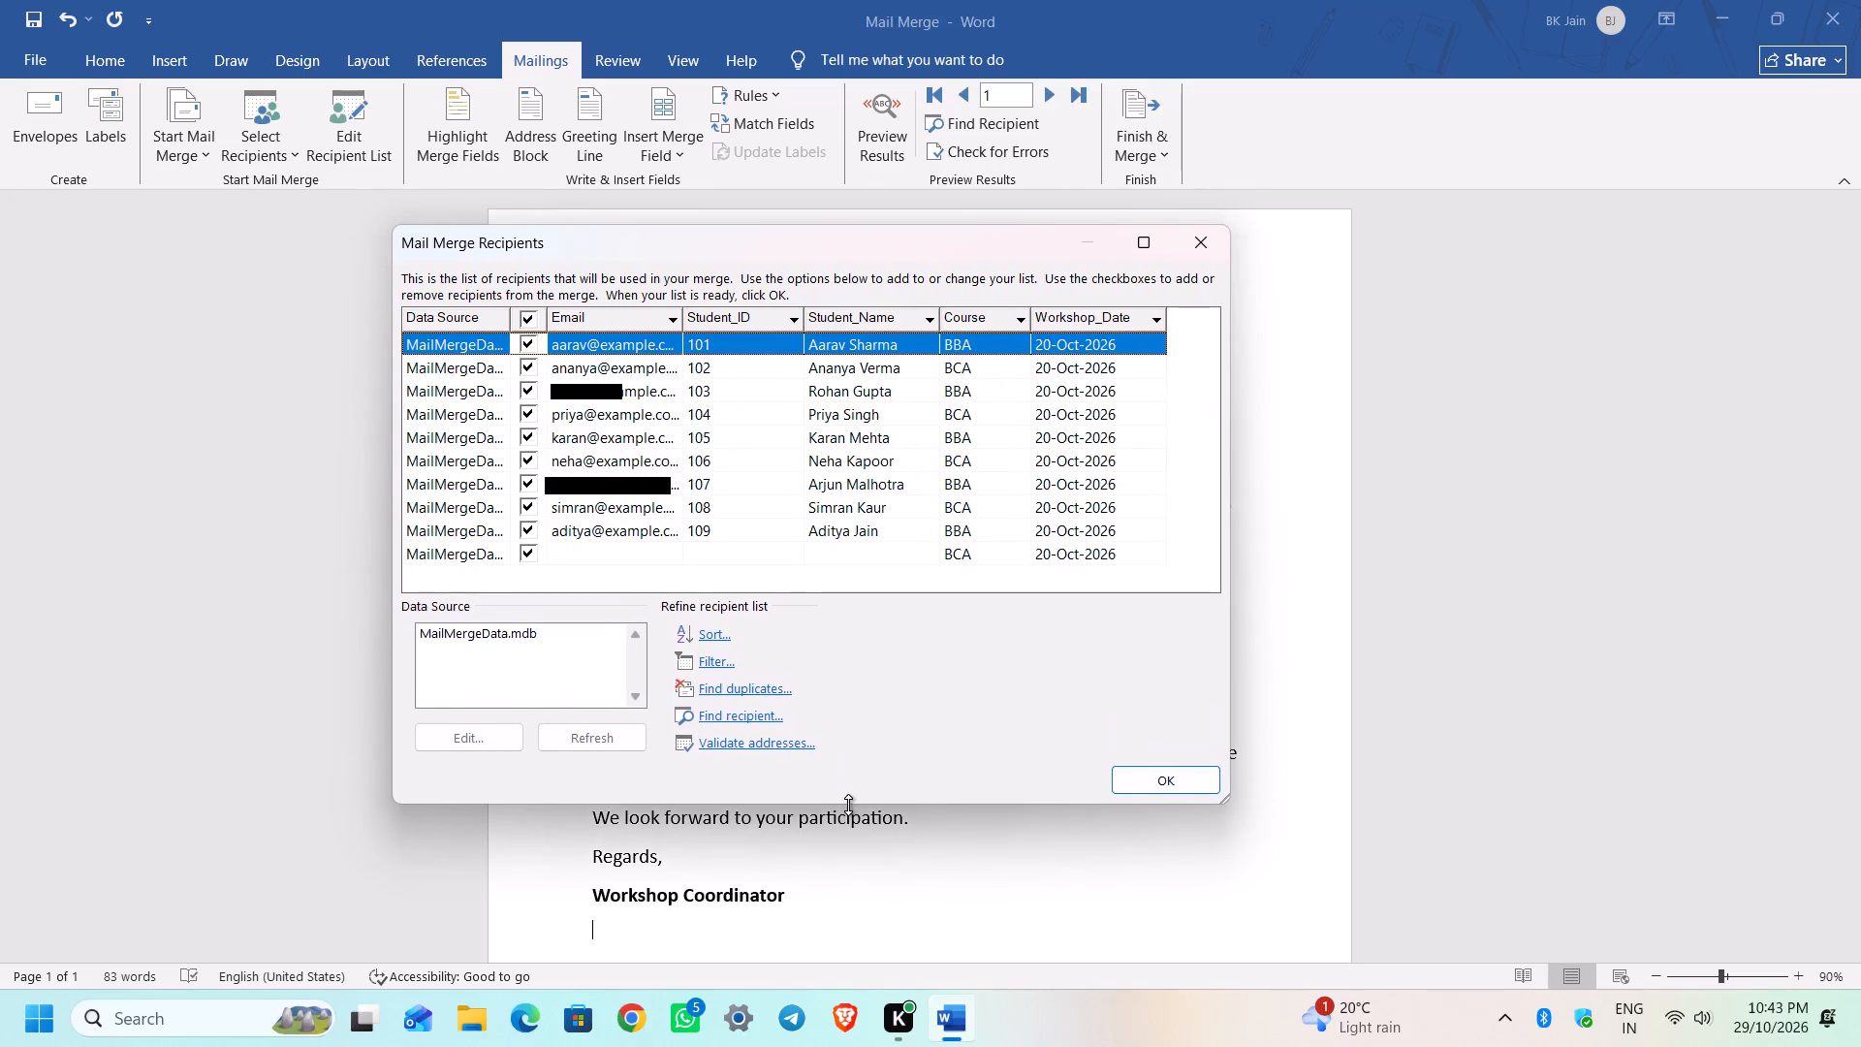
left_click_drag(848, 805, 845, 791)
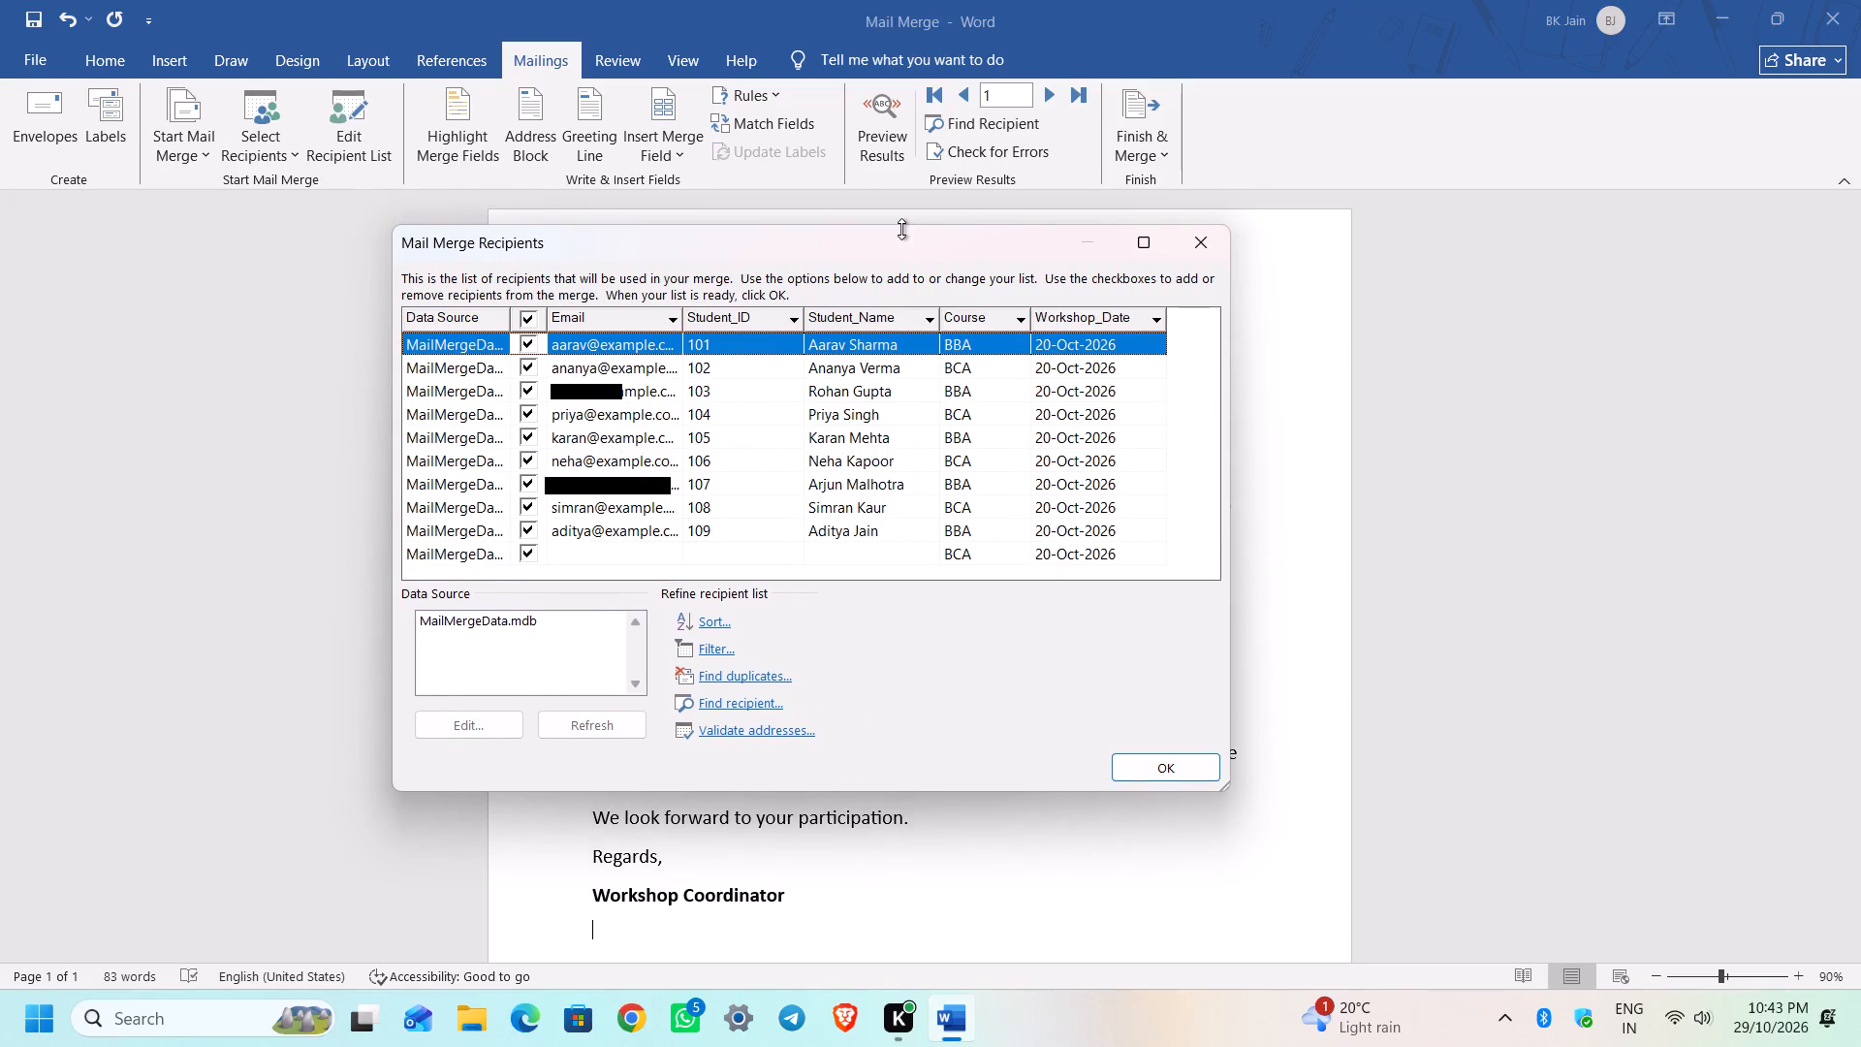
left_click_drag(911, 244, 965, 268)
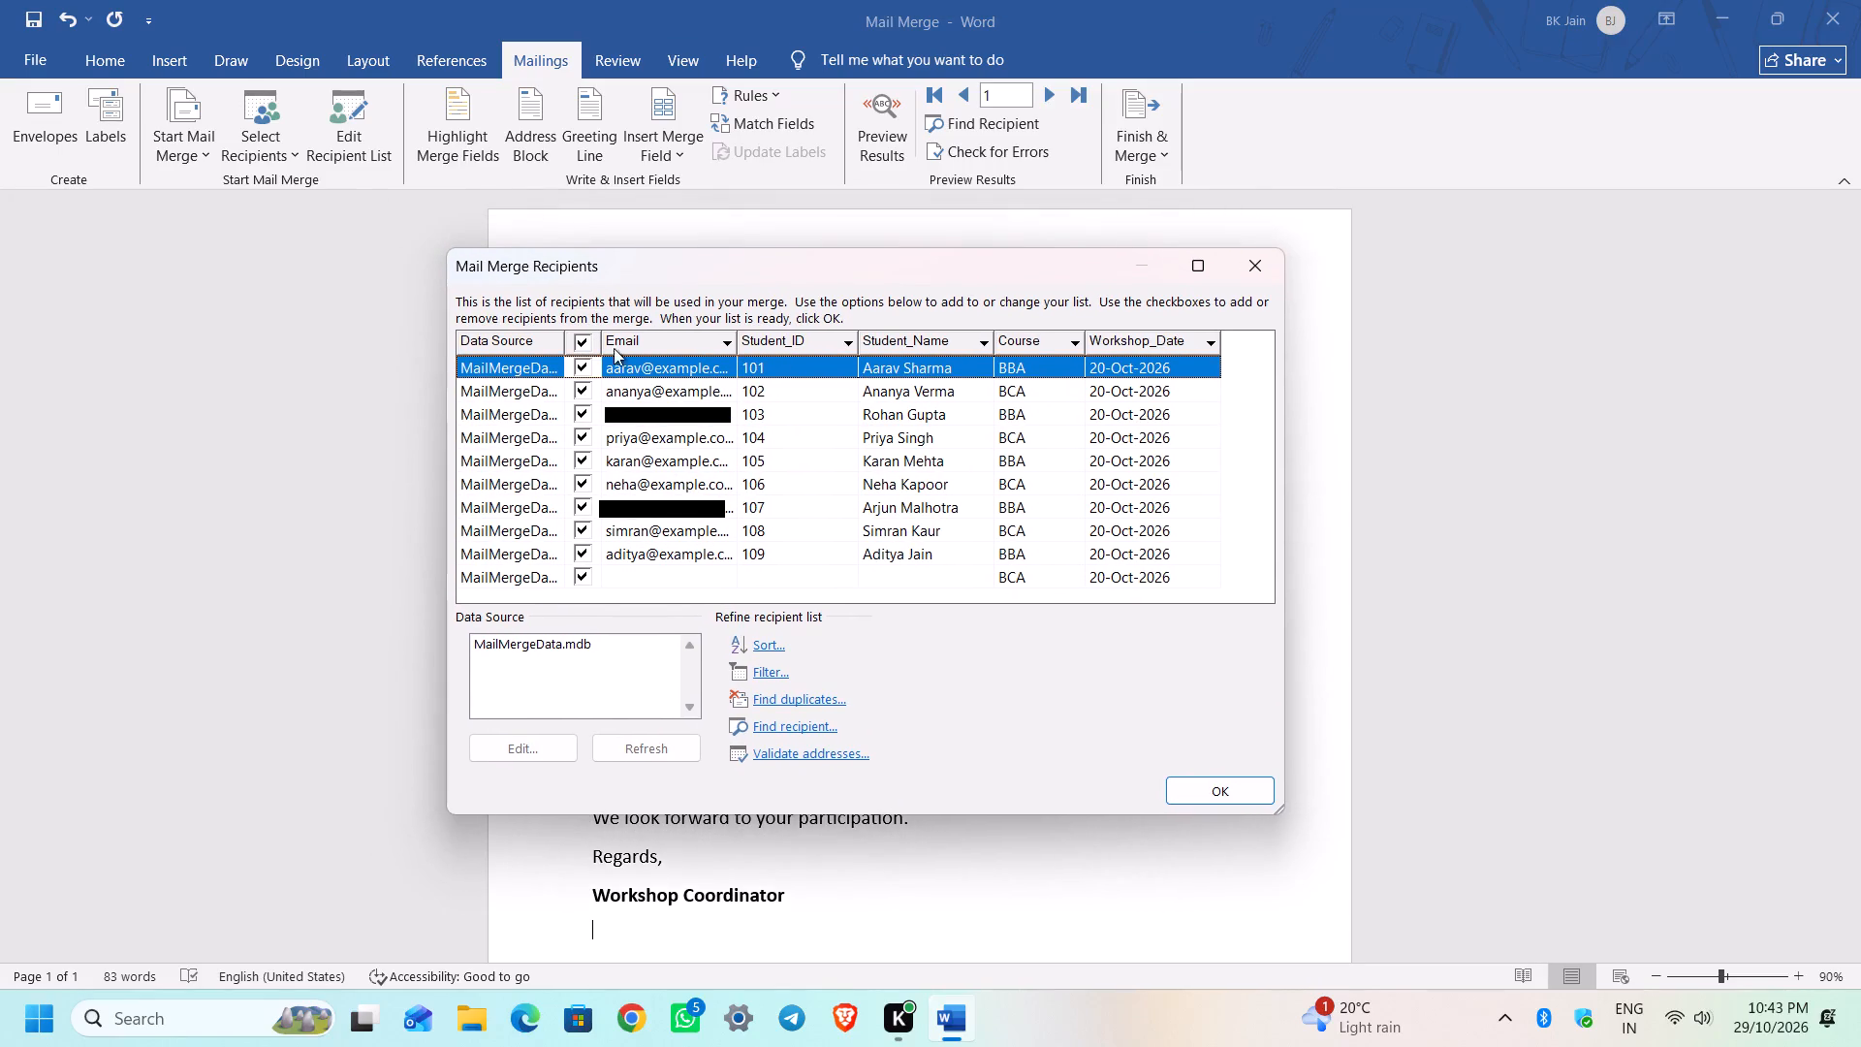
left_click_drag(563, 339, 605, 344)
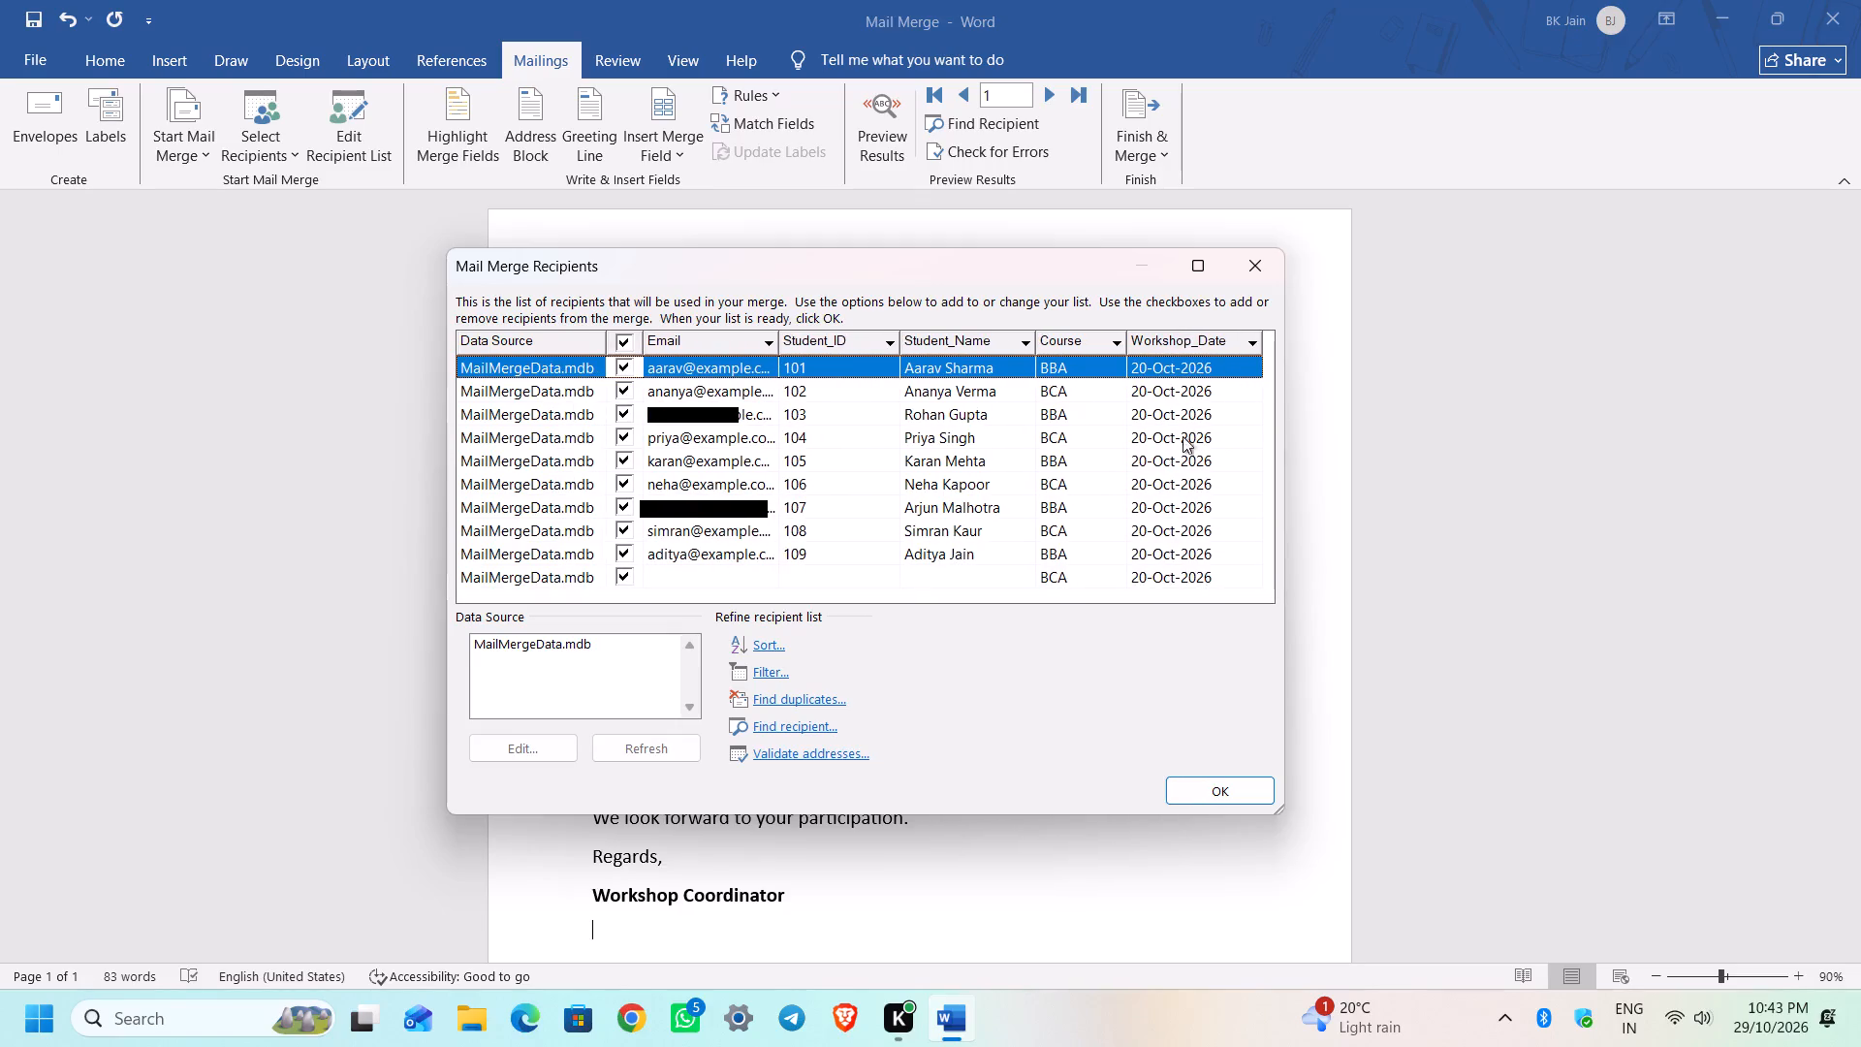
Capture a screenshot of the Mail Merge Recipients window.
key("Print")
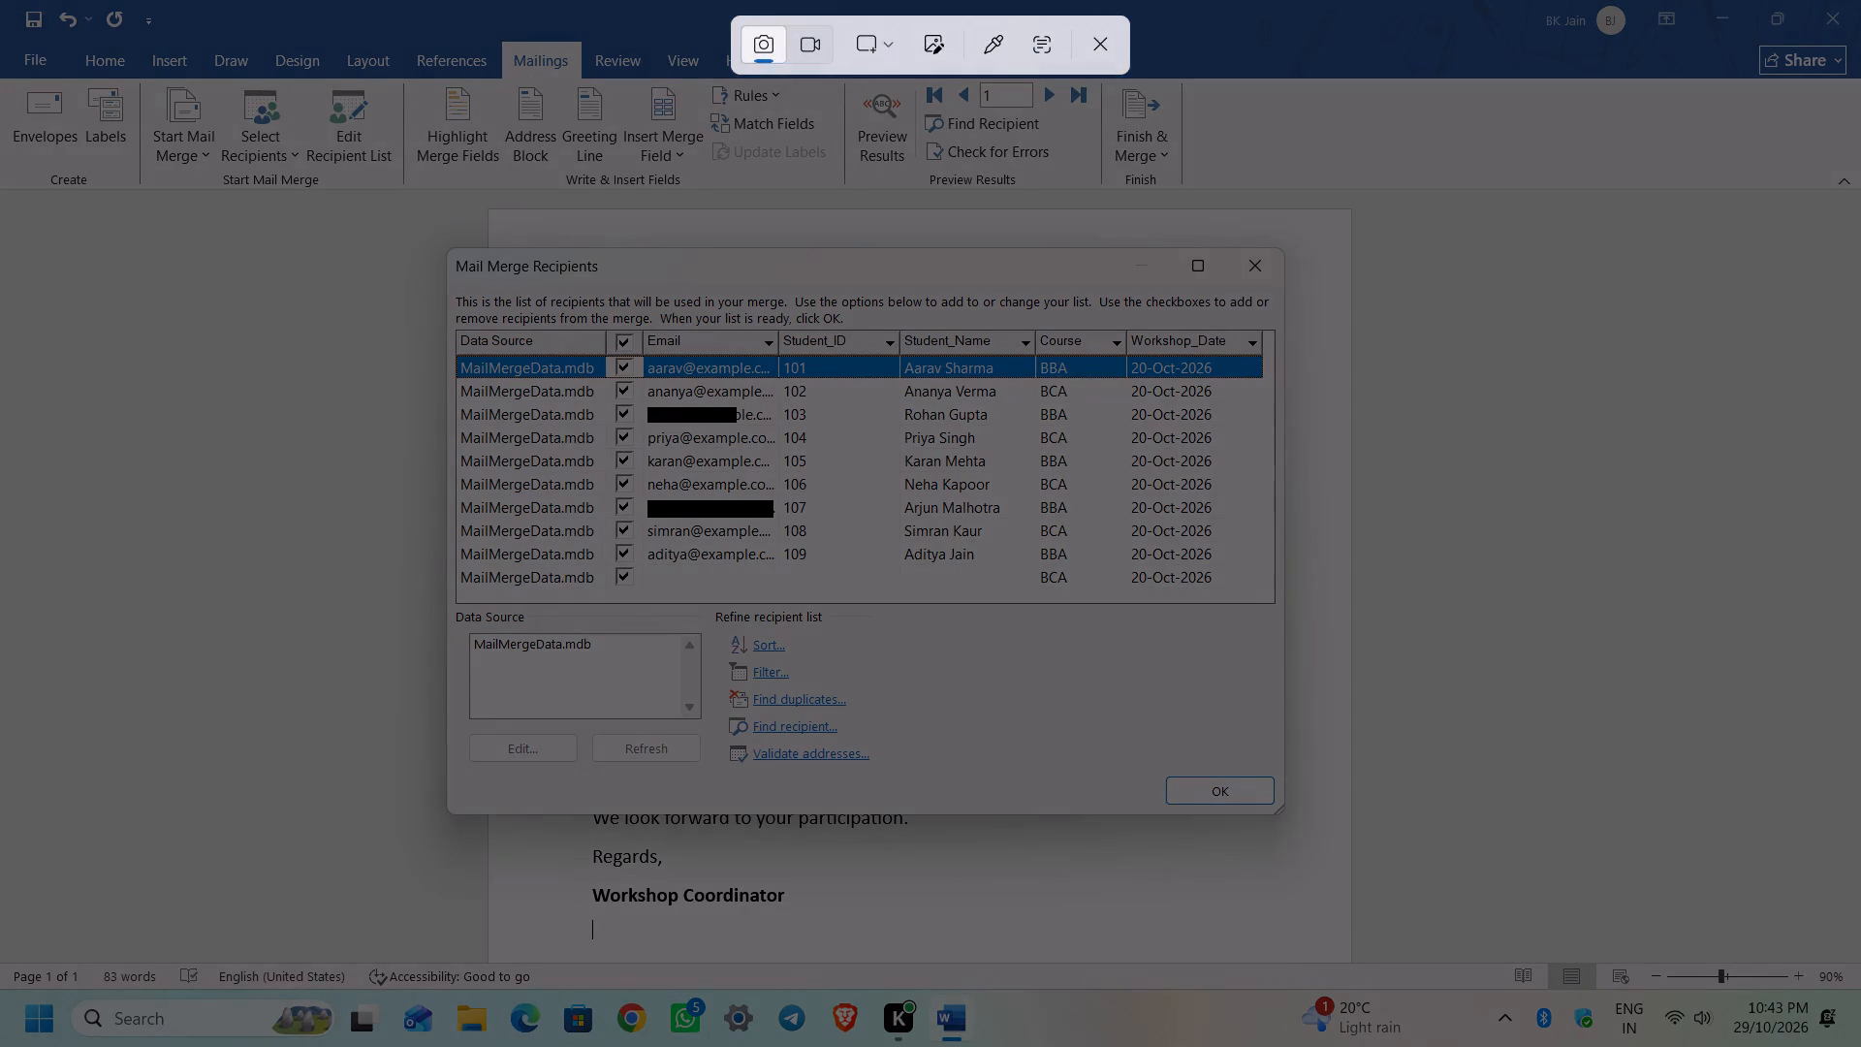
left_click(446, 248)
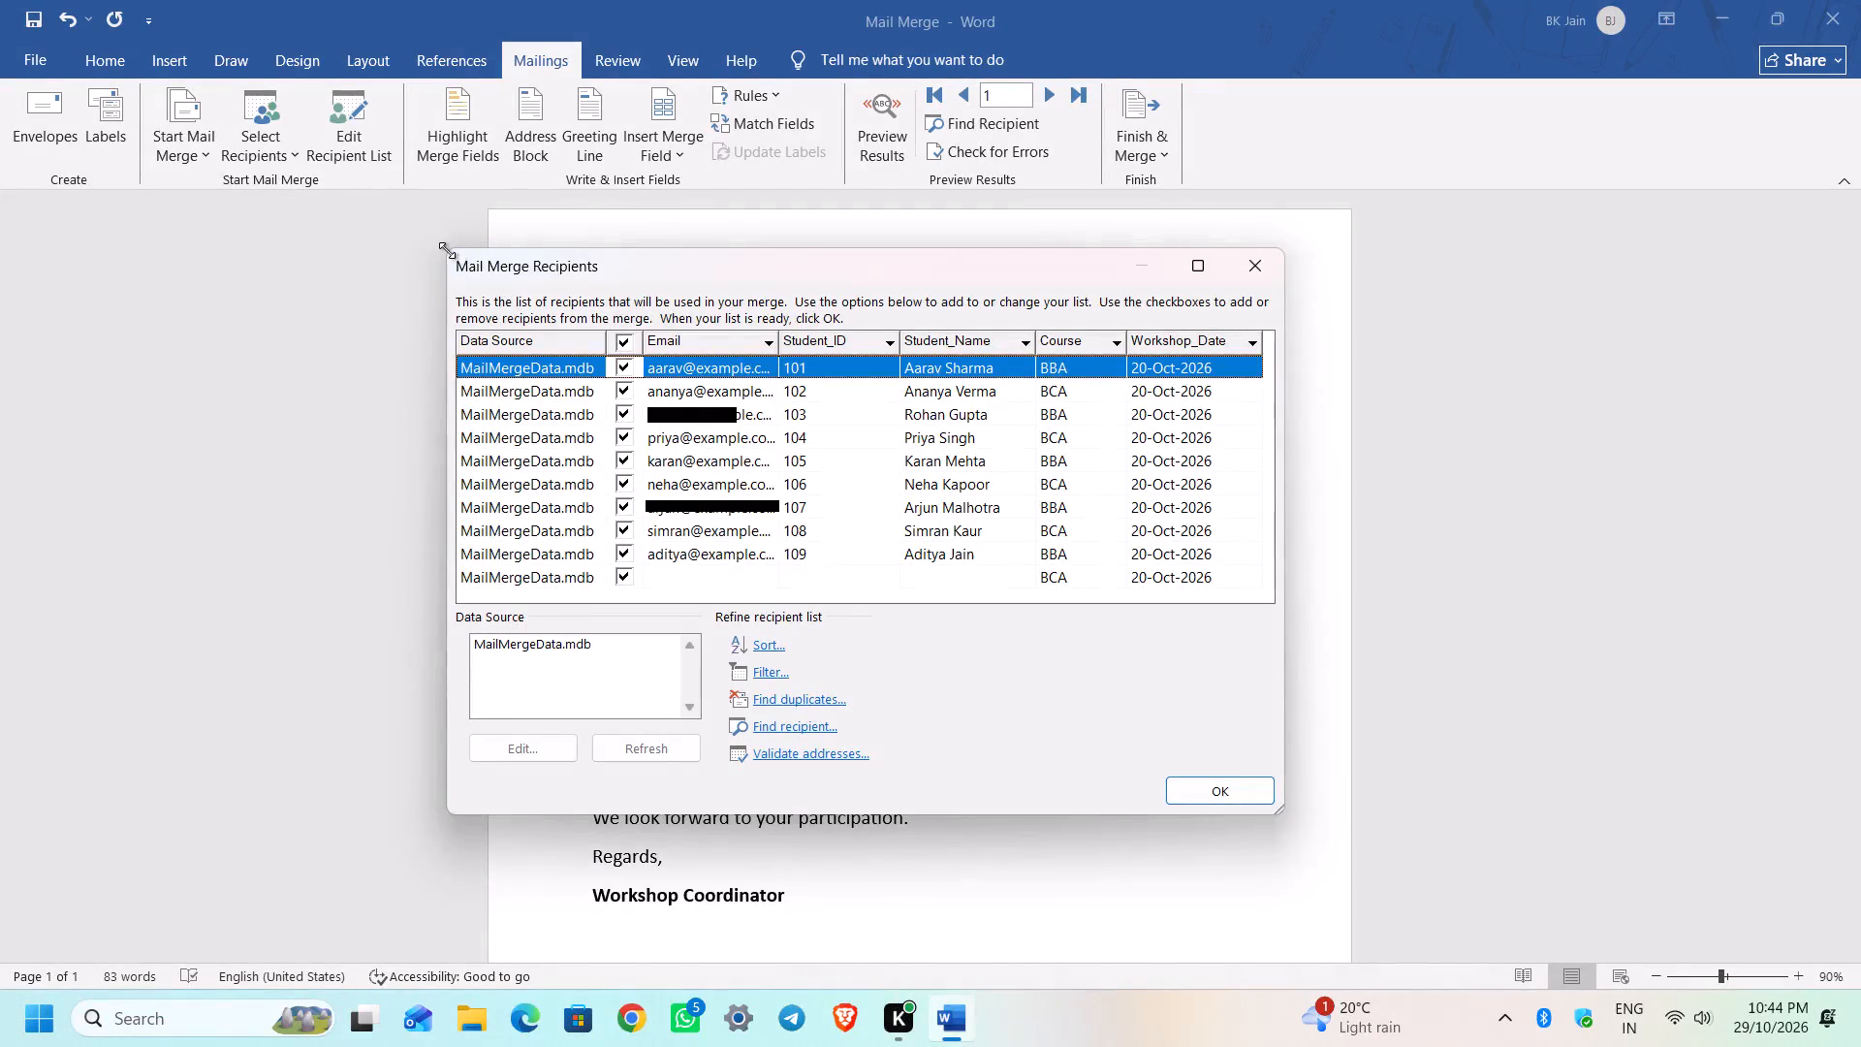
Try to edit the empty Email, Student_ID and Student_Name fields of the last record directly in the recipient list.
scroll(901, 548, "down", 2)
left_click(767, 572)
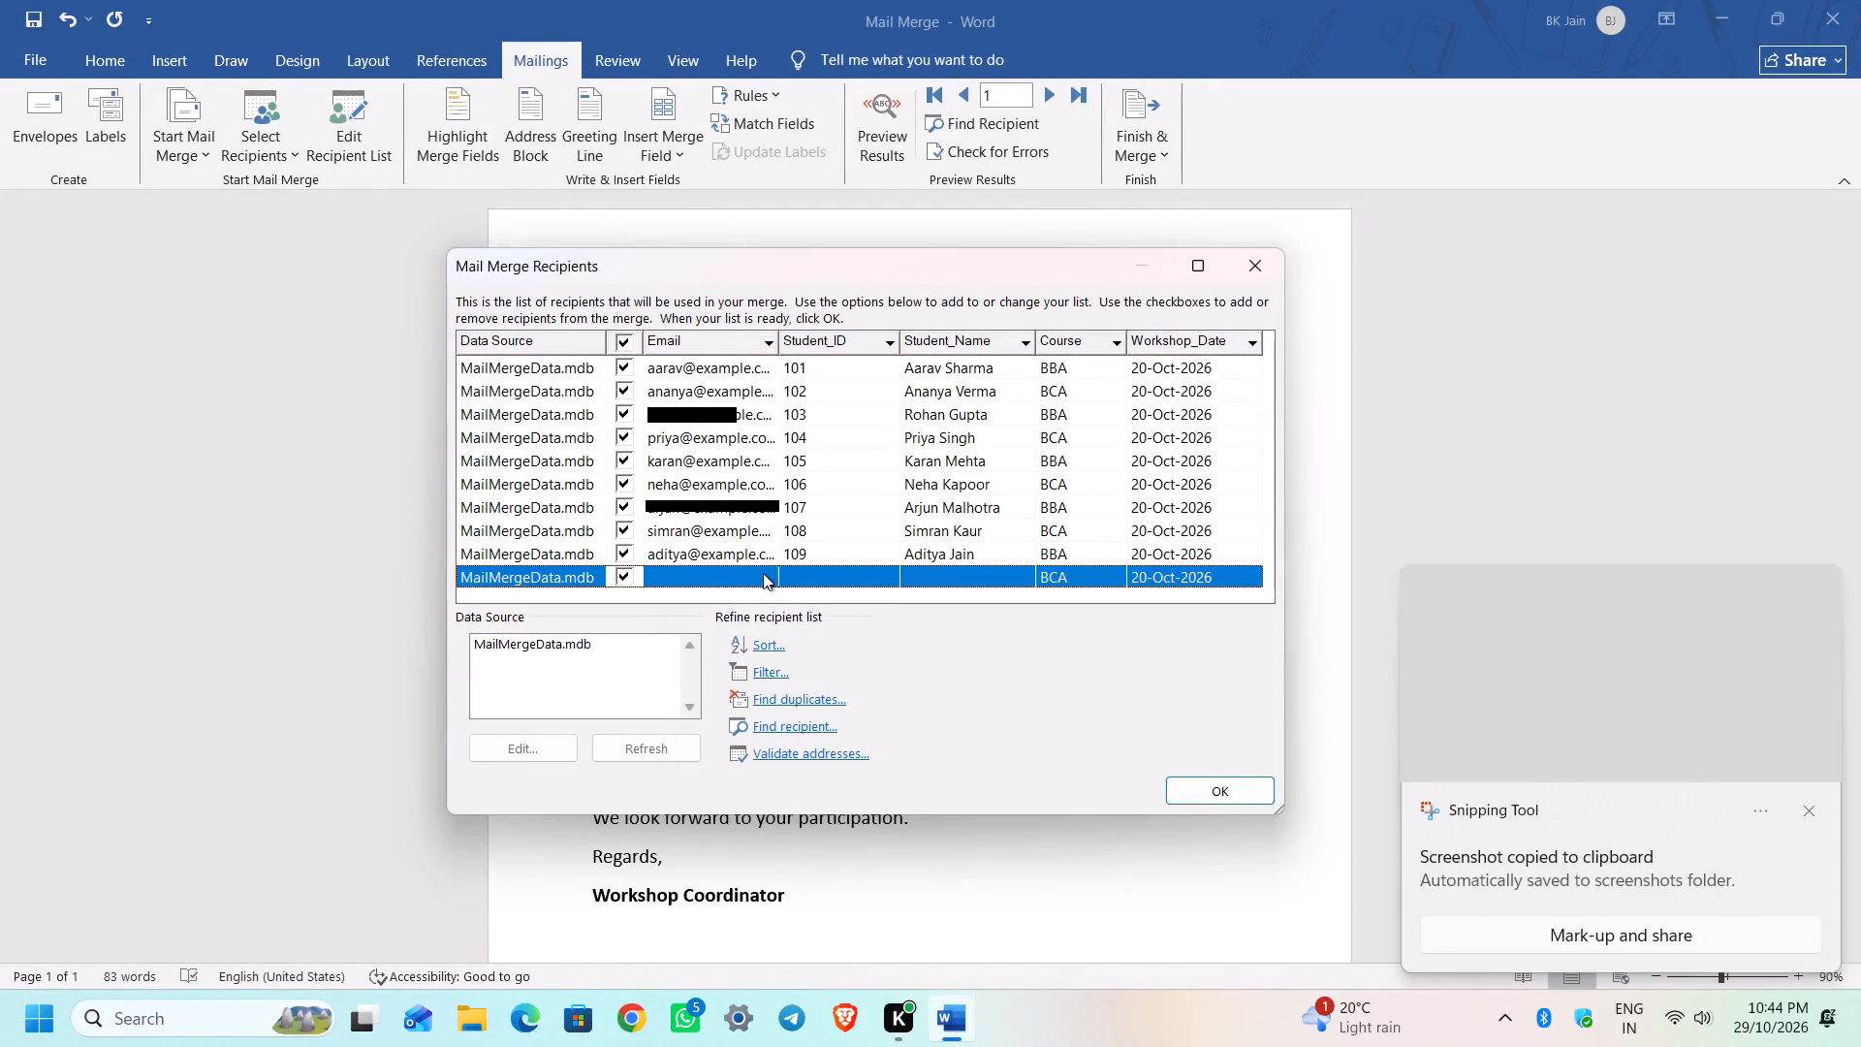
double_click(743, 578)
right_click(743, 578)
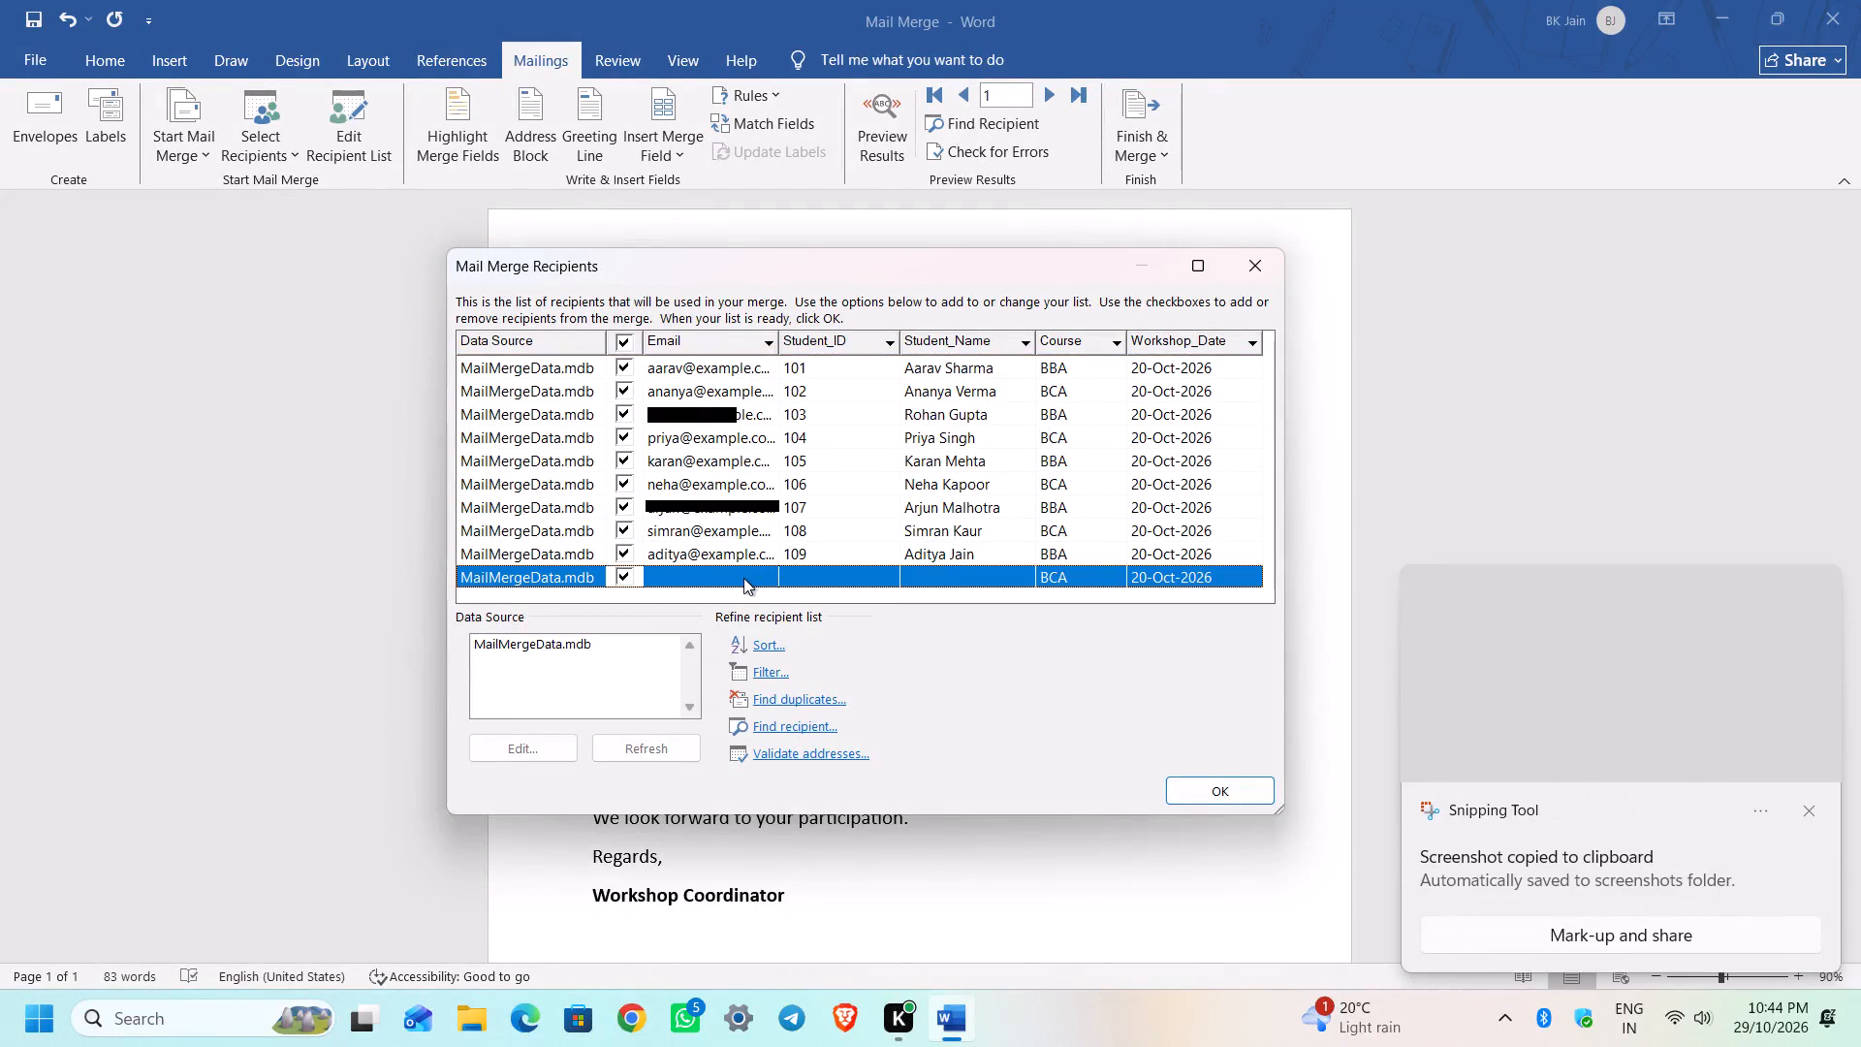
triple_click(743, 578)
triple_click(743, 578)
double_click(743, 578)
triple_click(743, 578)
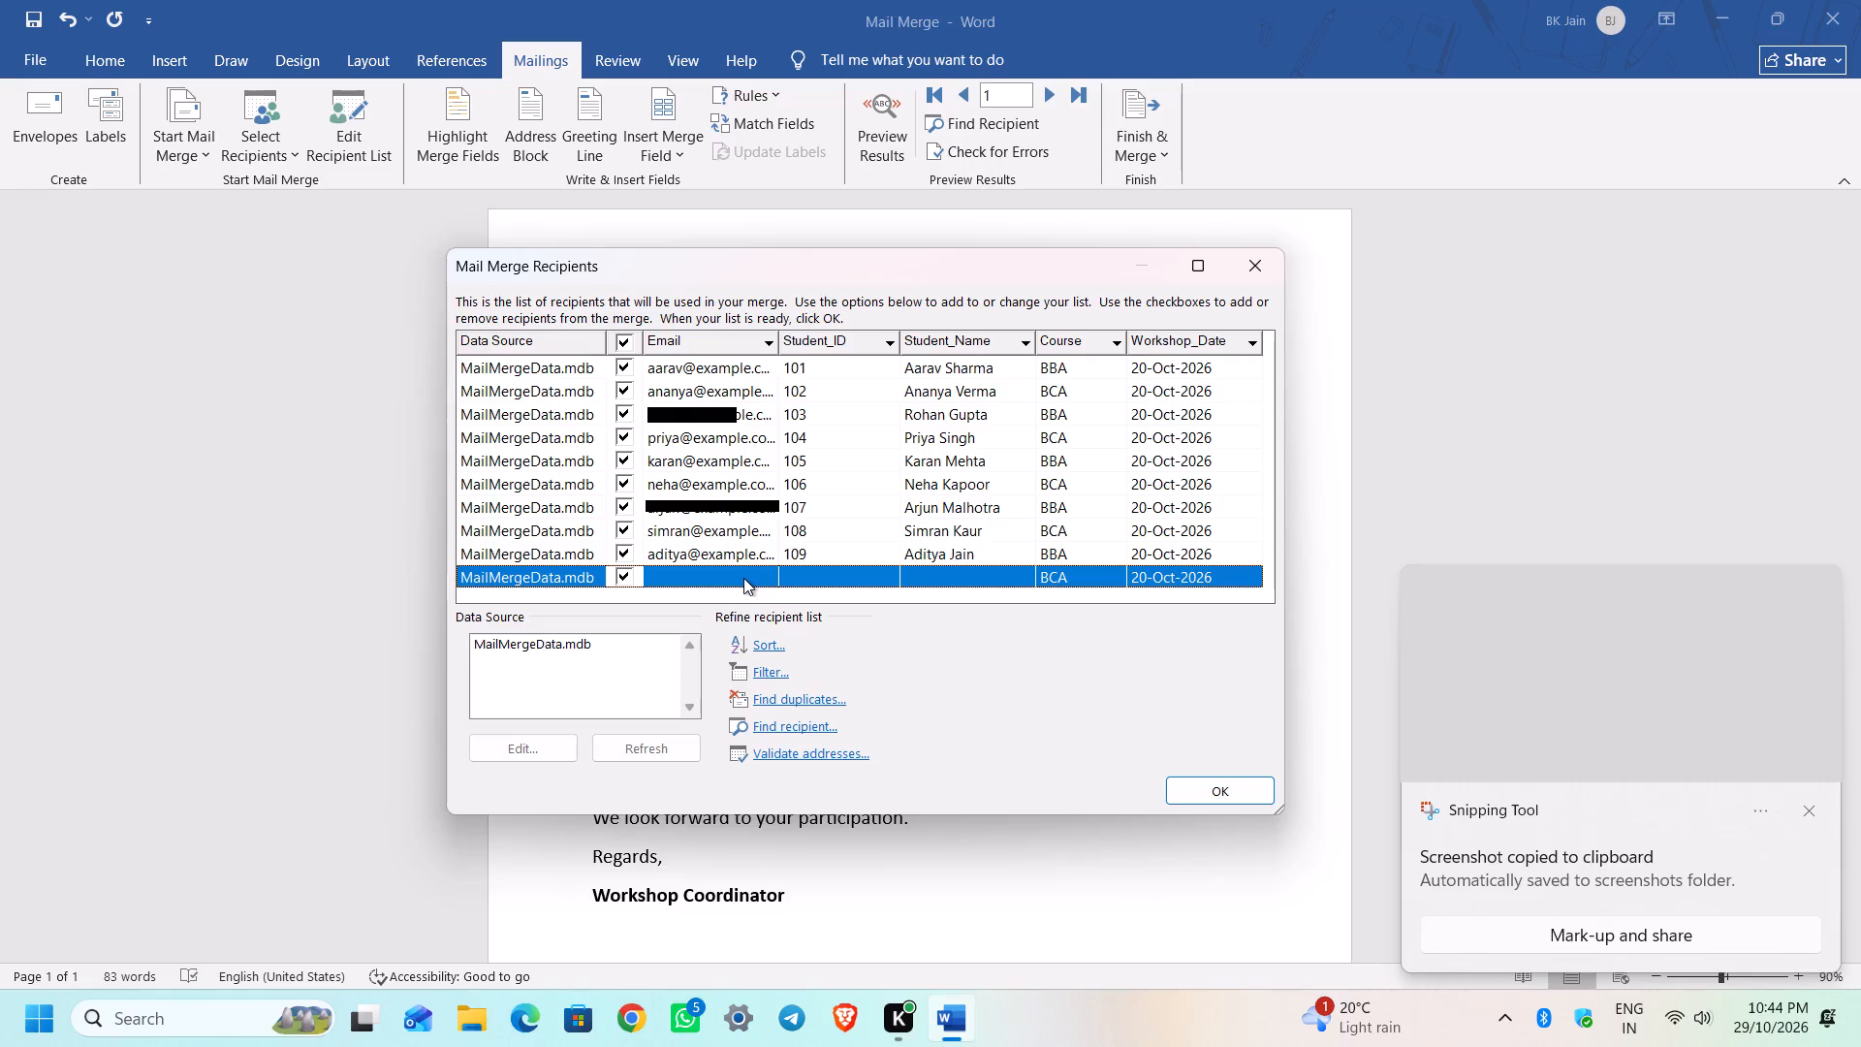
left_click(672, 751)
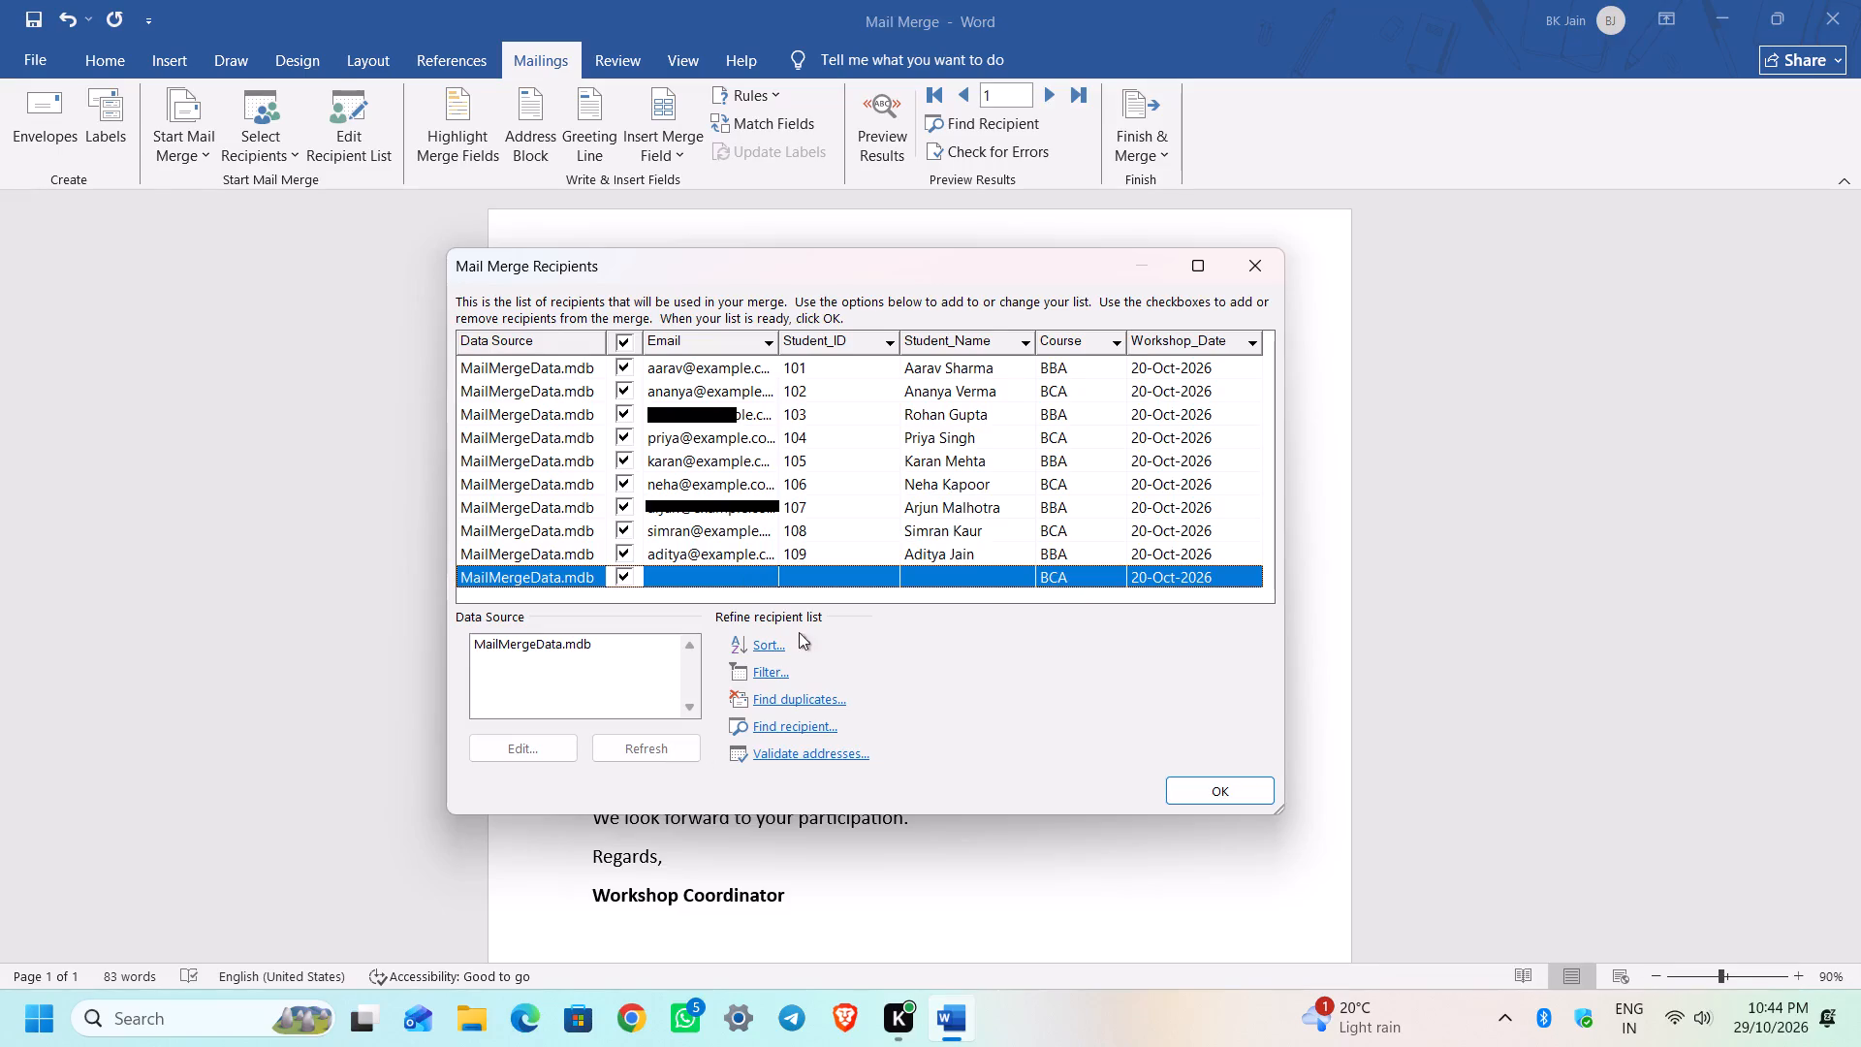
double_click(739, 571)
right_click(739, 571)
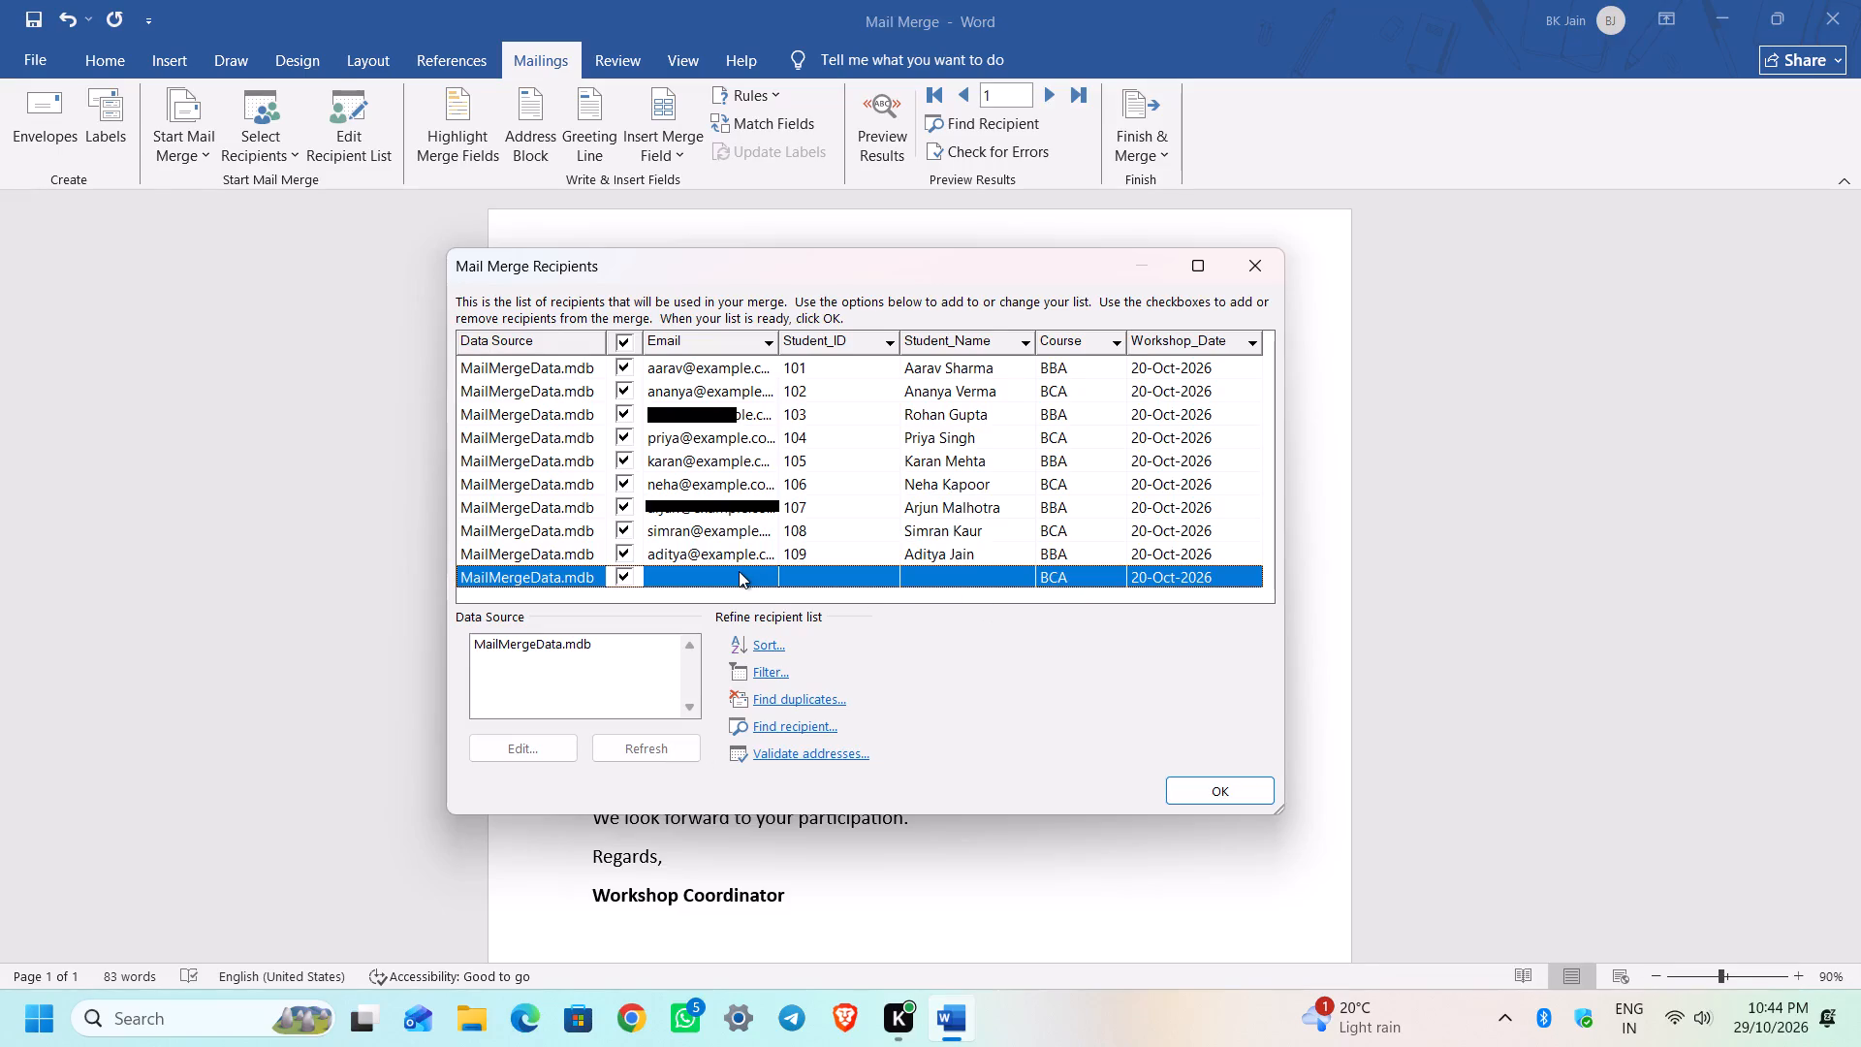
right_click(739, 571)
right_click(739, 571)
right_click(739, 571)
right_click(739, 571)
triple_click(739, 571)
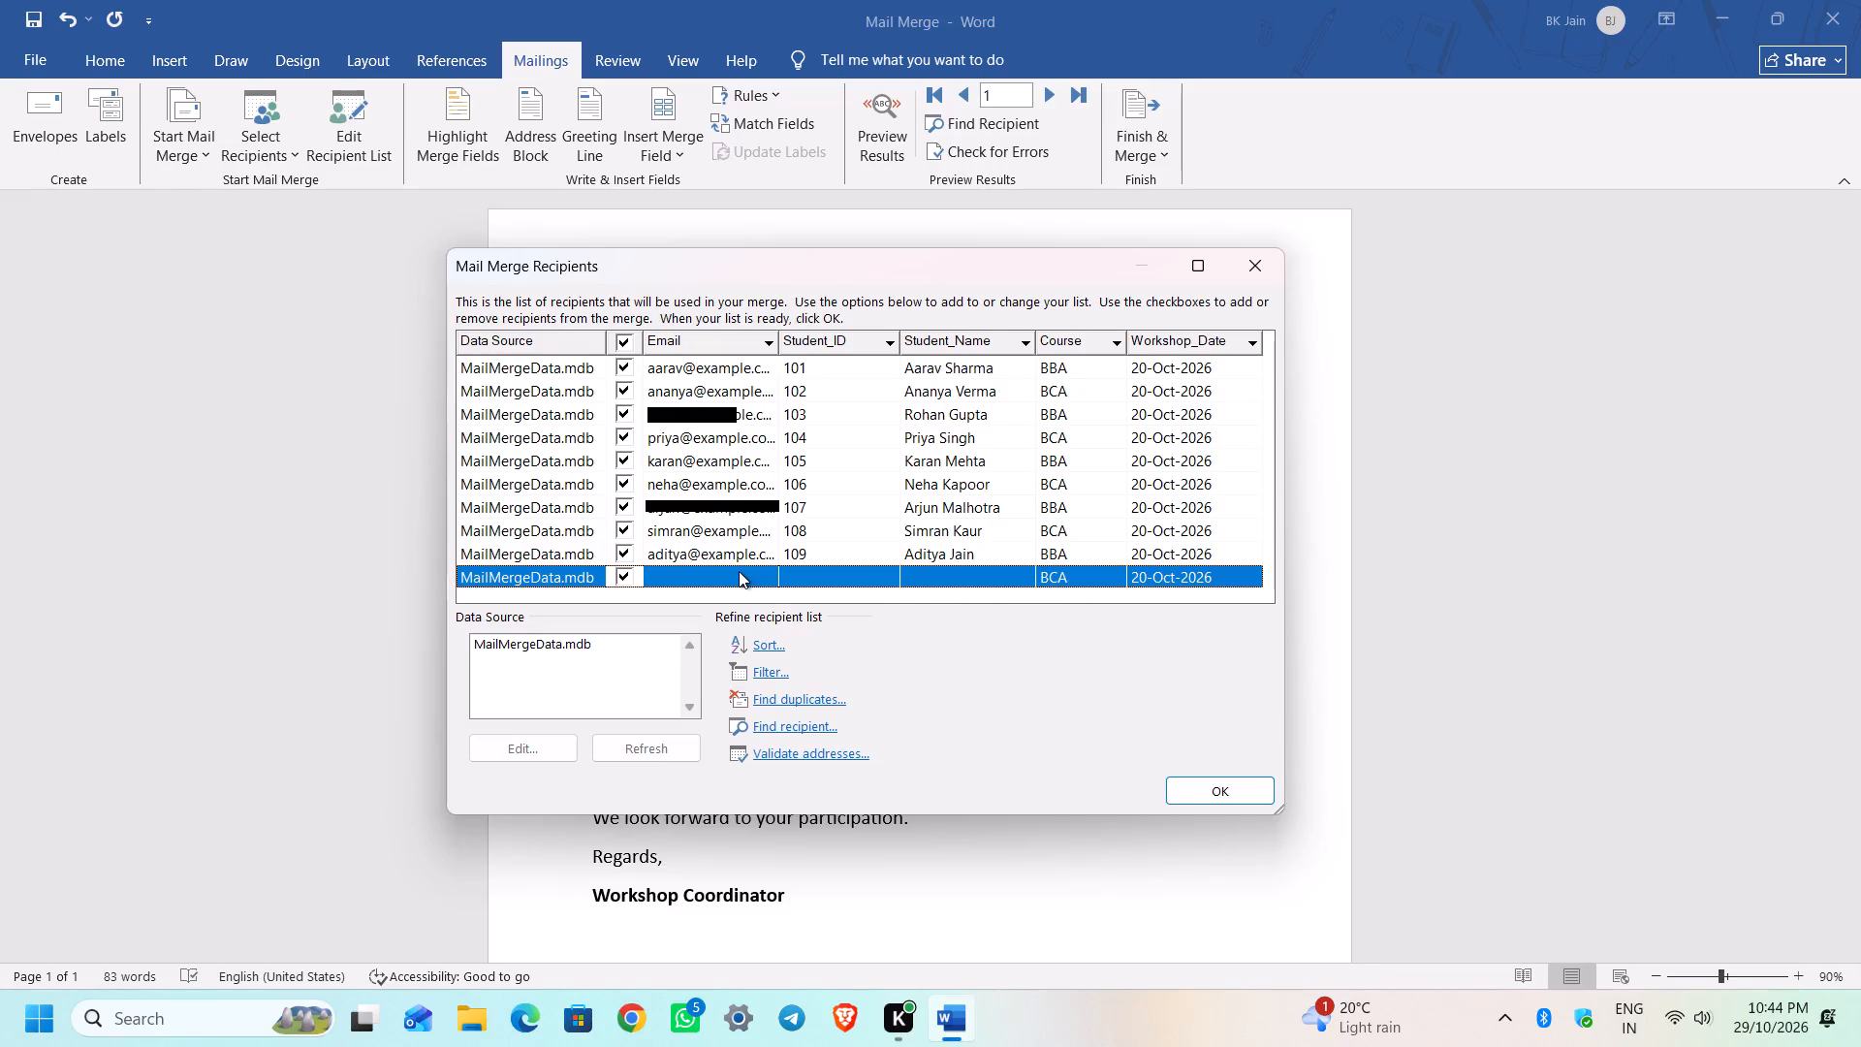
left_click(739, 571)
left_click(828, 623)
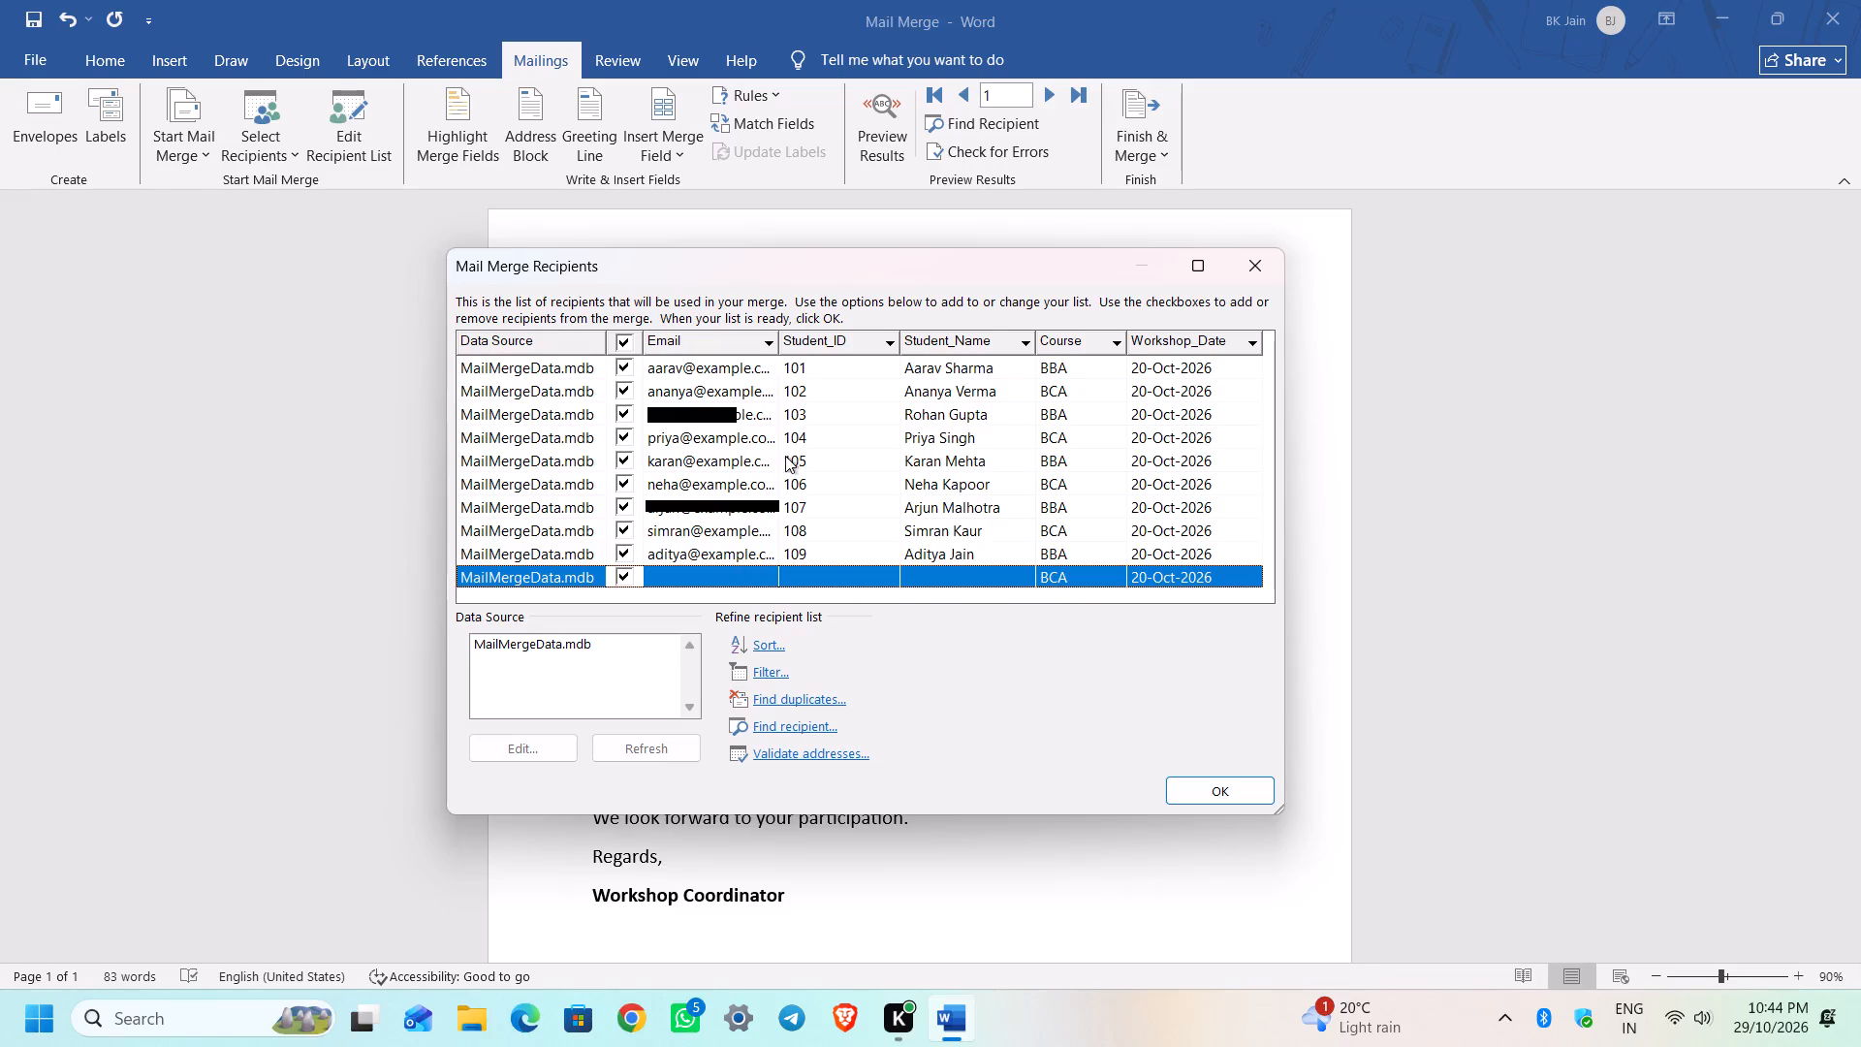
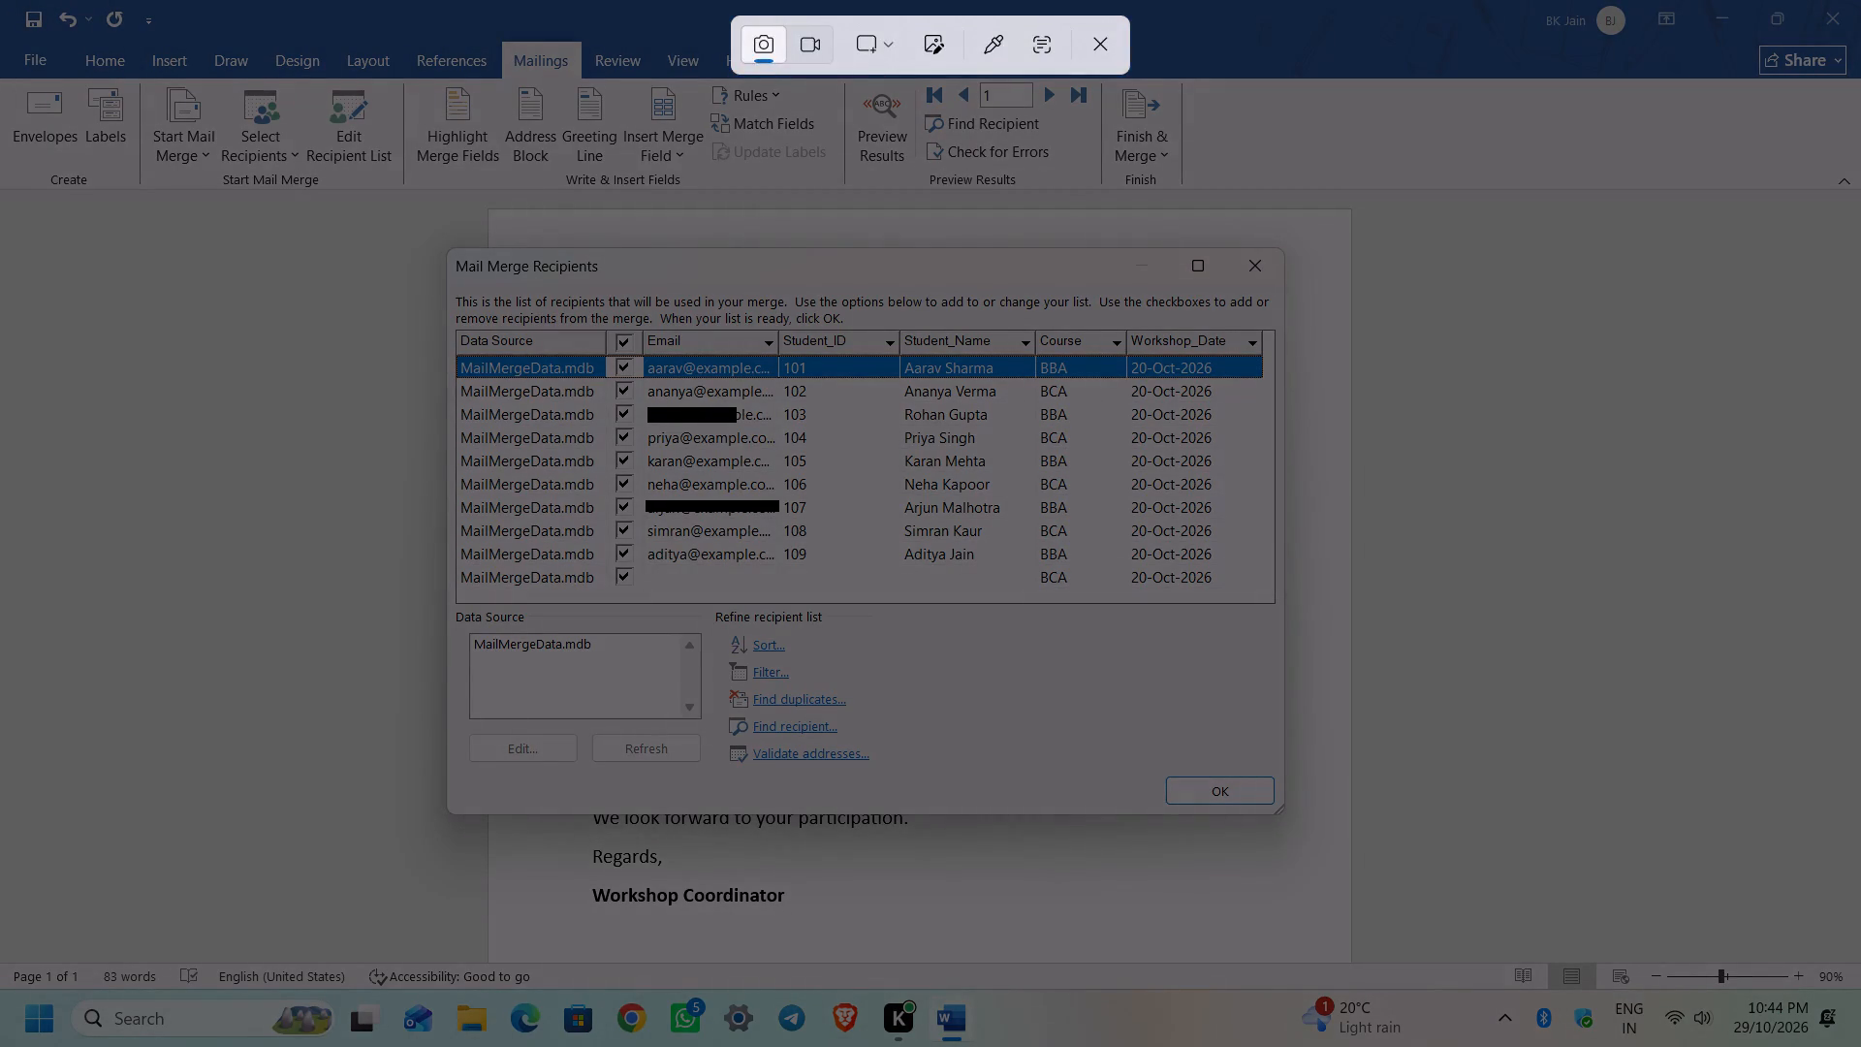
Capture the whole Mail Merge Recipients window, save the screenshot as PNG in the Aditya folder on the Desktop, and close the recipient list.
left_click_drag(446, 247, 1201, 766)
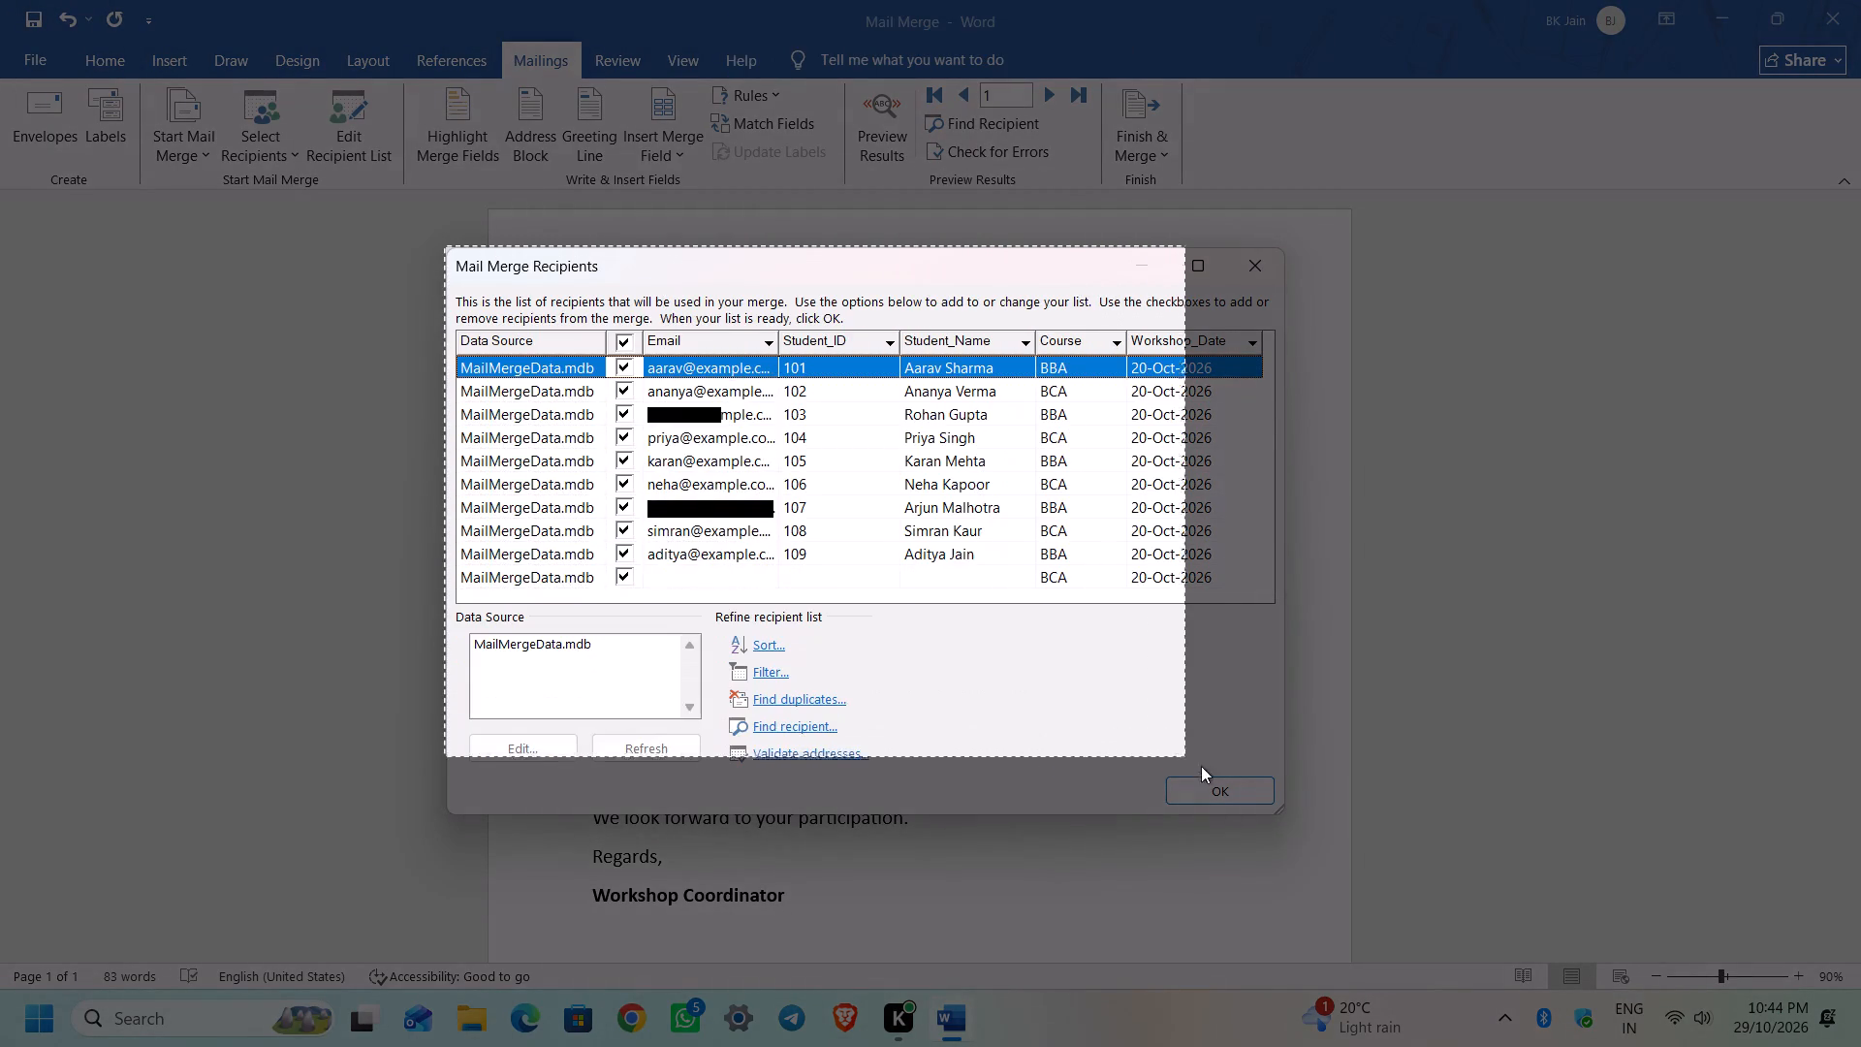
left_click_drag(1201, 766, 1281, 811)
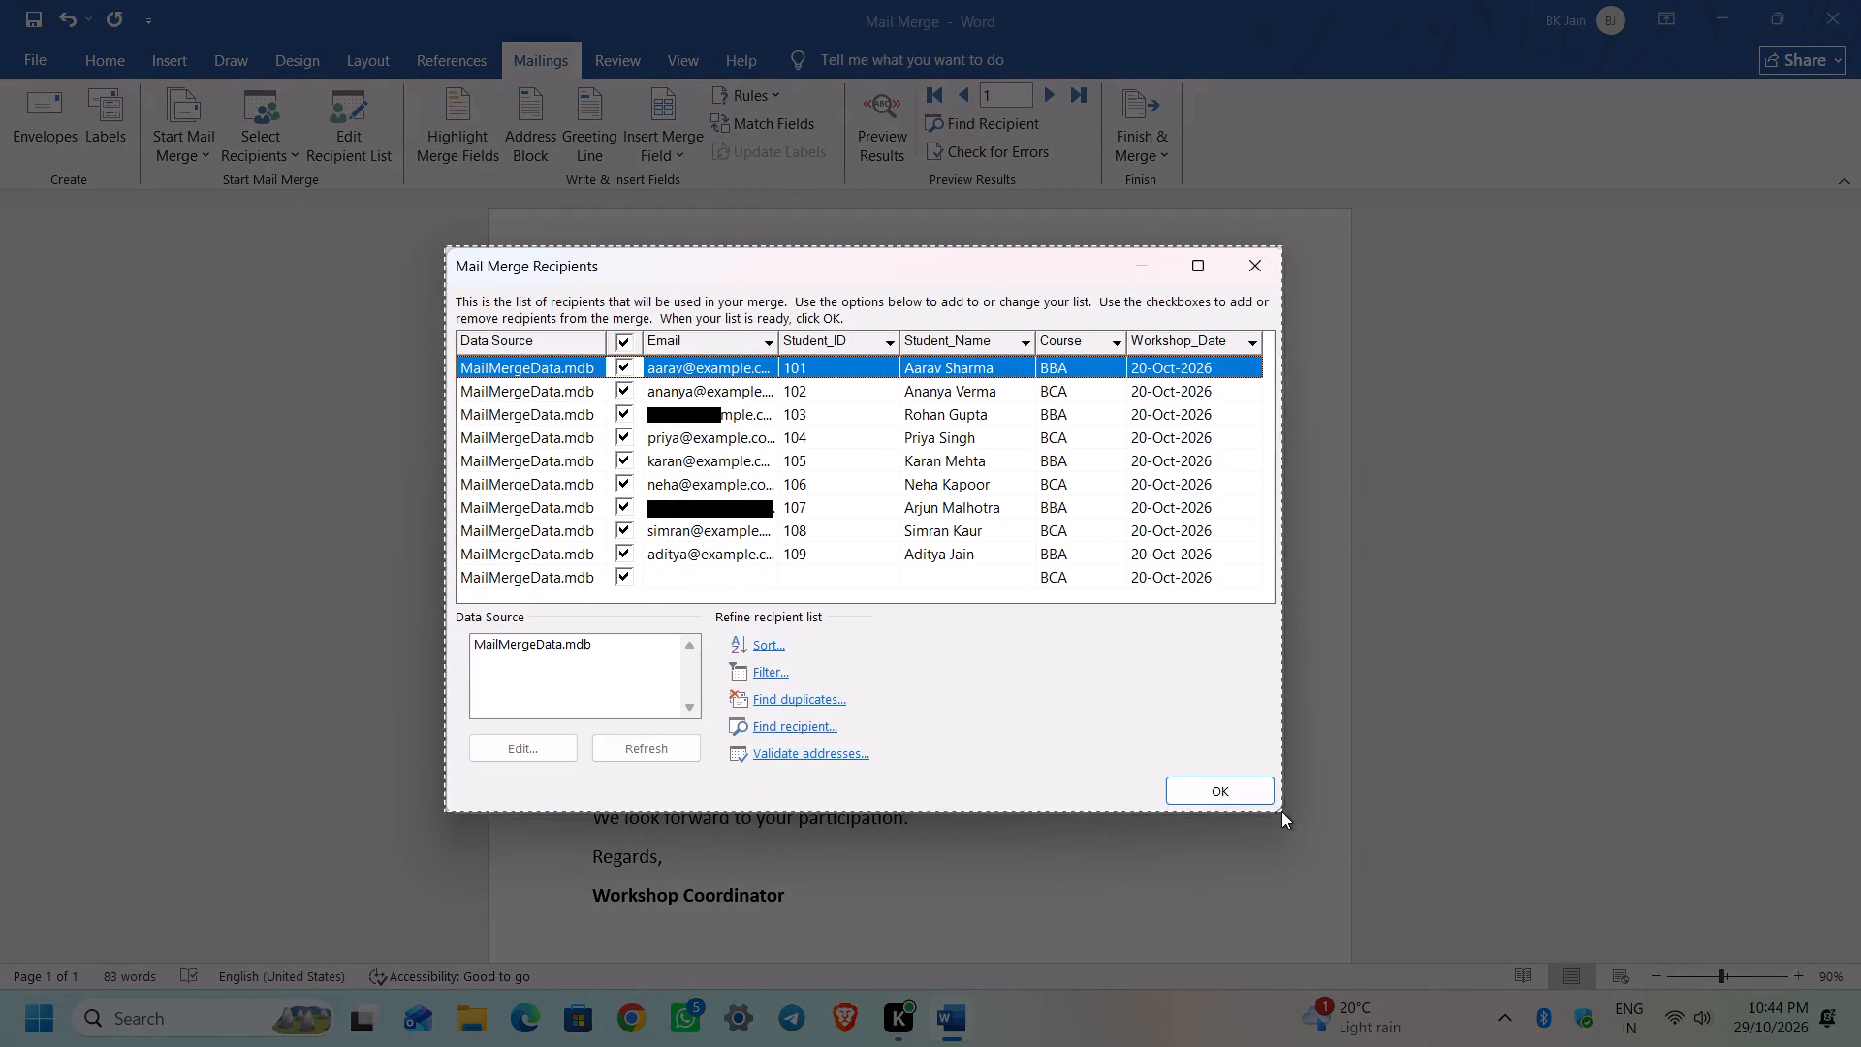
left_click_drag(1281, 811, 1285, 810)
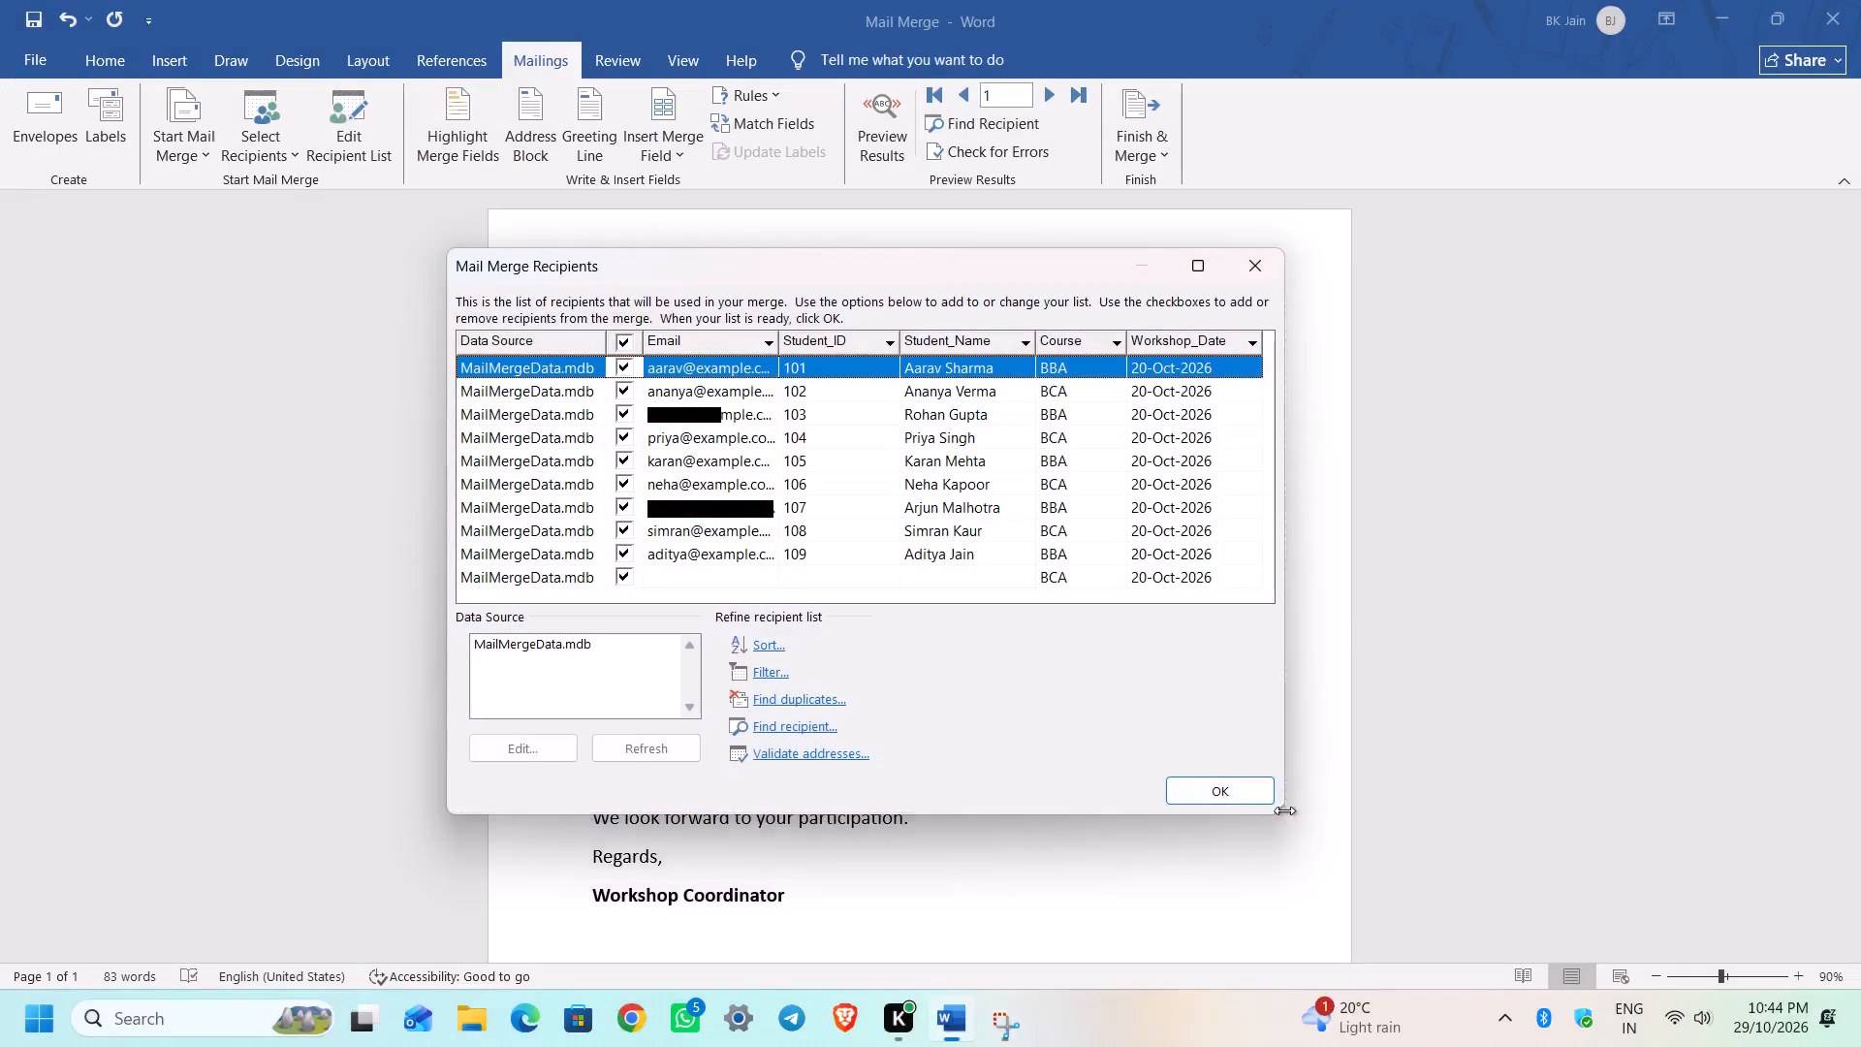
left_click(1472, 609)
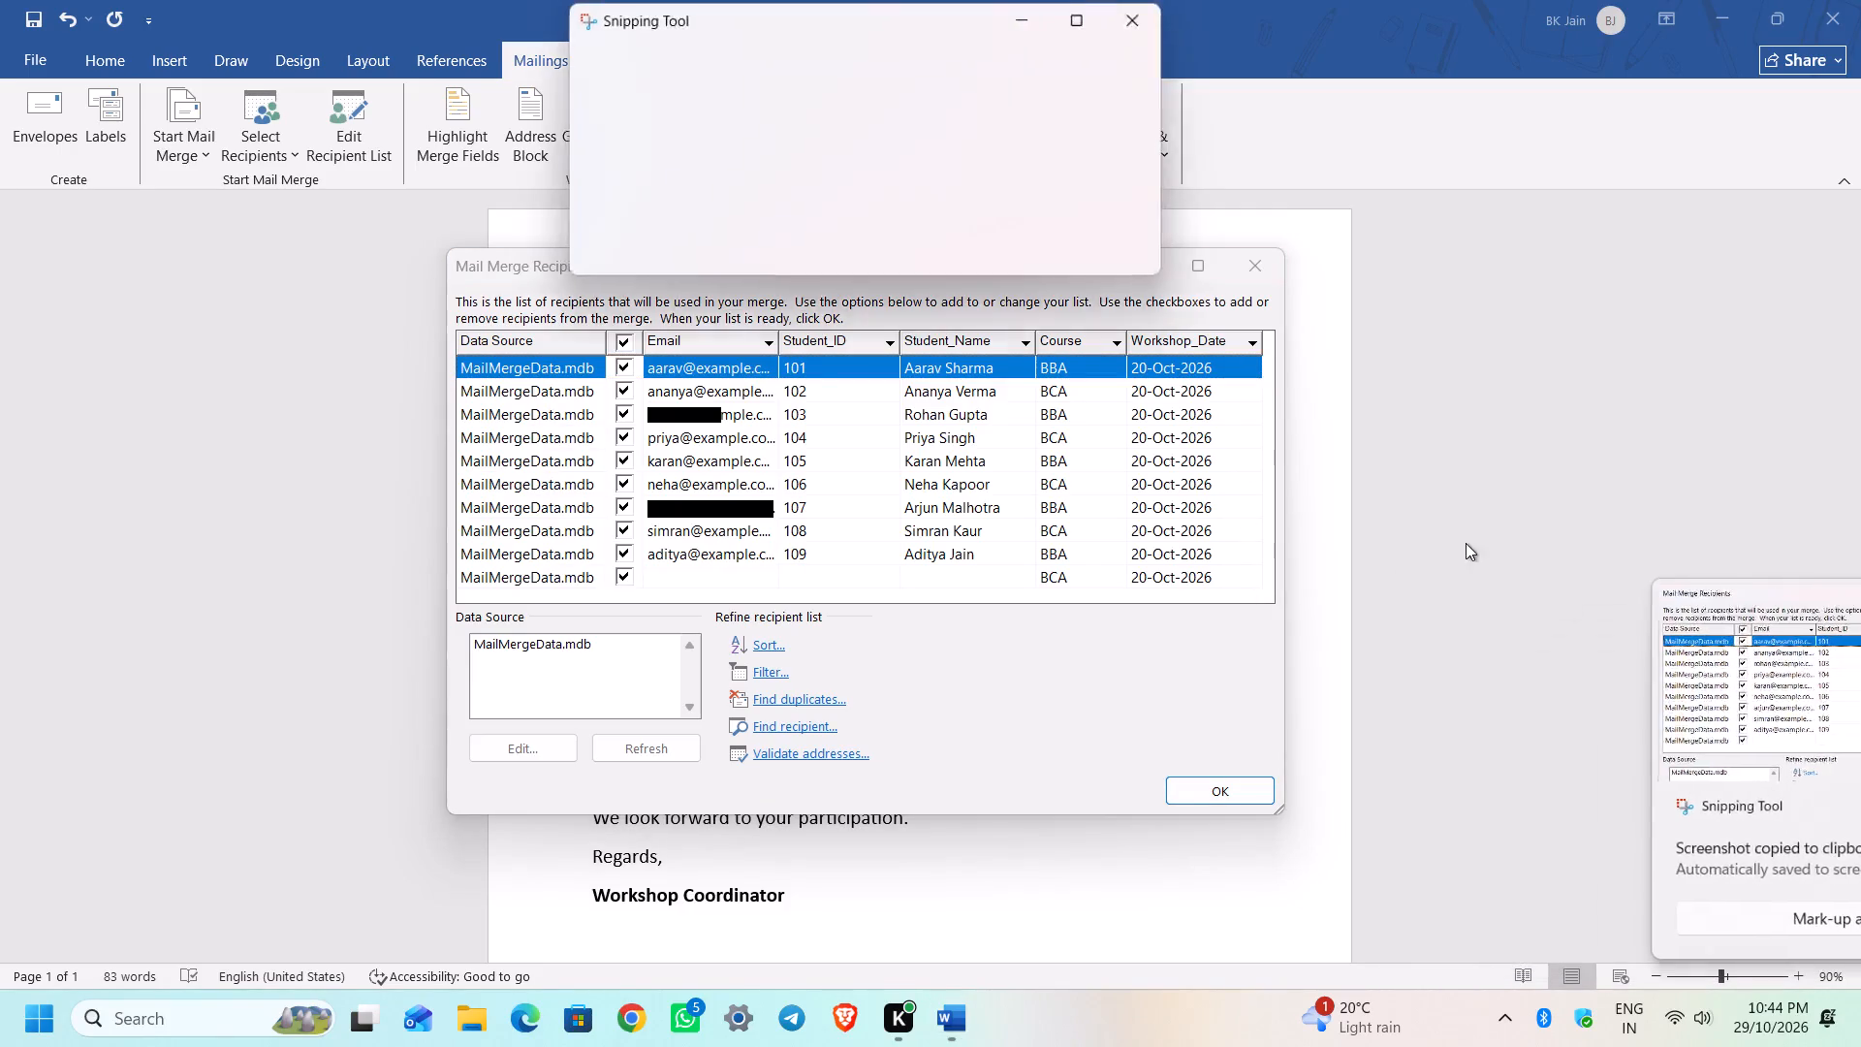
left_click(1513, 71)
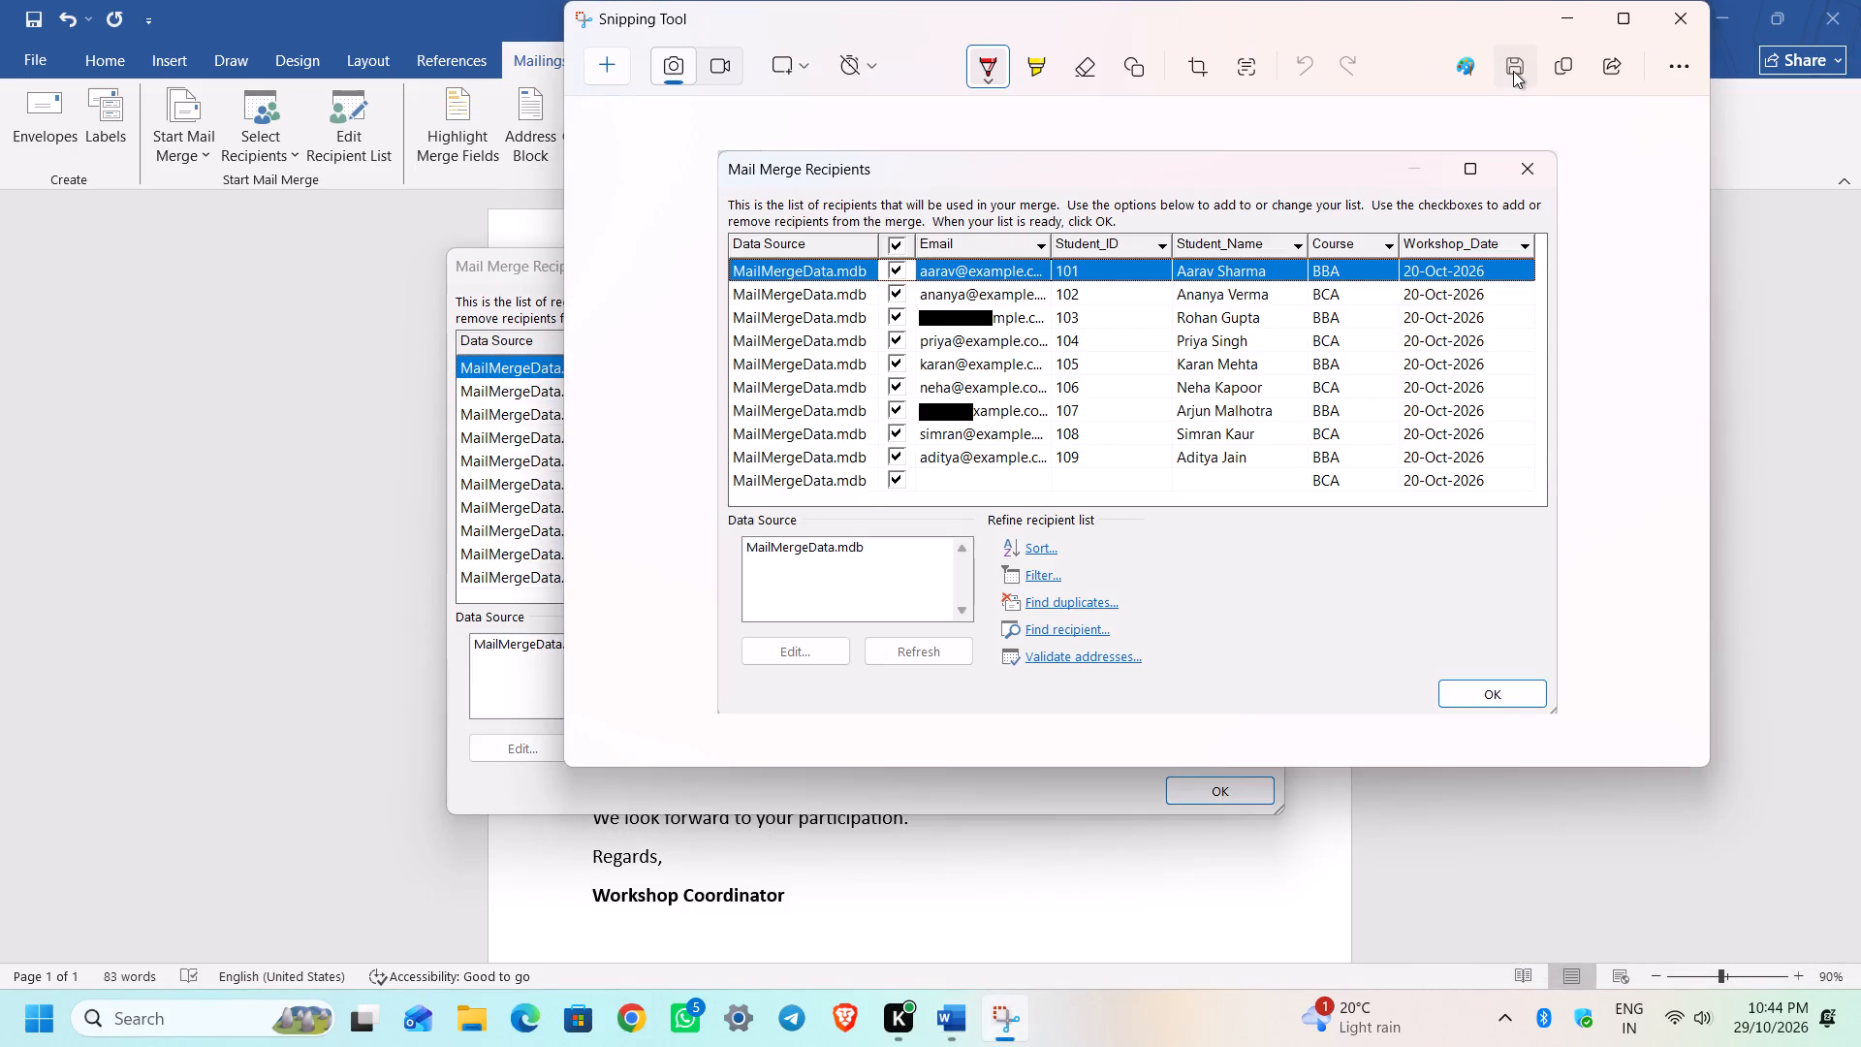
left_click(664, 320)
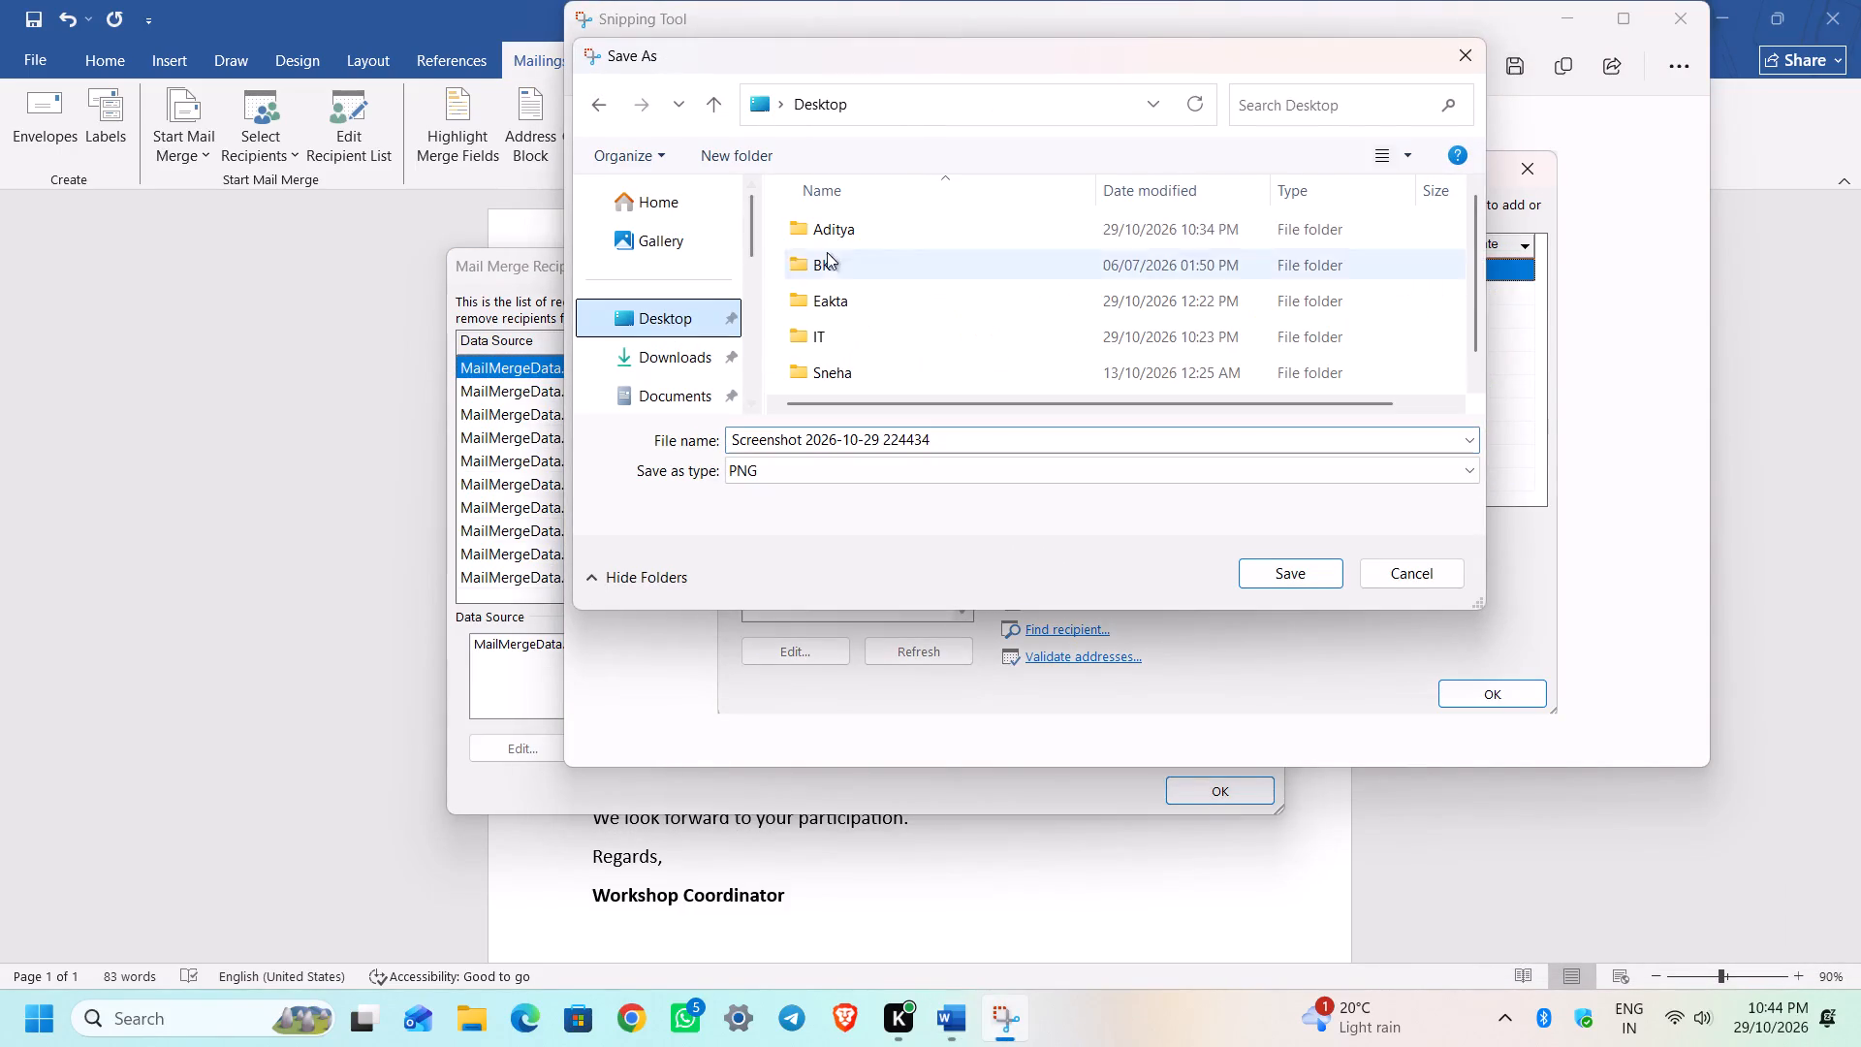
double_click(866, 226)
left_click(1254, 563)
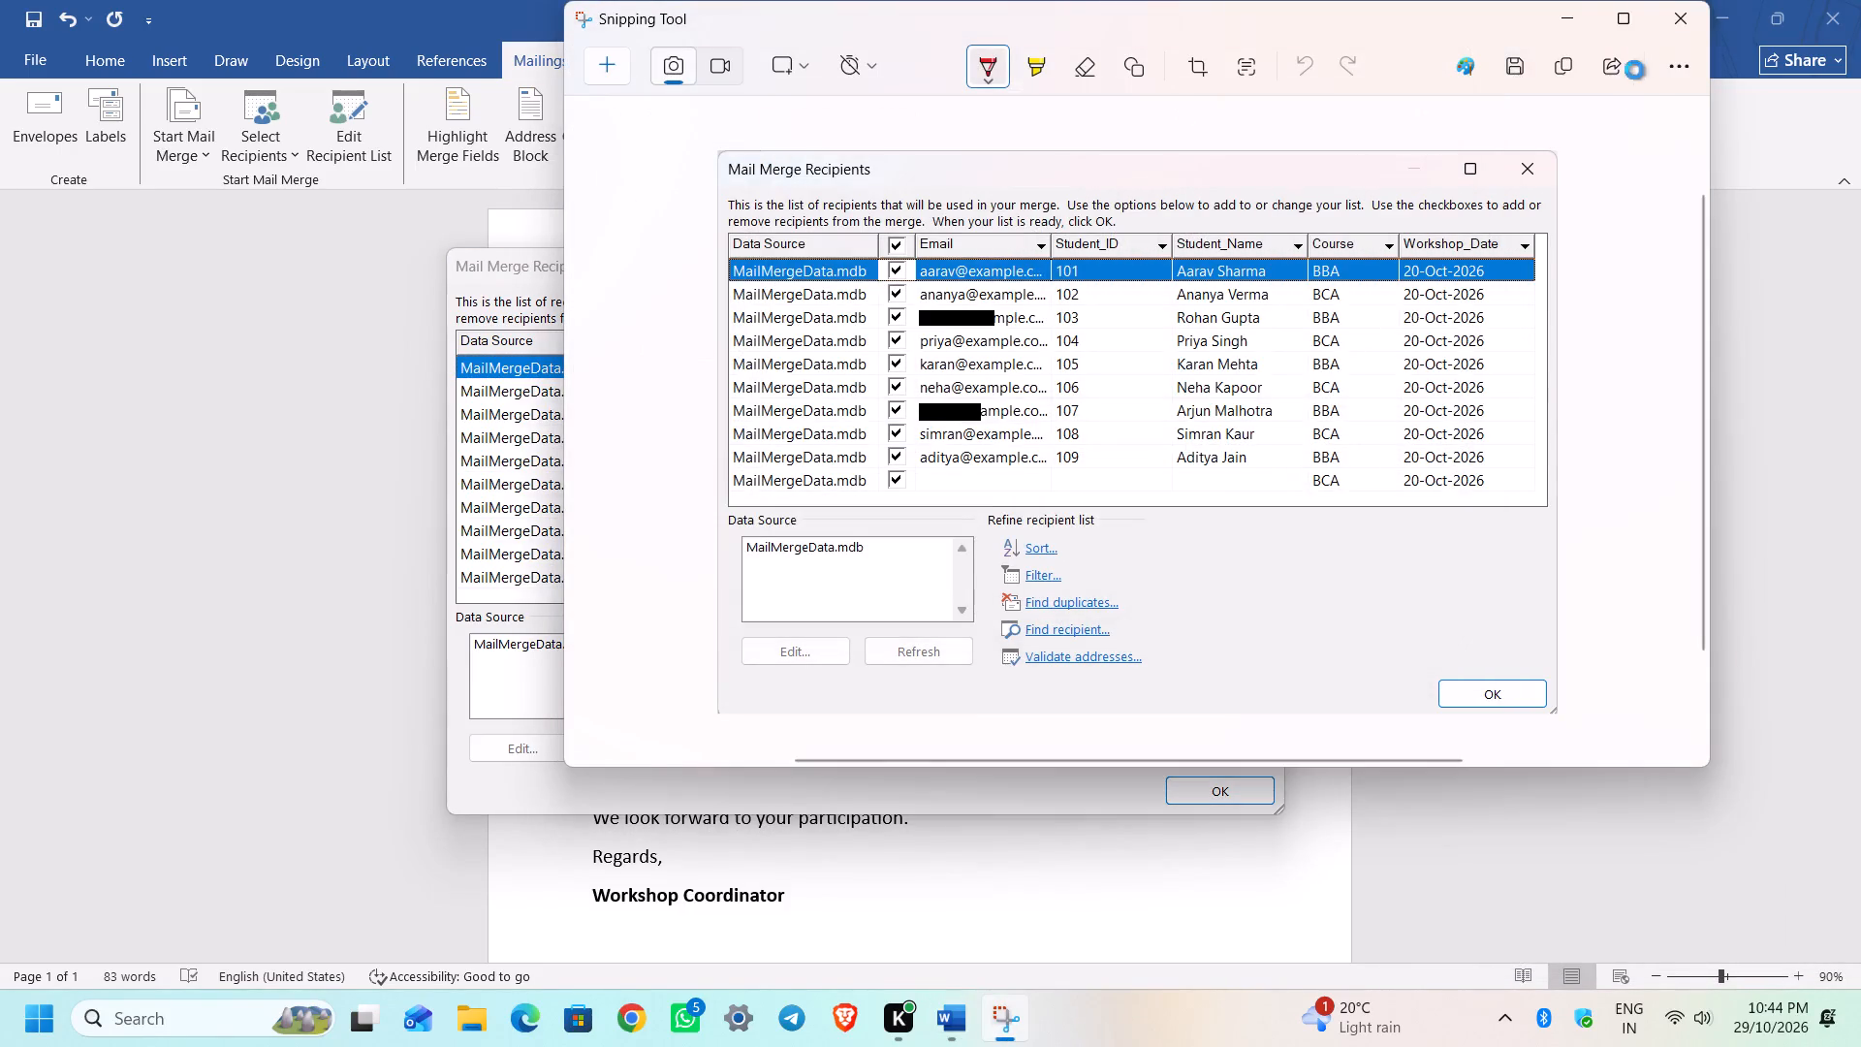
left_click(1661, 18)
left_click(1246, 271)
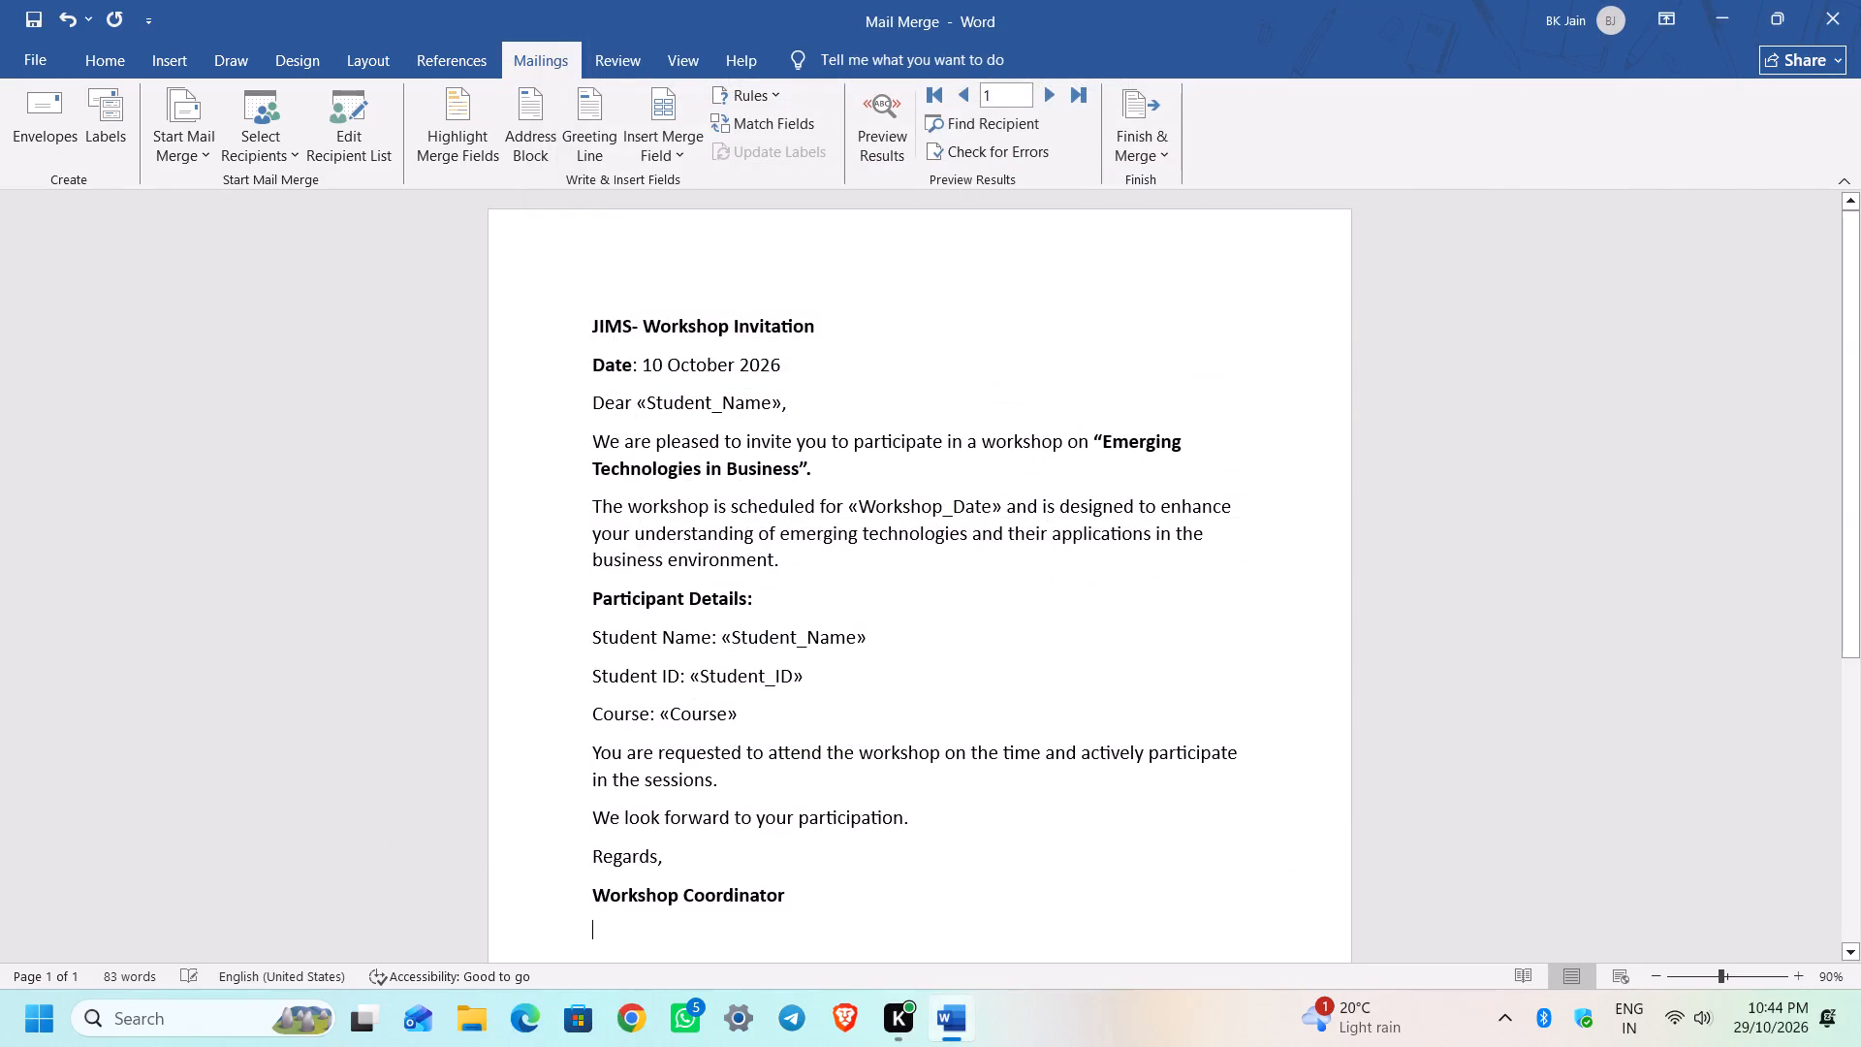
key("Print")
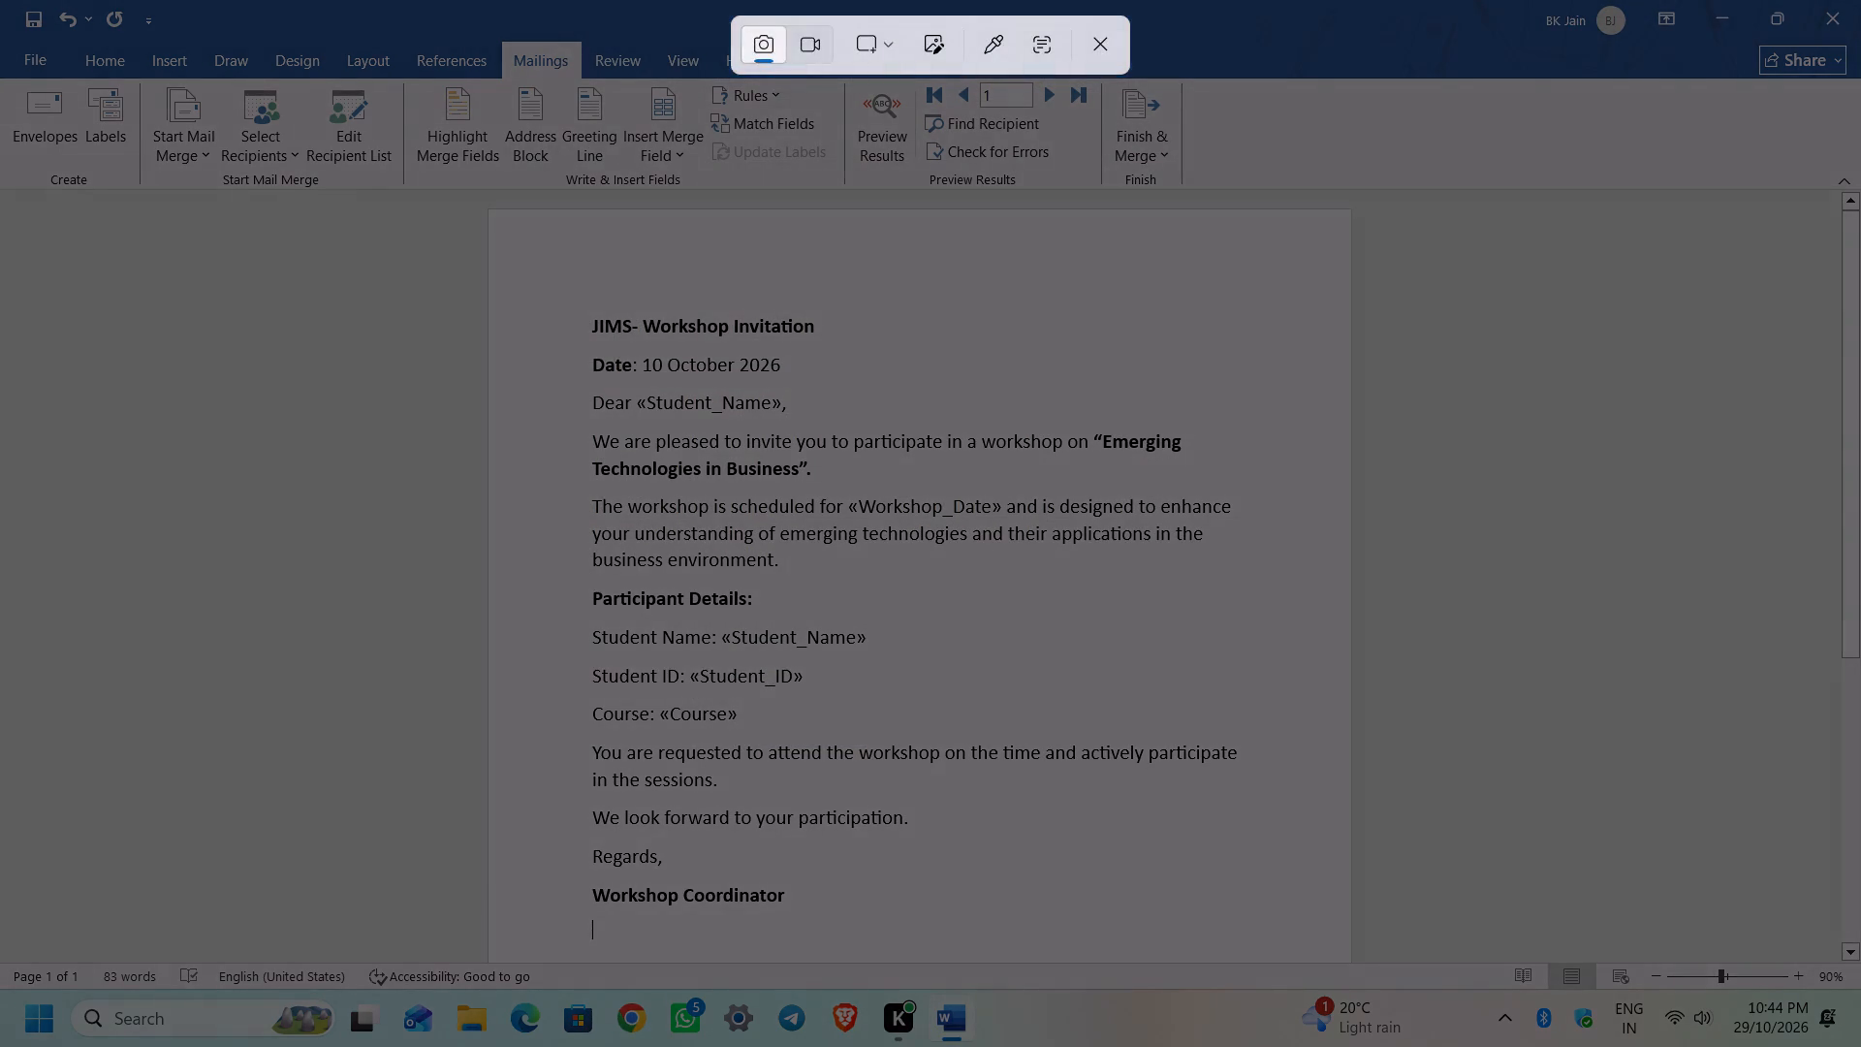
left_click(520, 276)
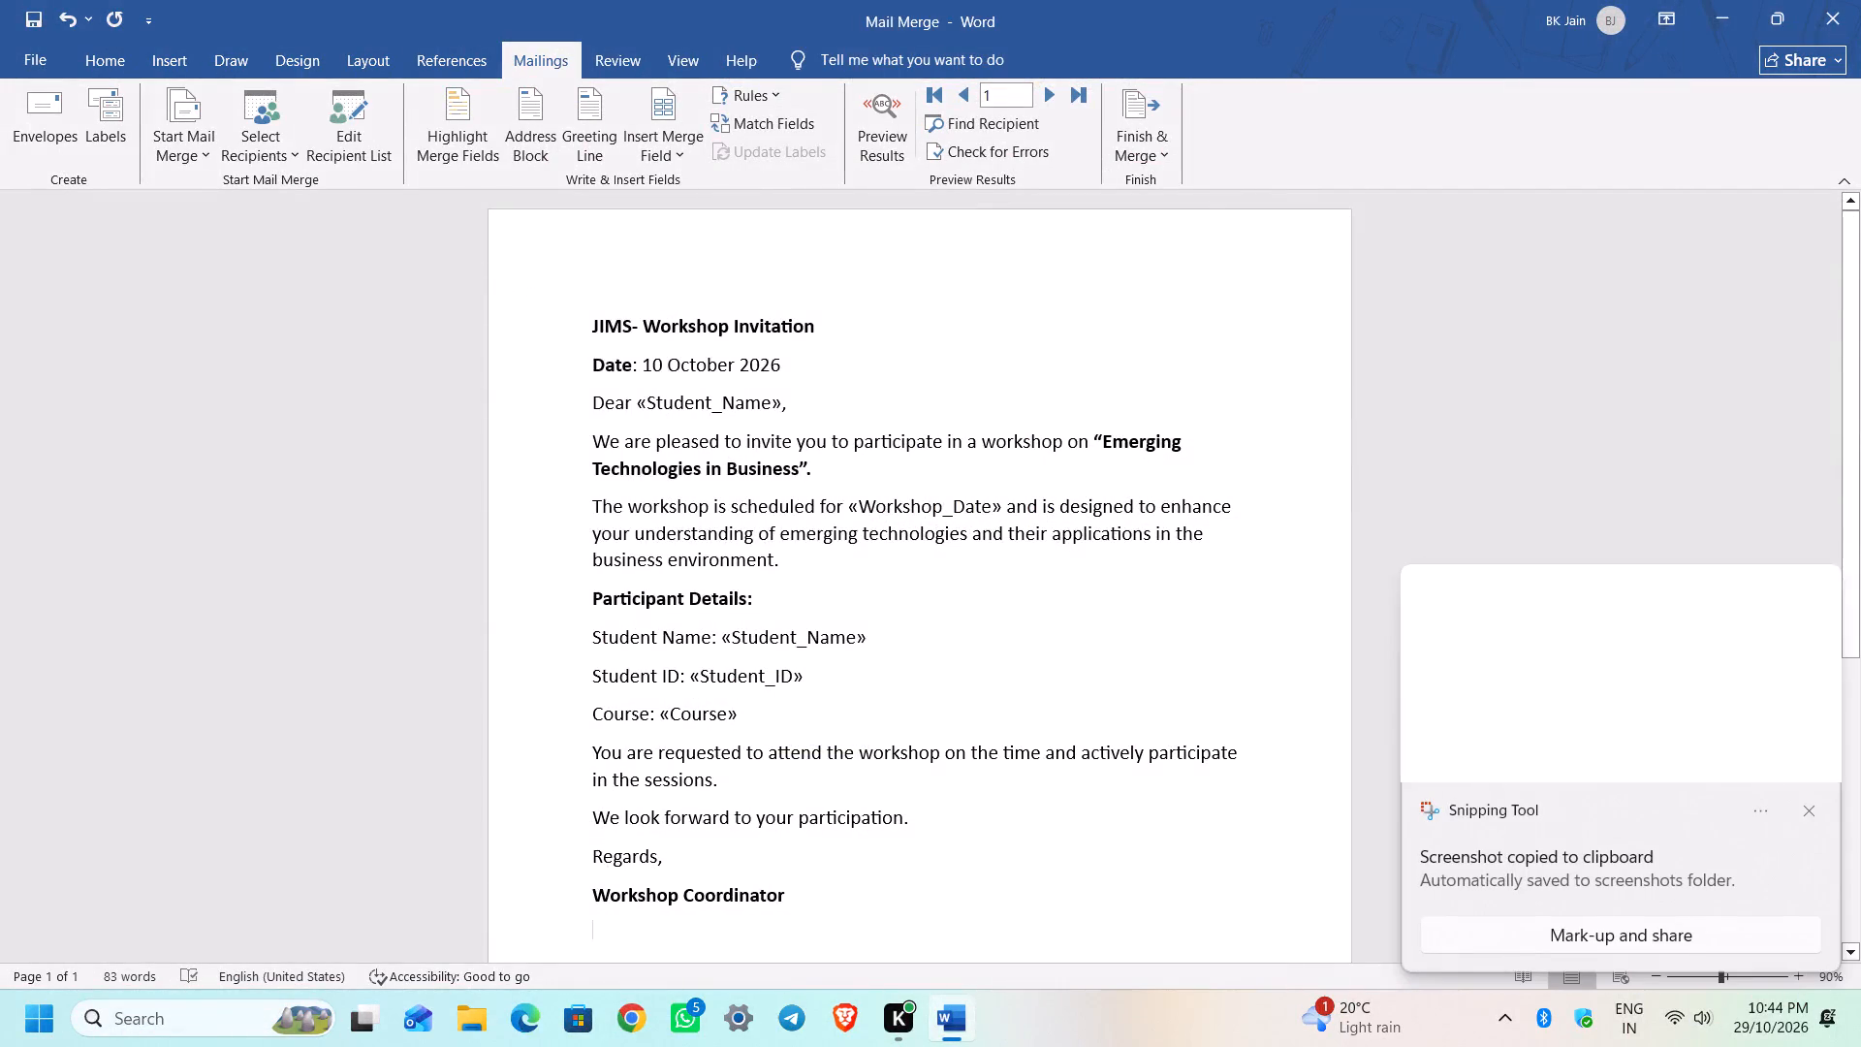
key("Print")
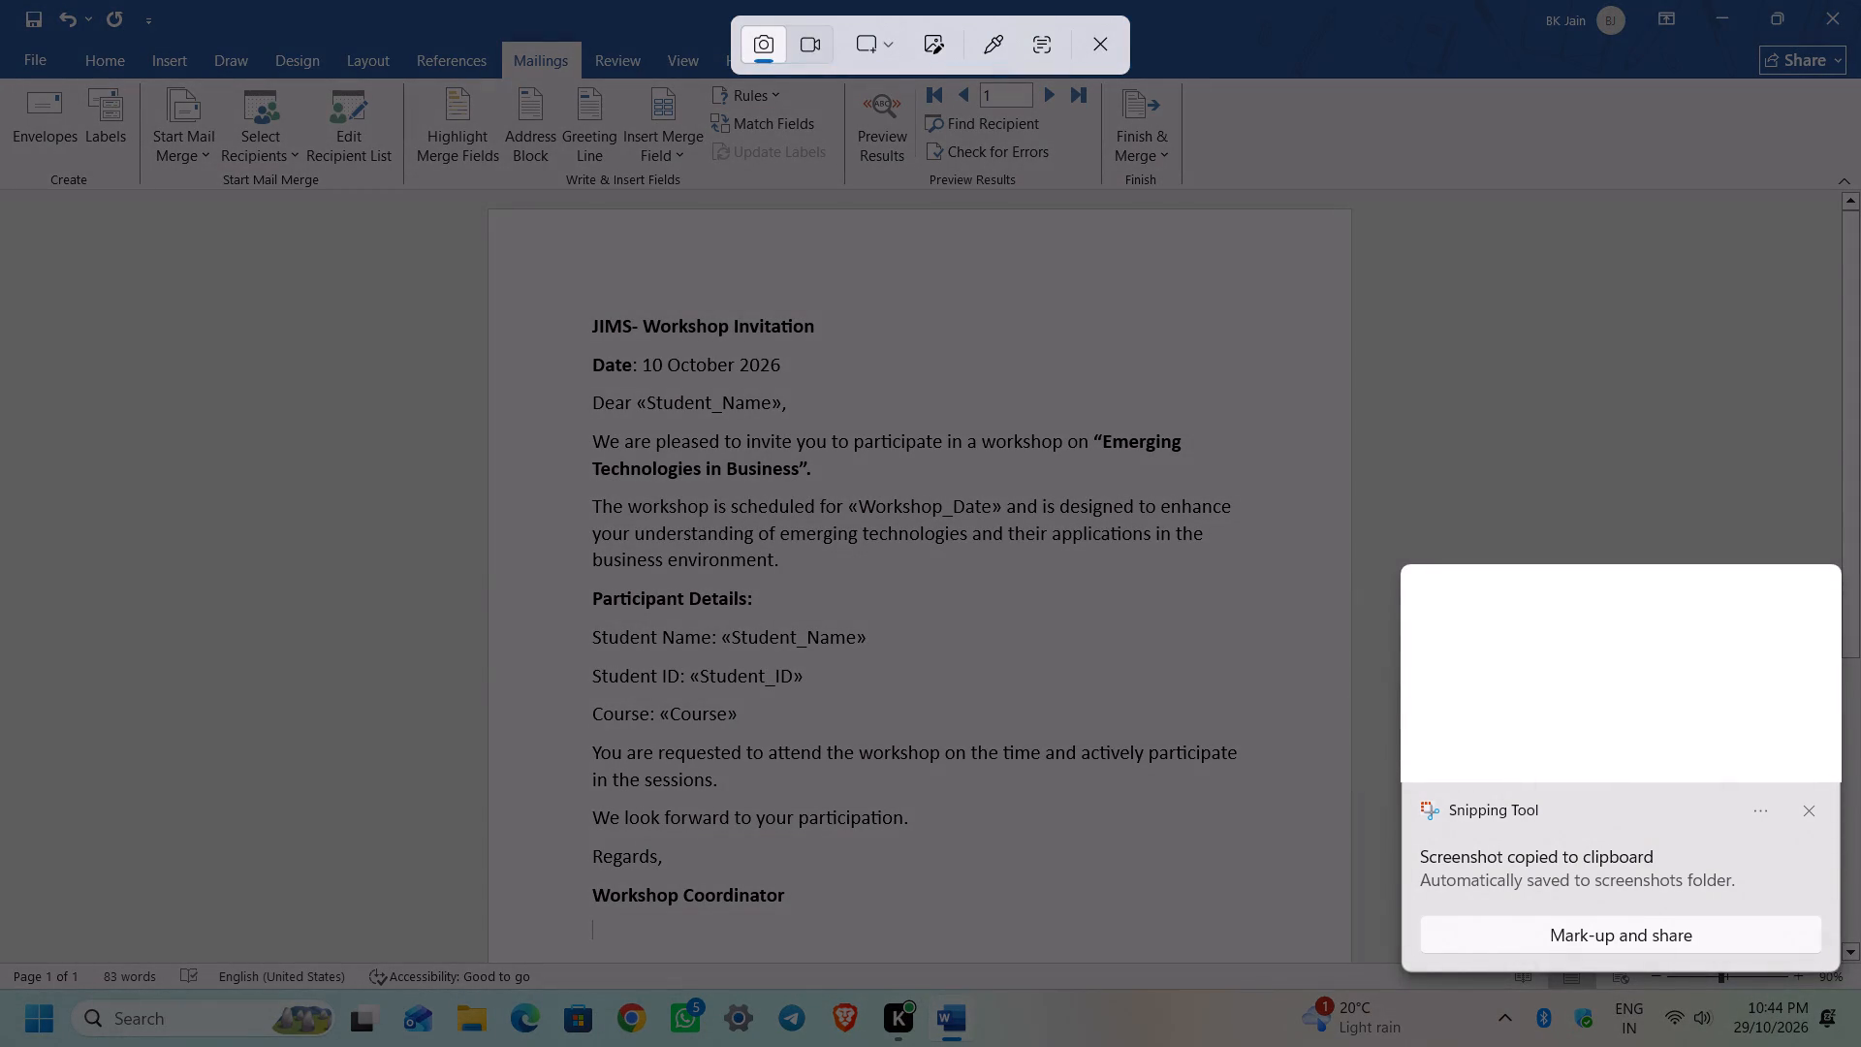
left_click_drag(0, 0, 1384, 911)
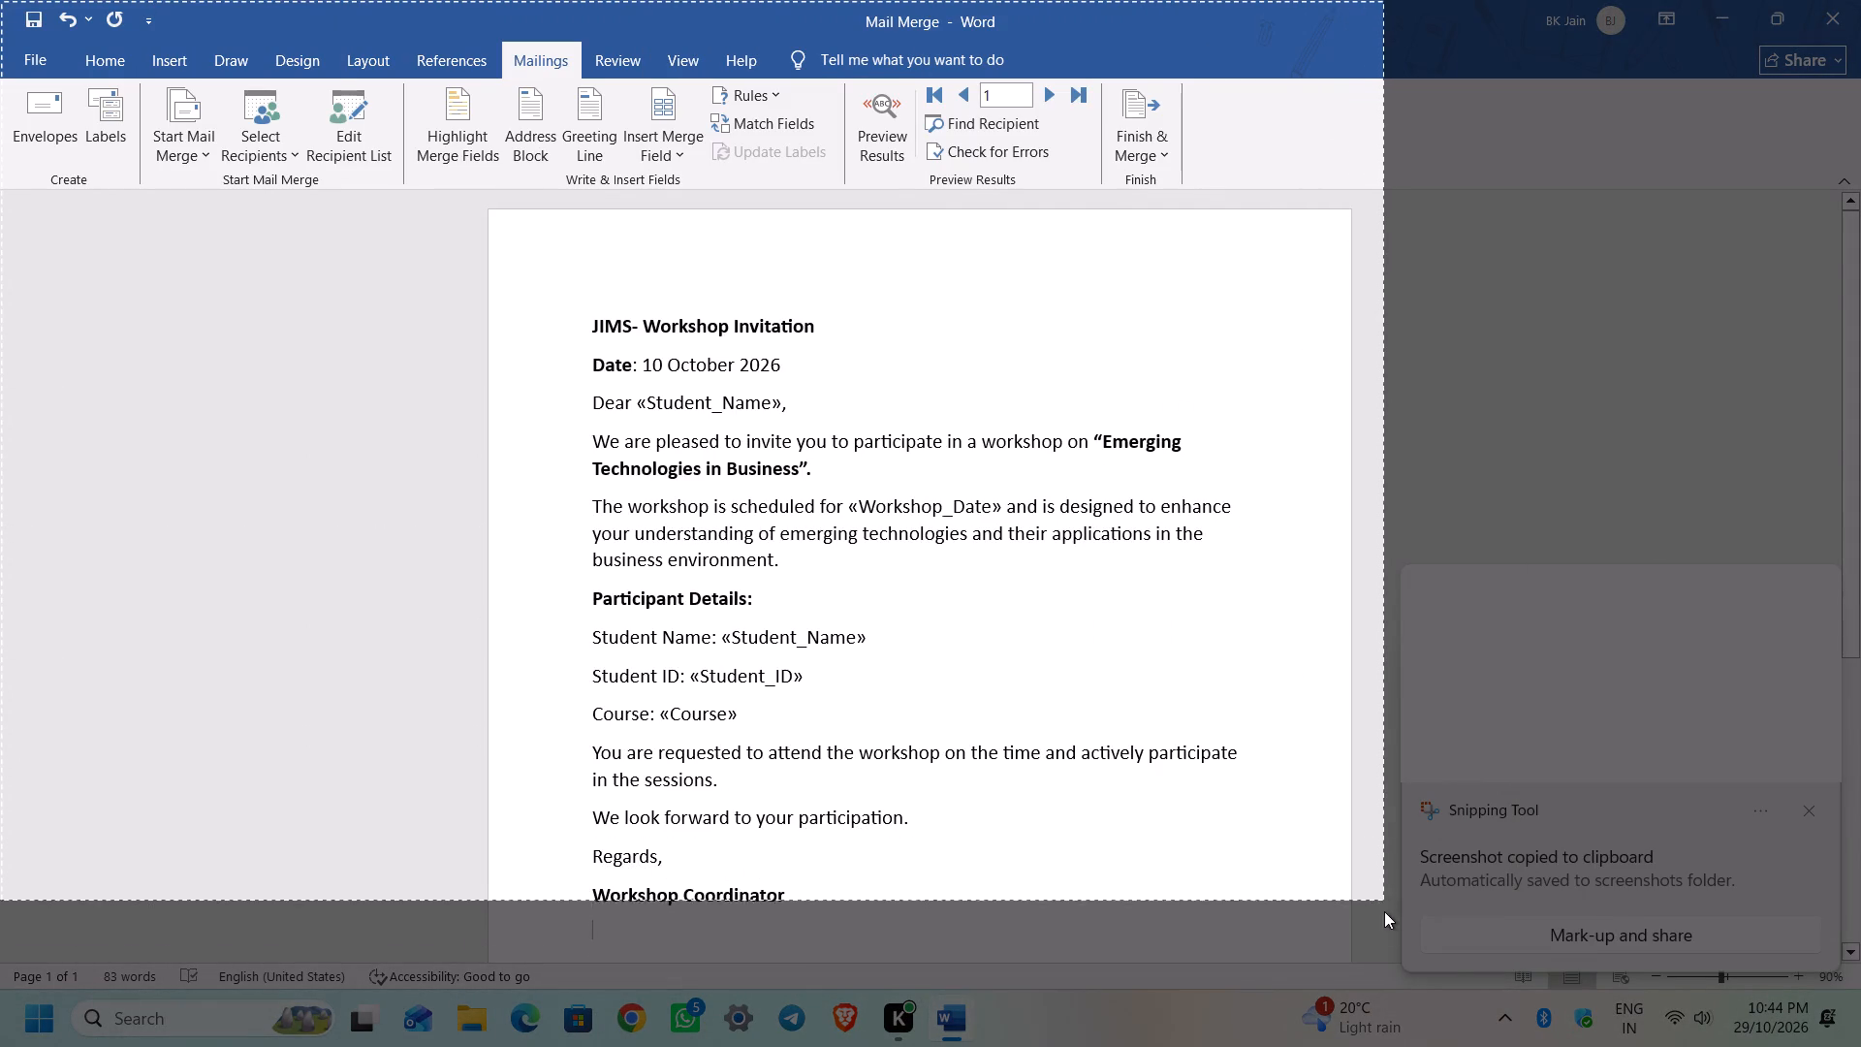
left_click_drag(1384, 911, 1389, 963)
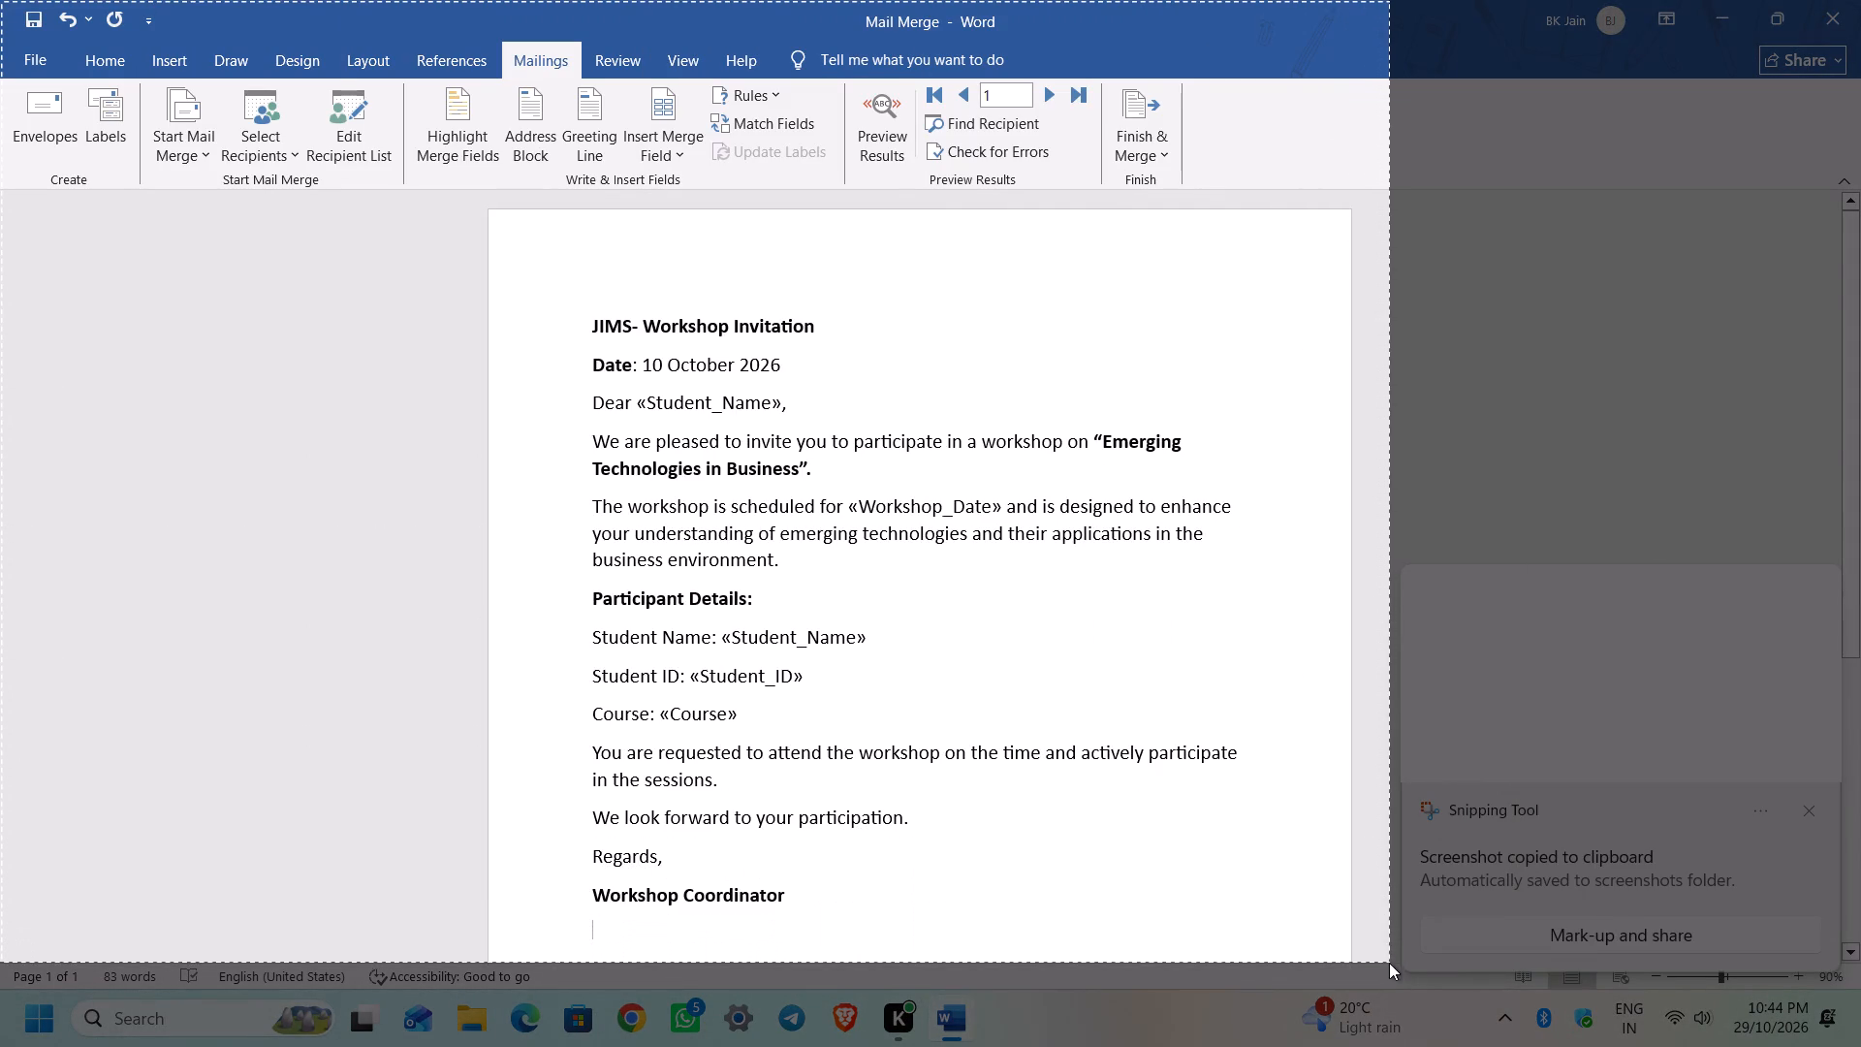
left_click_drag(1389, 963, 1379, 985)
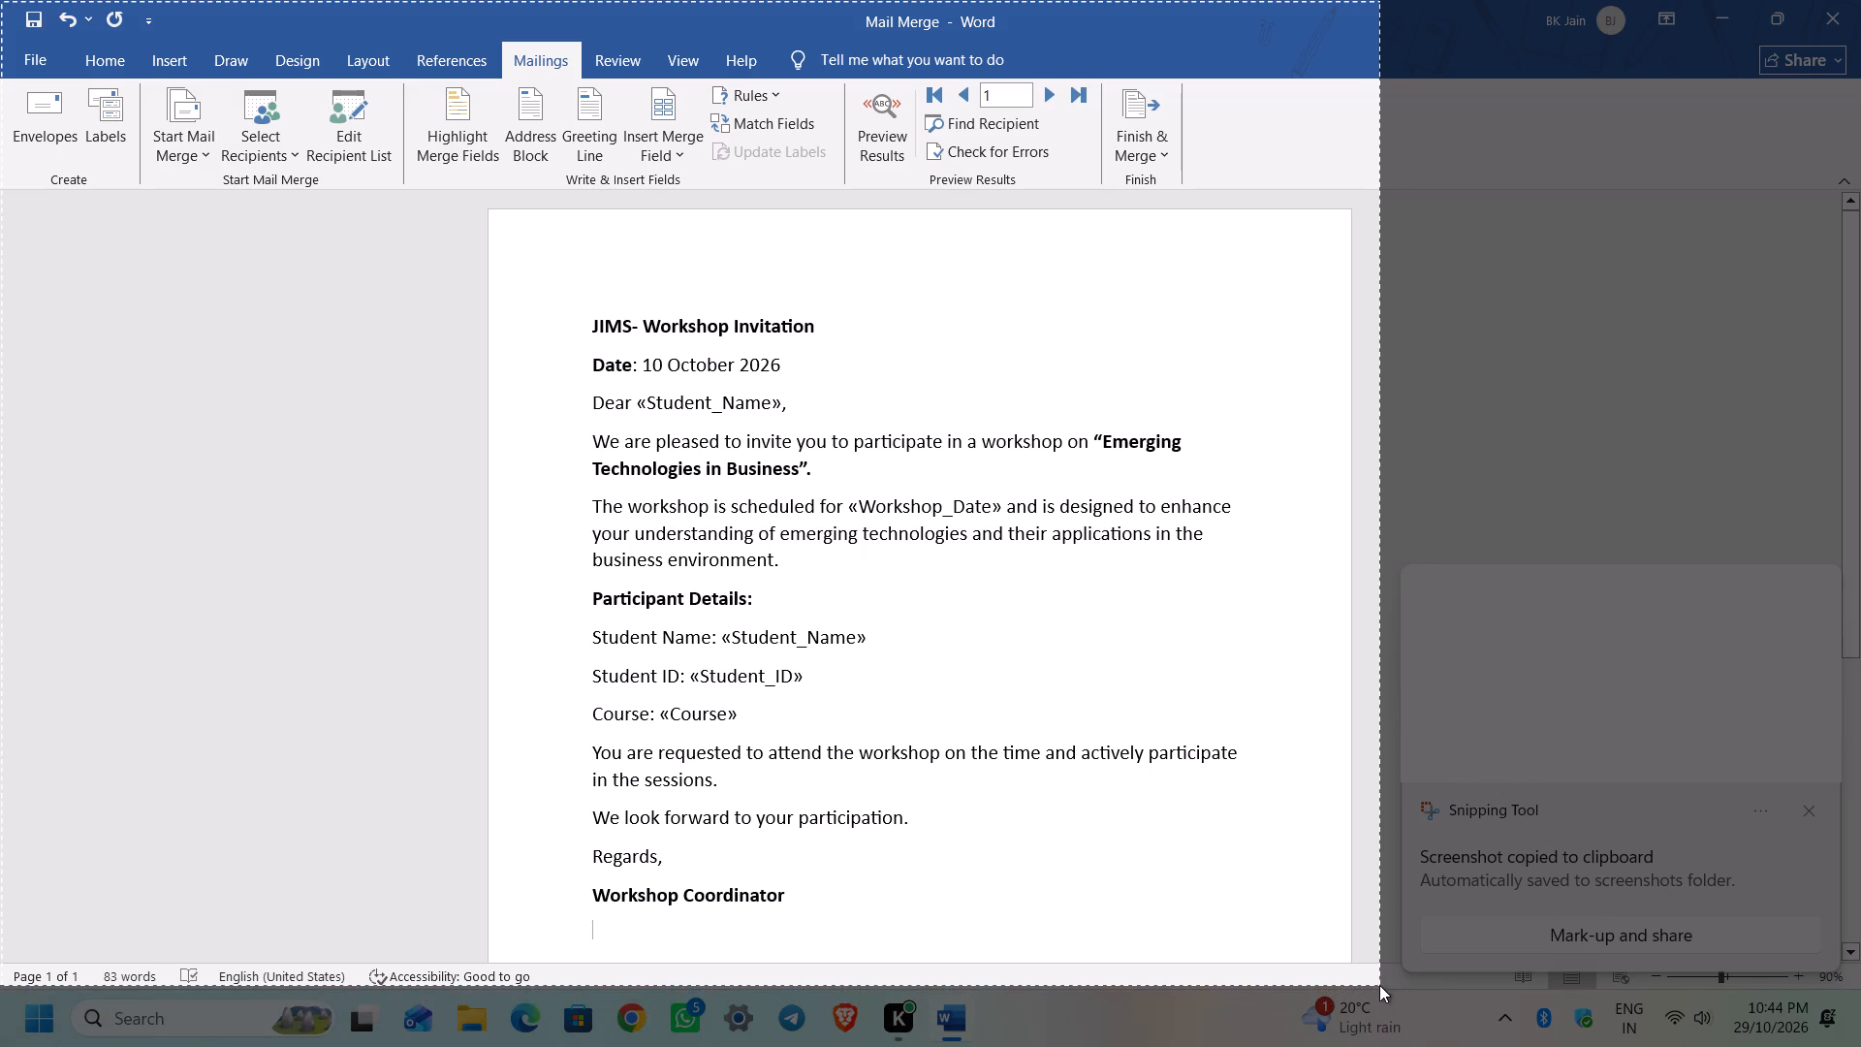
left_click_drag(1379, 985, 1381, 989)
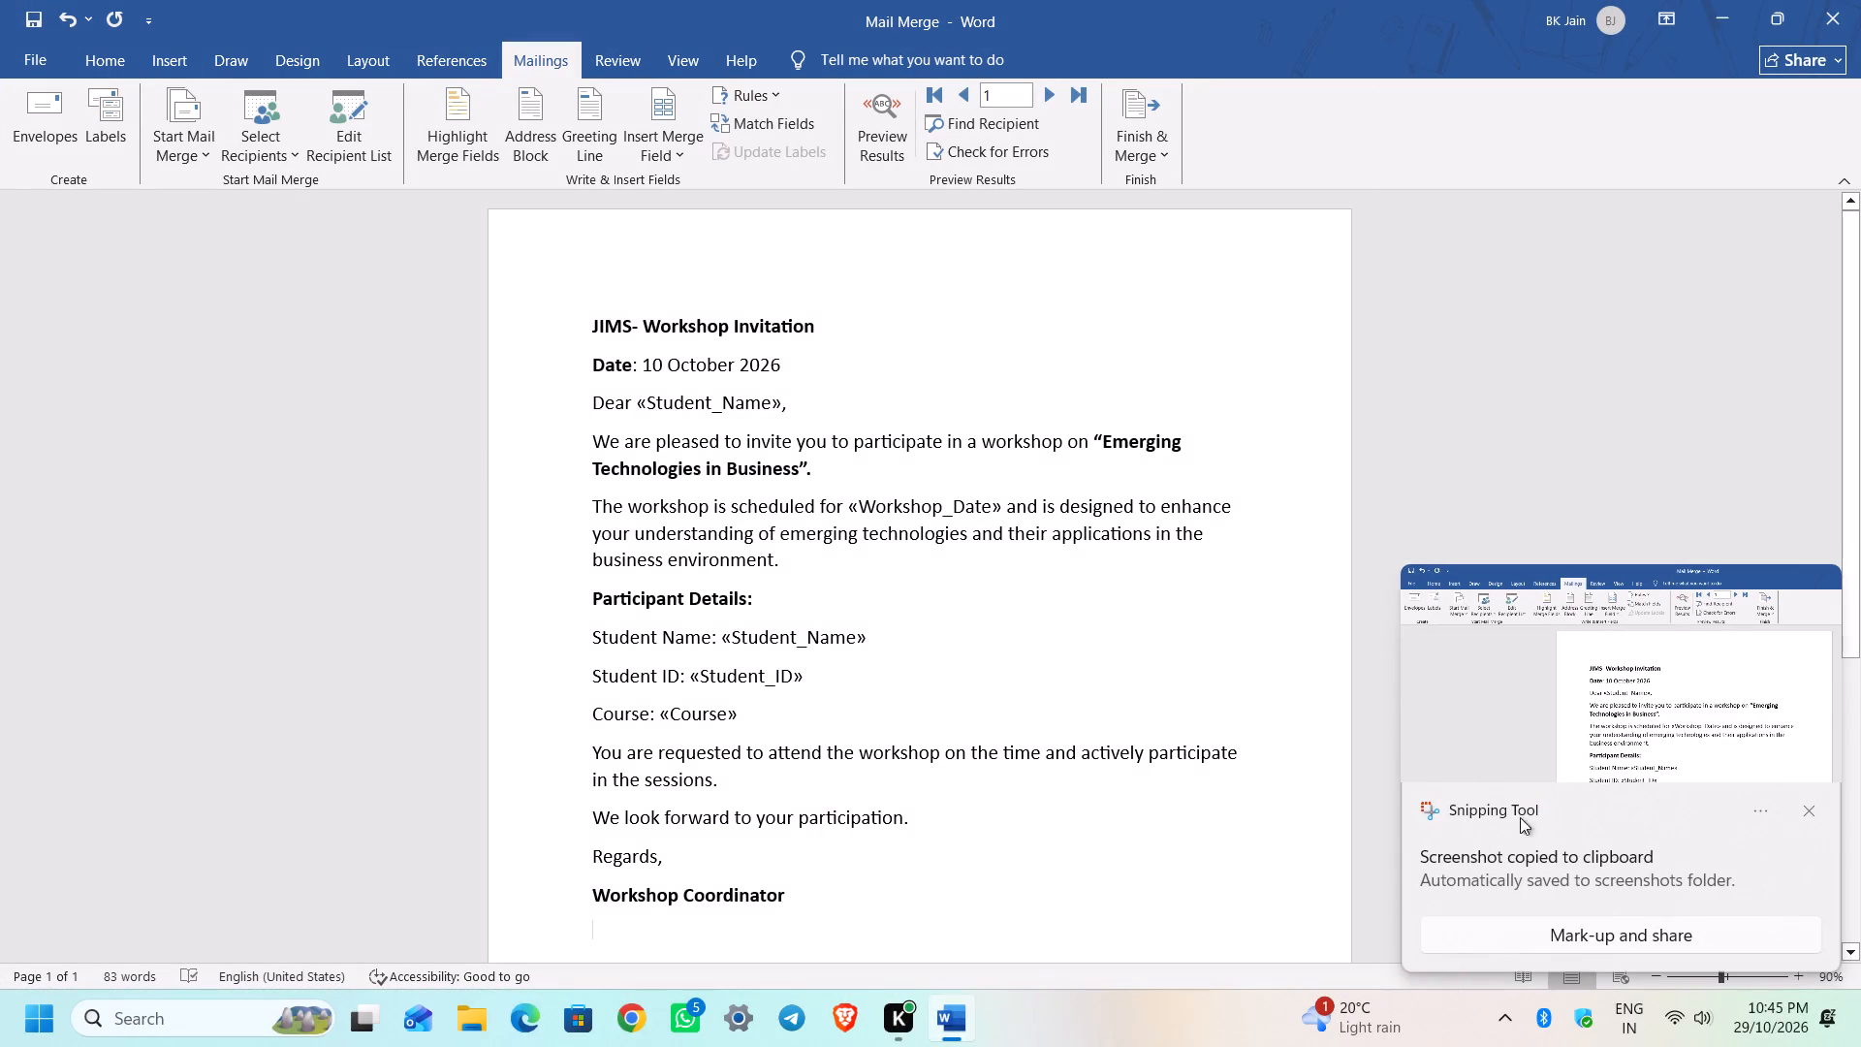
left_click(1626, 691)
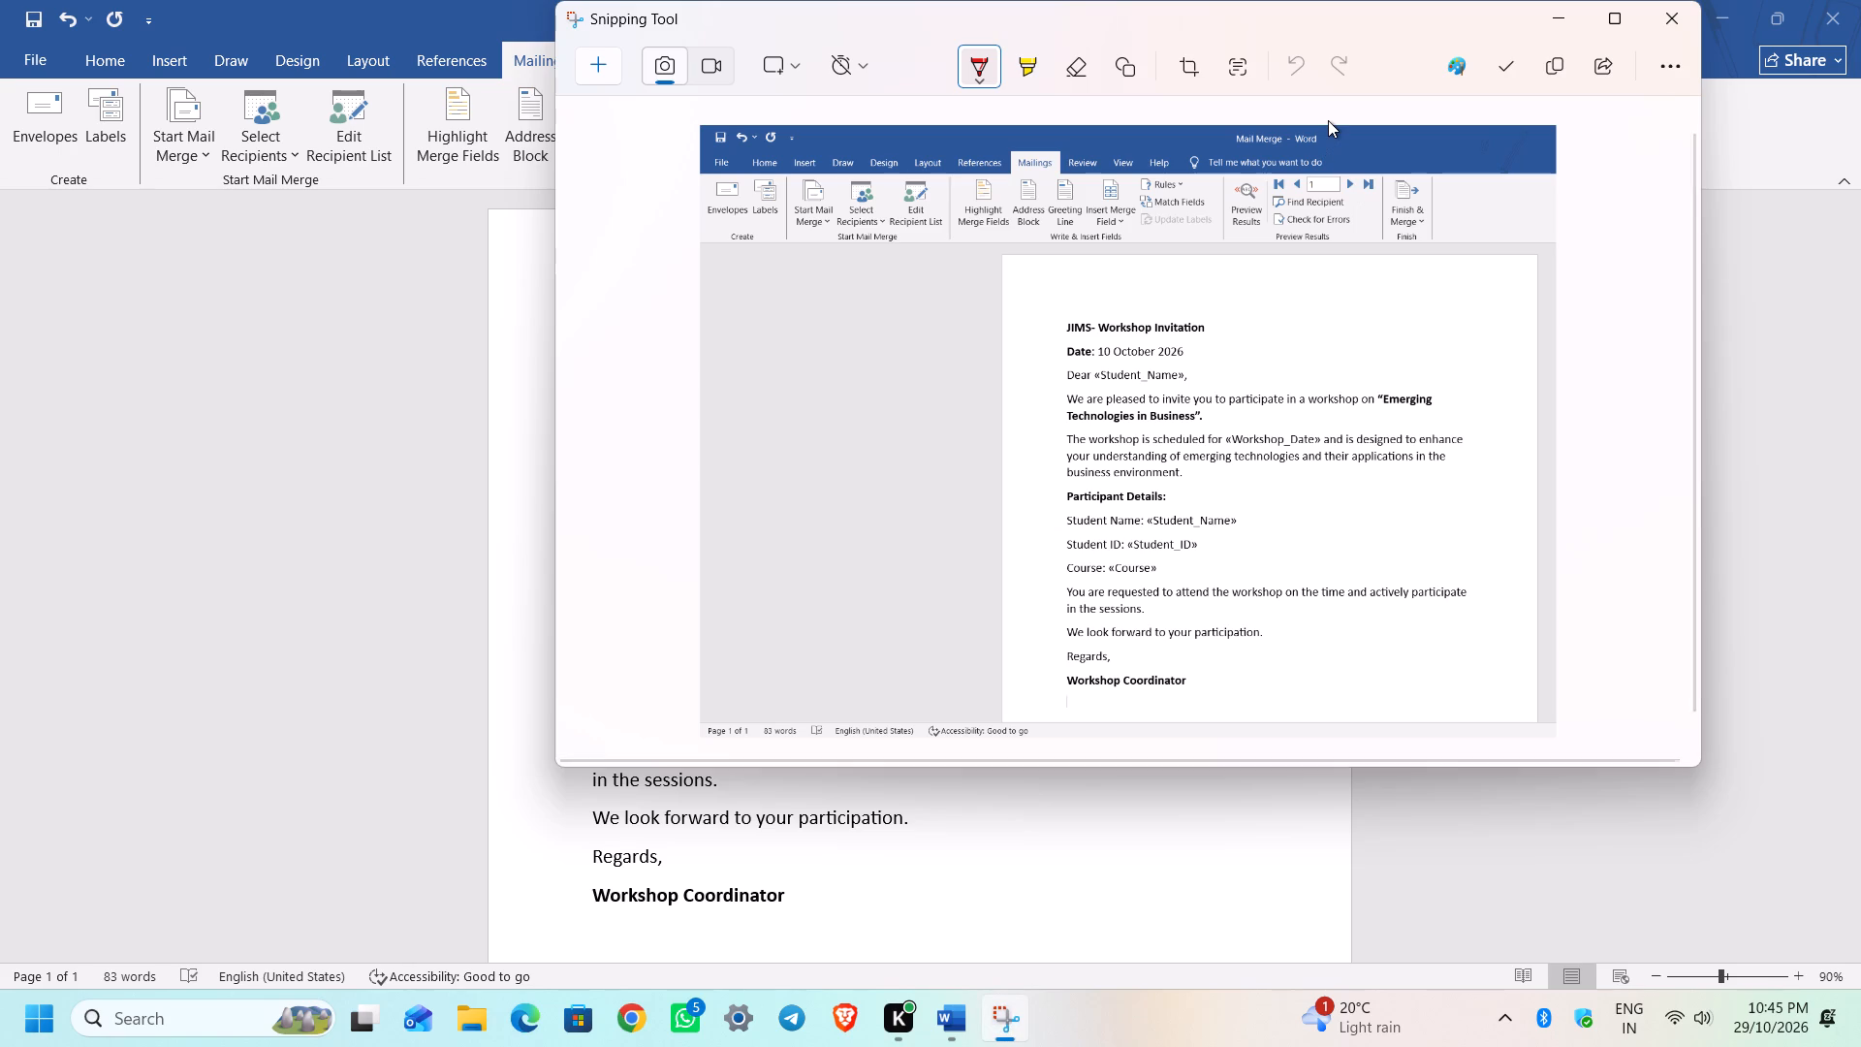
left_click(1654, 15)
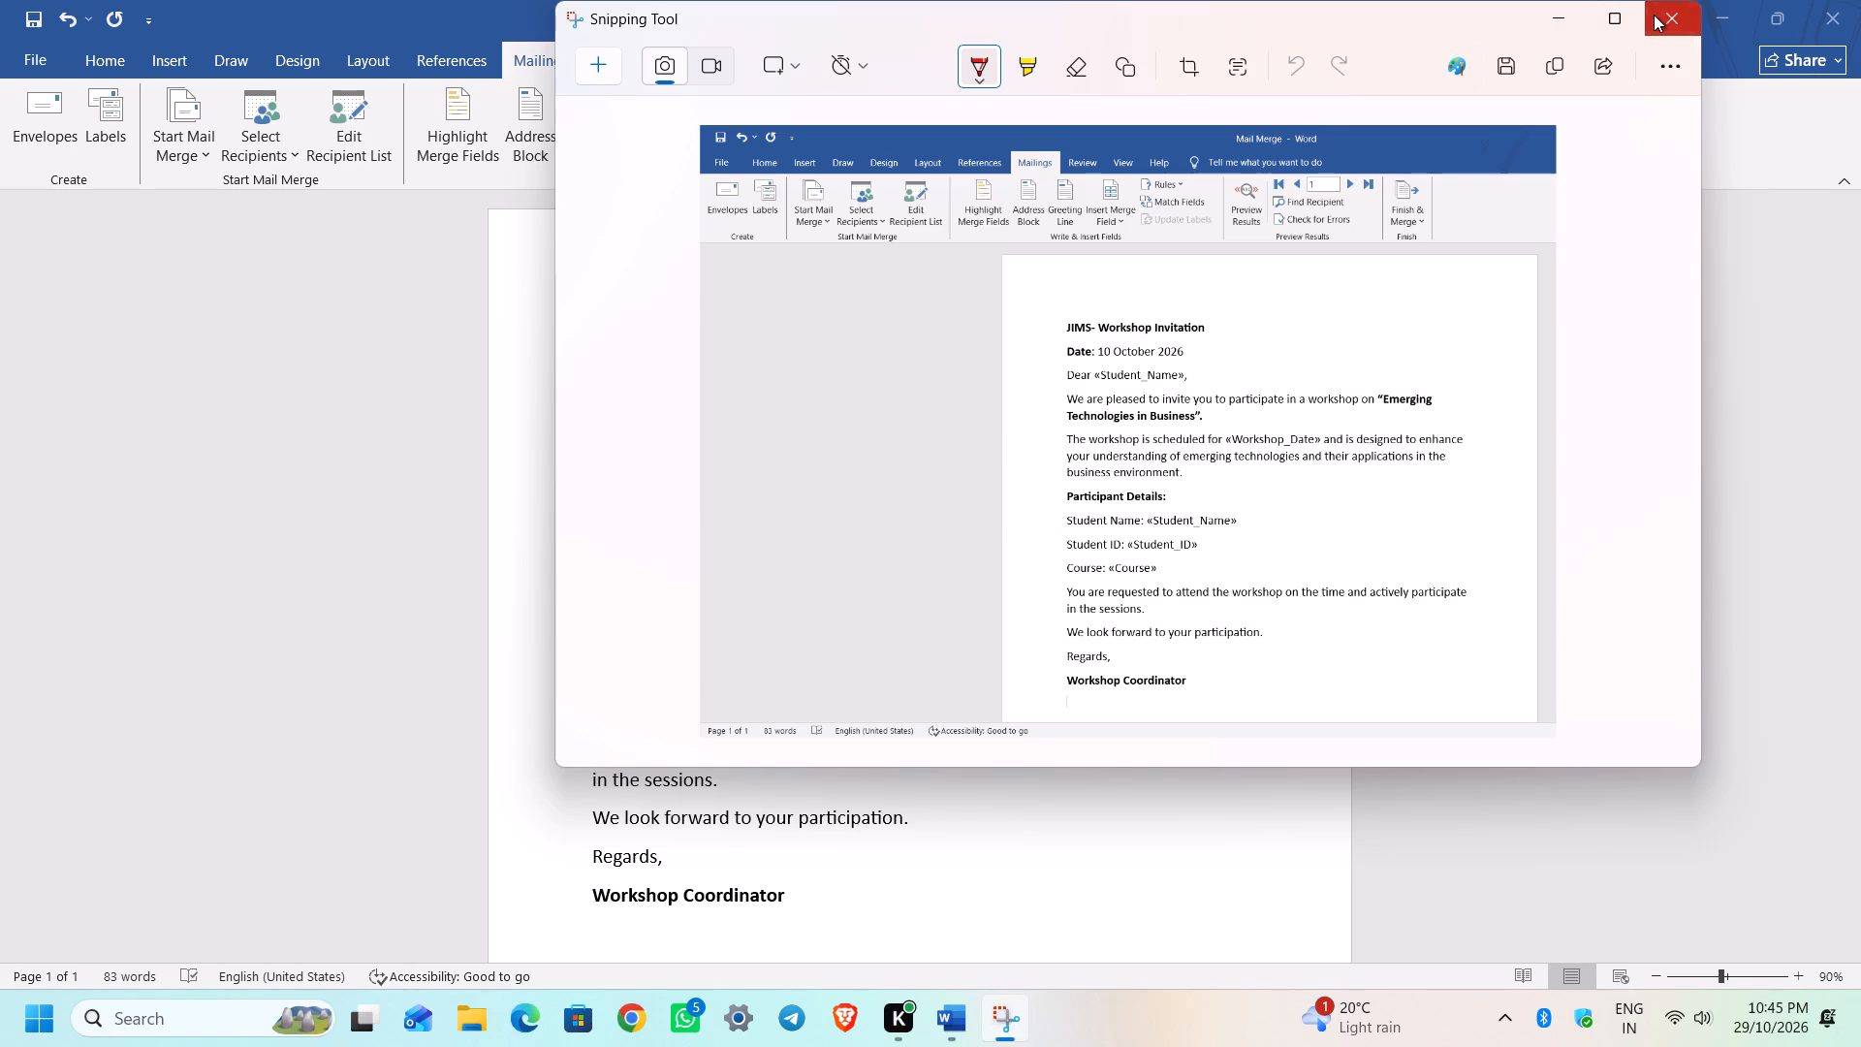
Capture the invitation letter with its merge fields and save the screenshot as PNG in the Aditya folder on the Desktop.
key("Print")
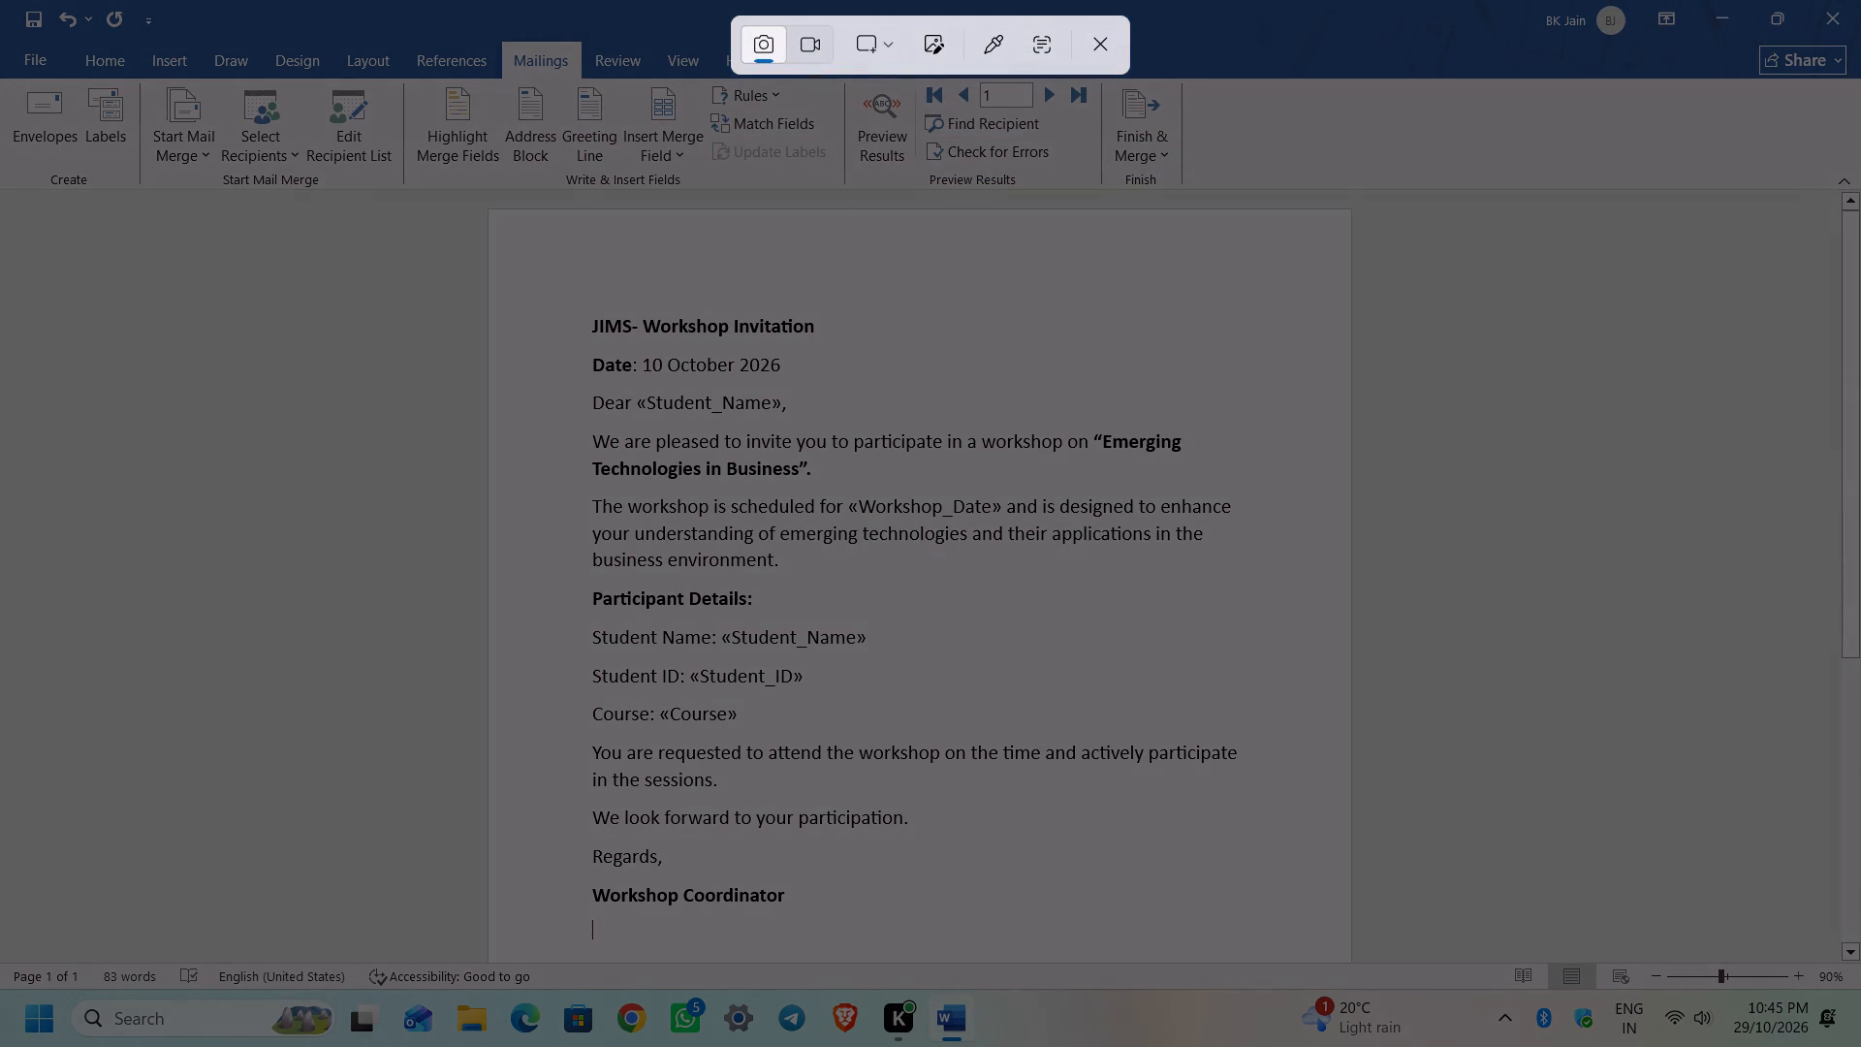
left_click_drag(395, 0, 1267, 746)
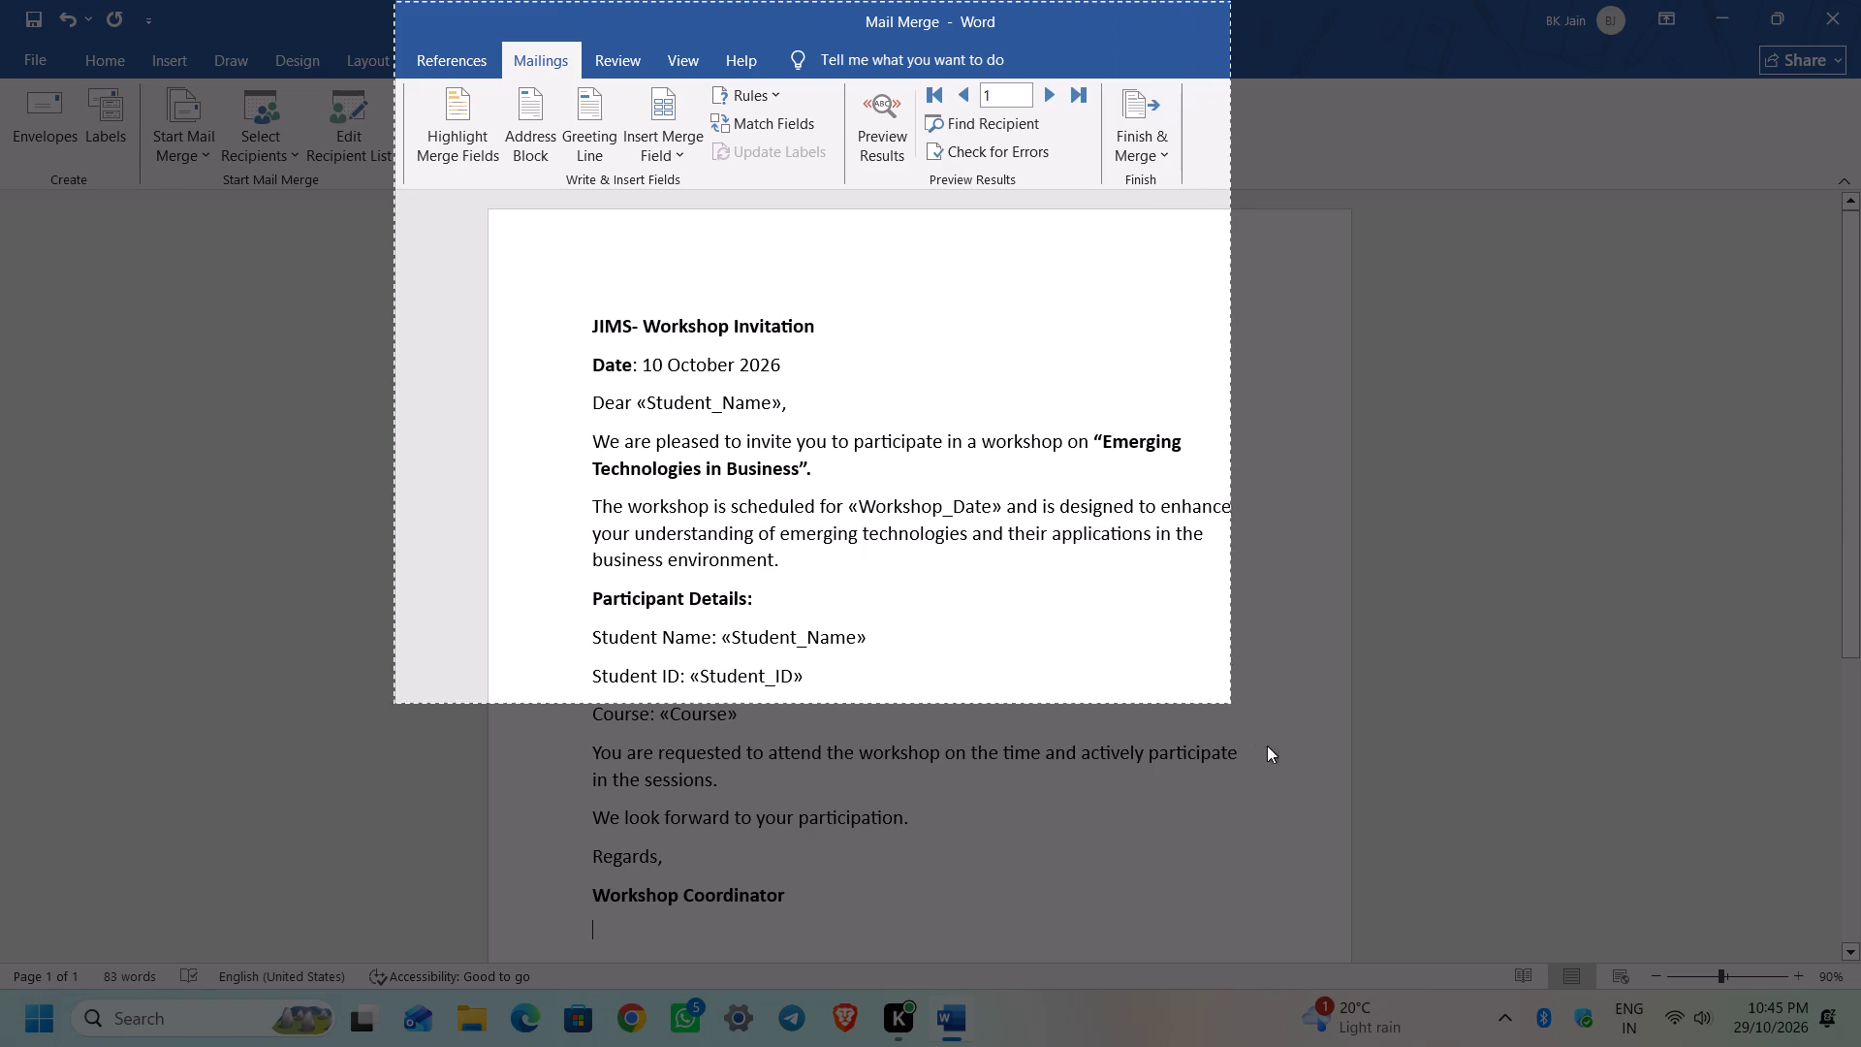
left_click_drag(1267, 746, 1424, 984)
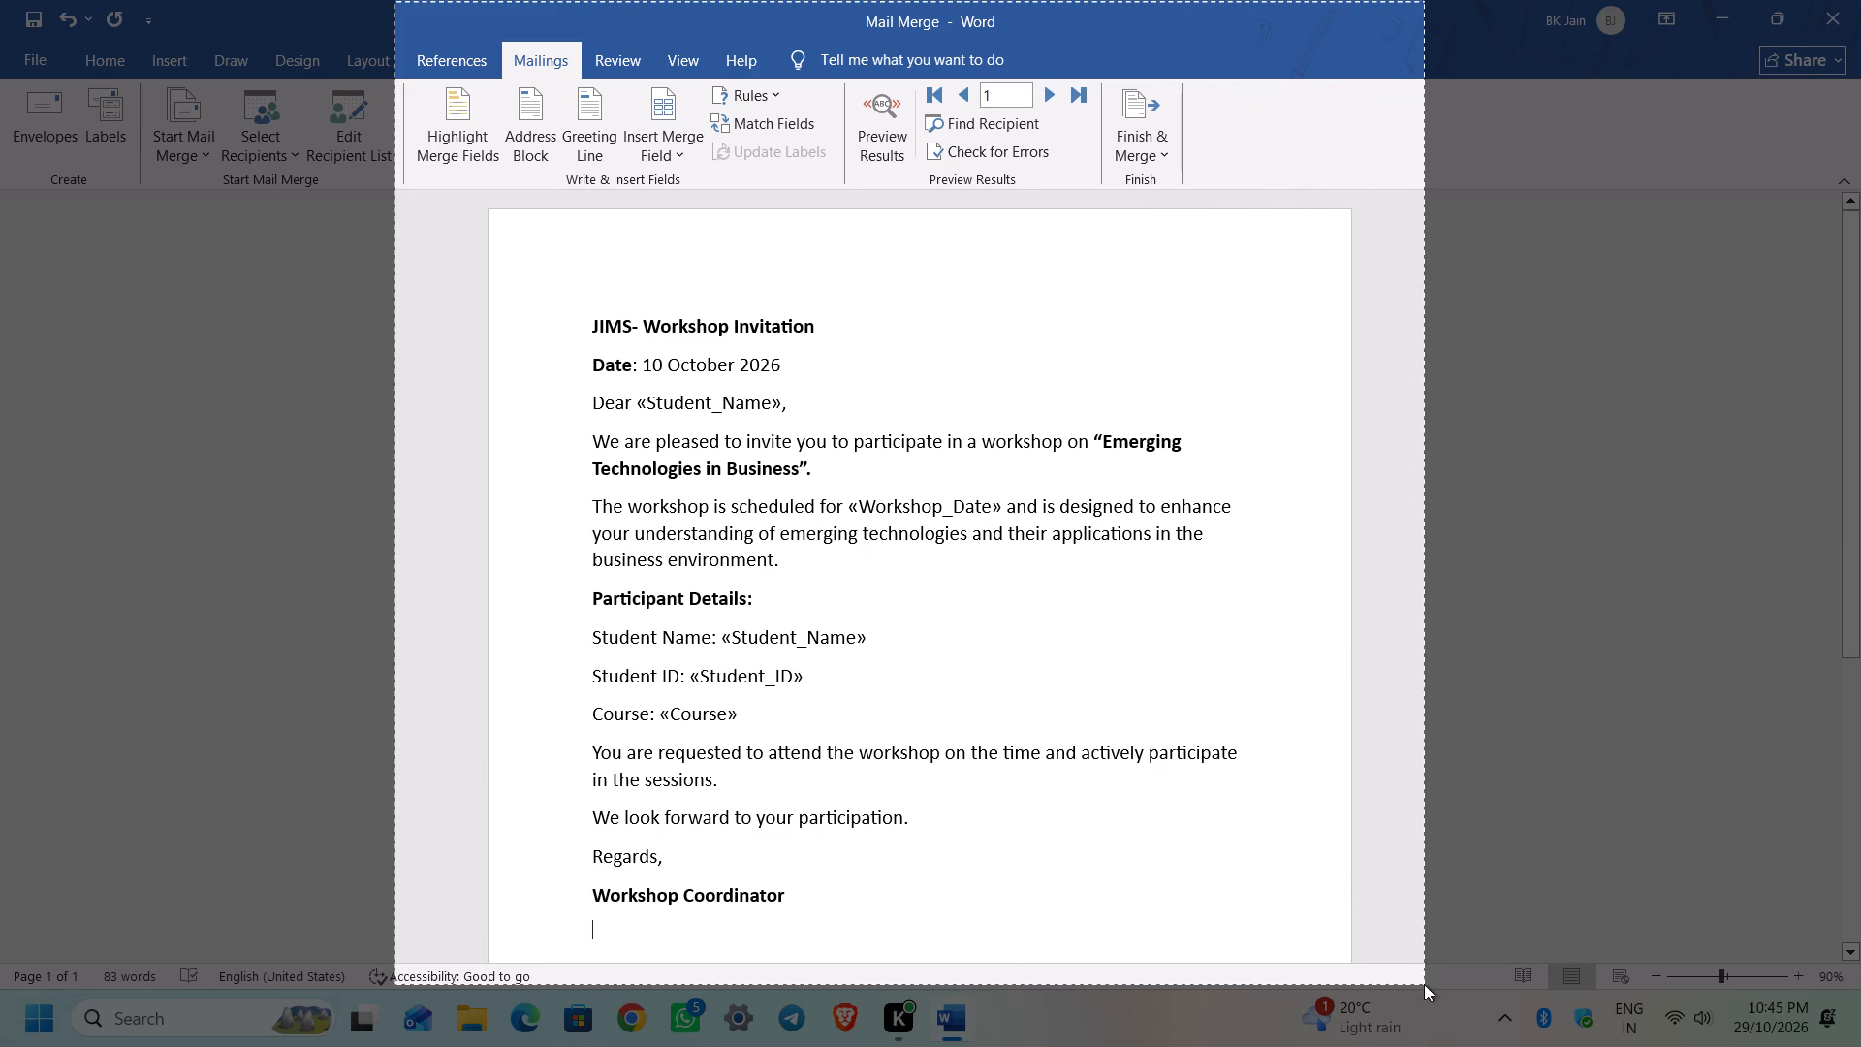
left_click_drag(1424, 984, 1424, 989)
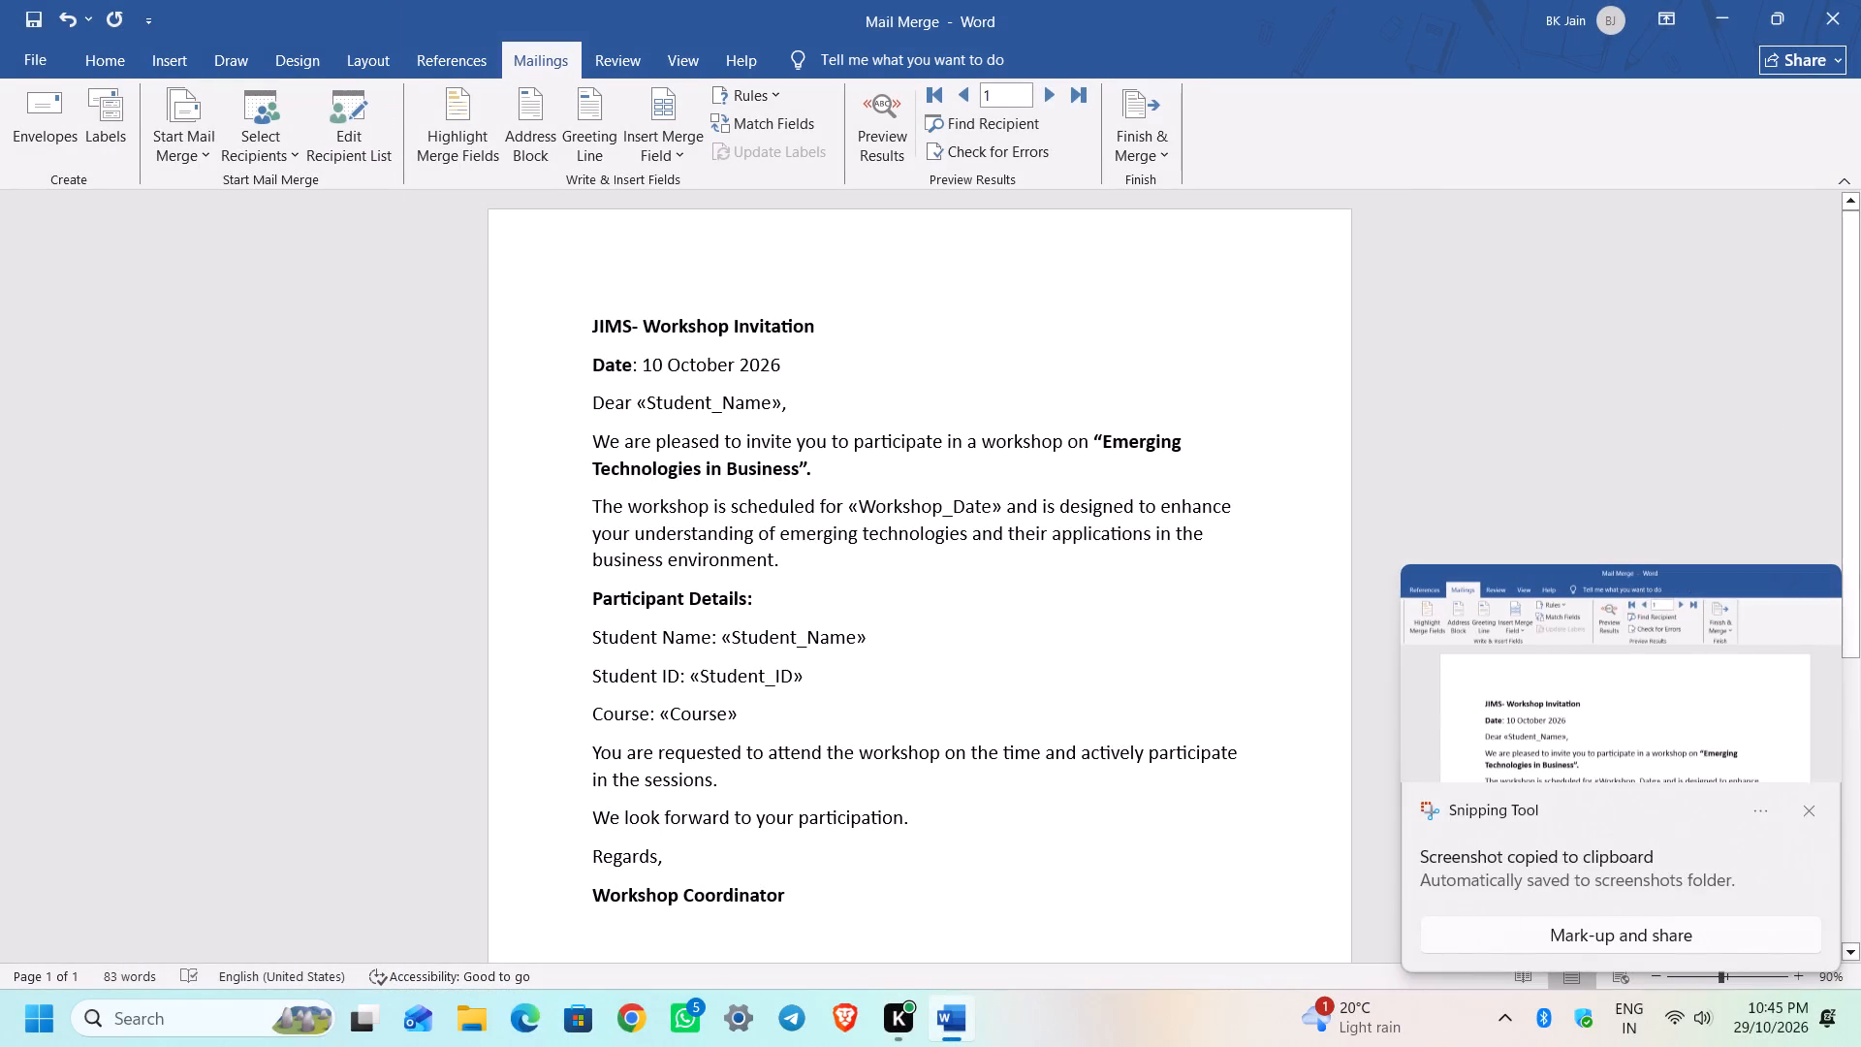
left_click(1553, 656)
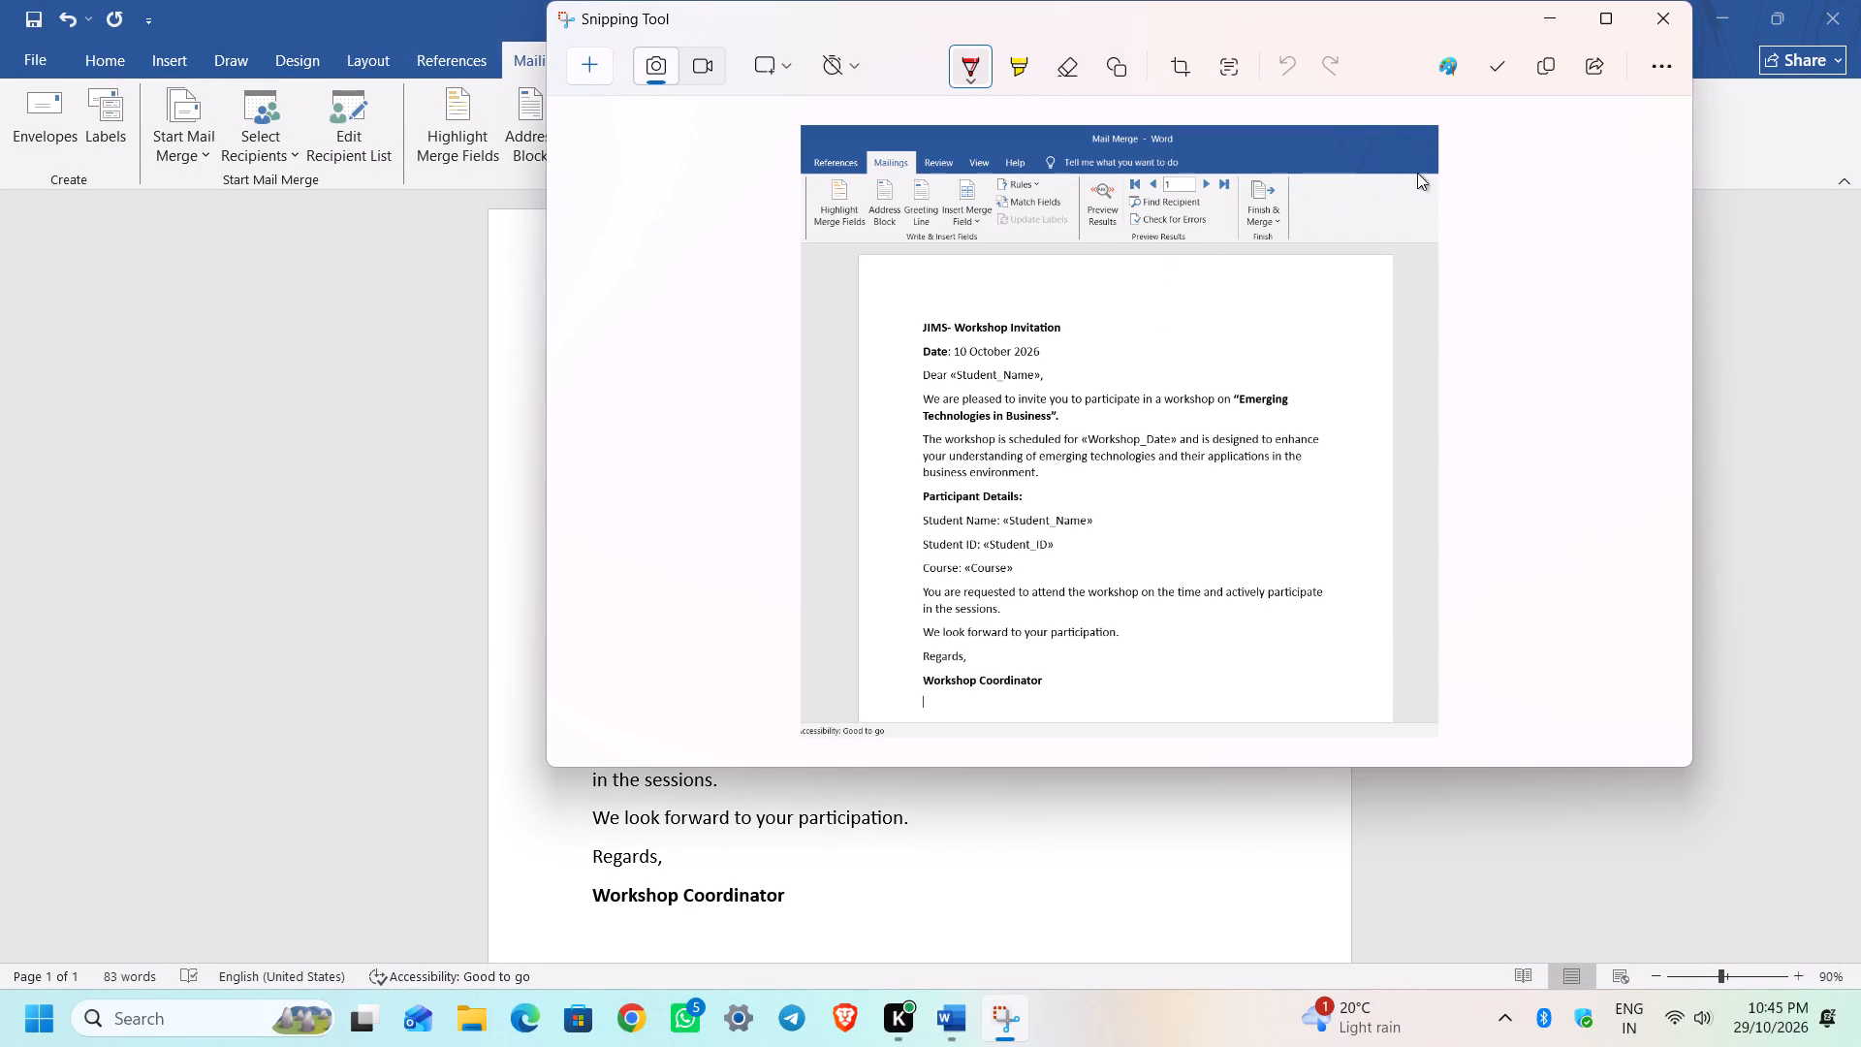
left_click(1495, 66)
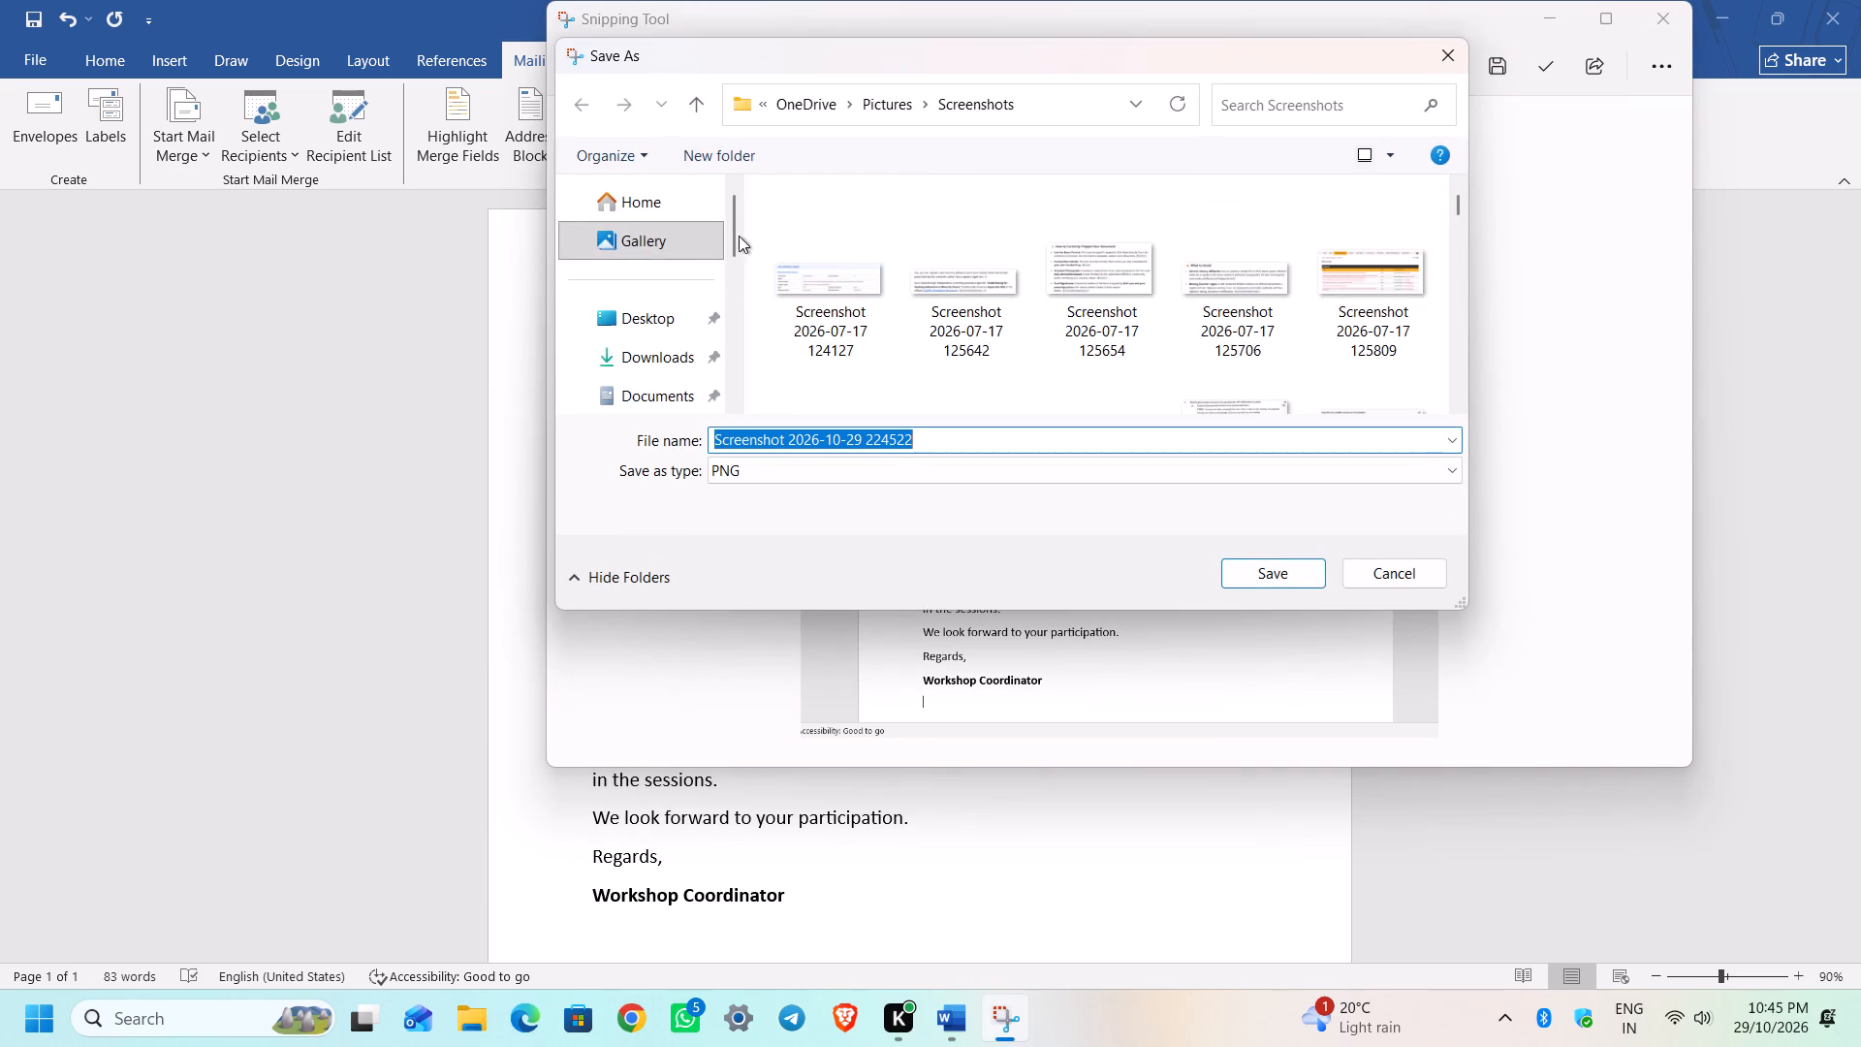
left_click(653, 301)
double_click(967, 231)
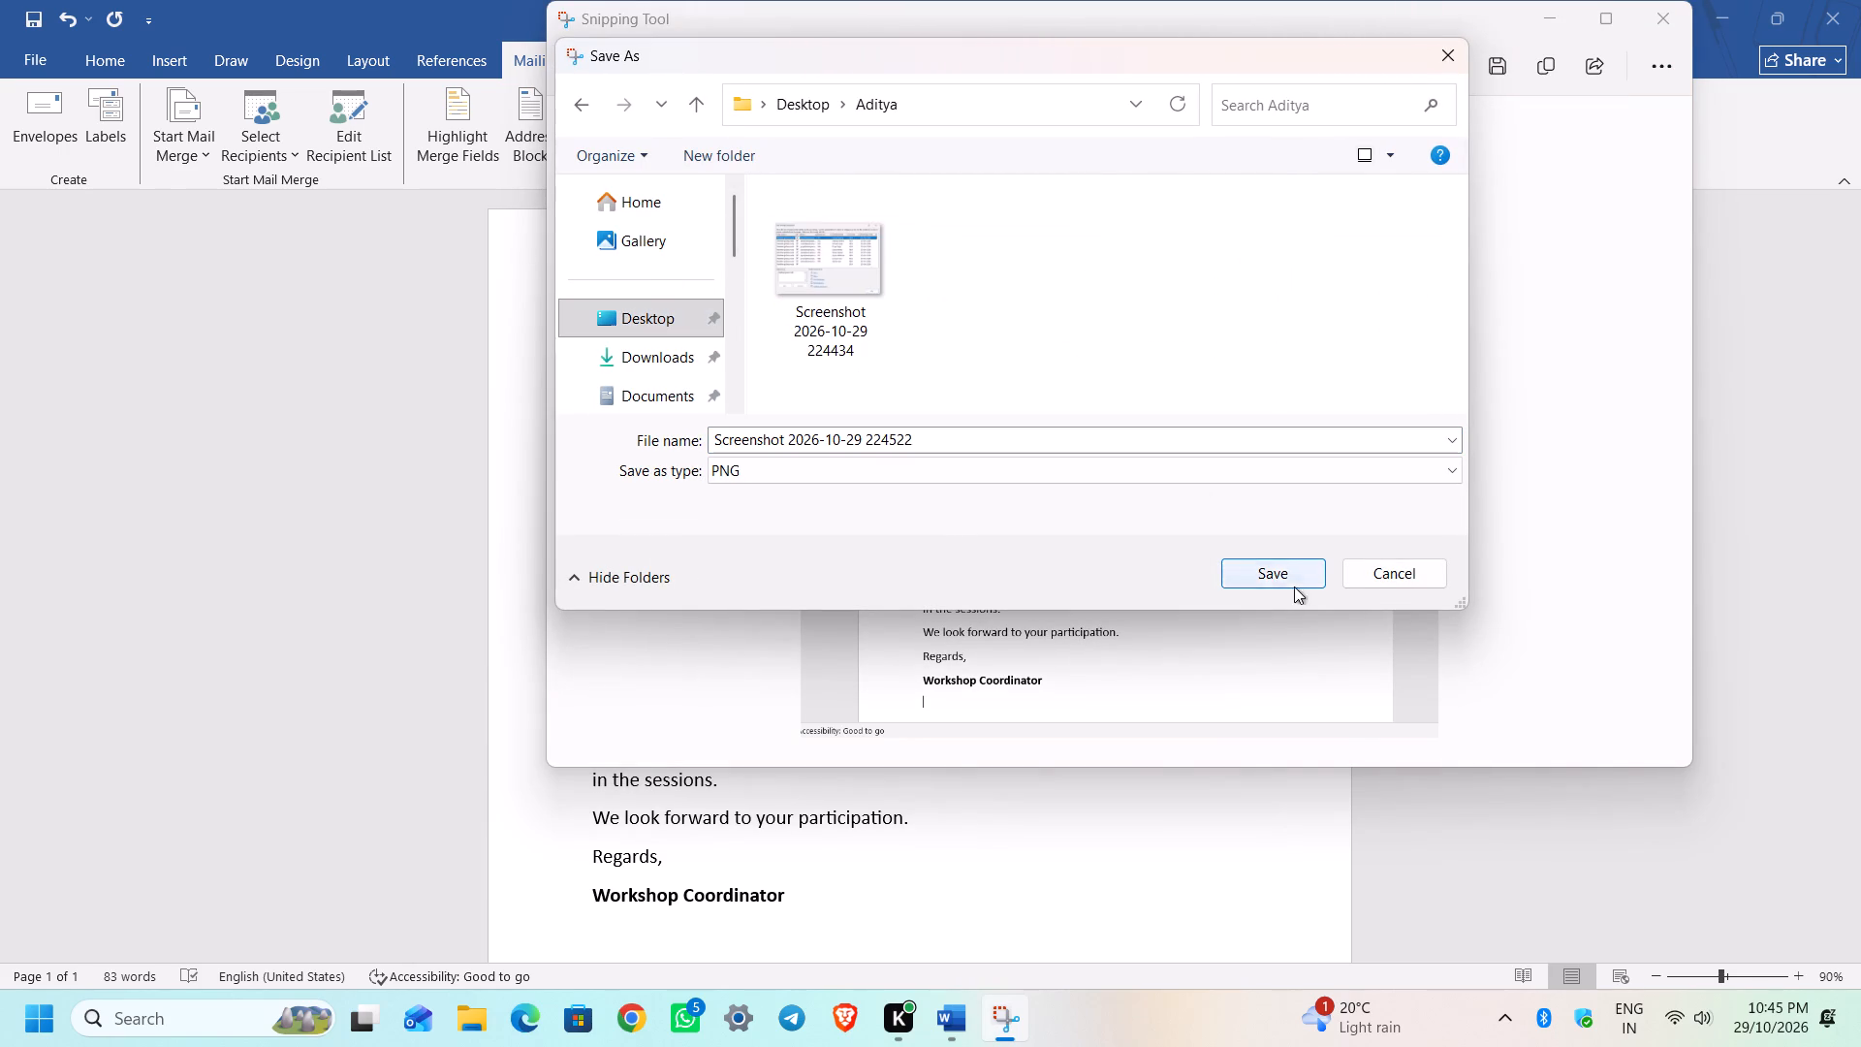
left_click(1271, 569)
left_click(1657, 31)
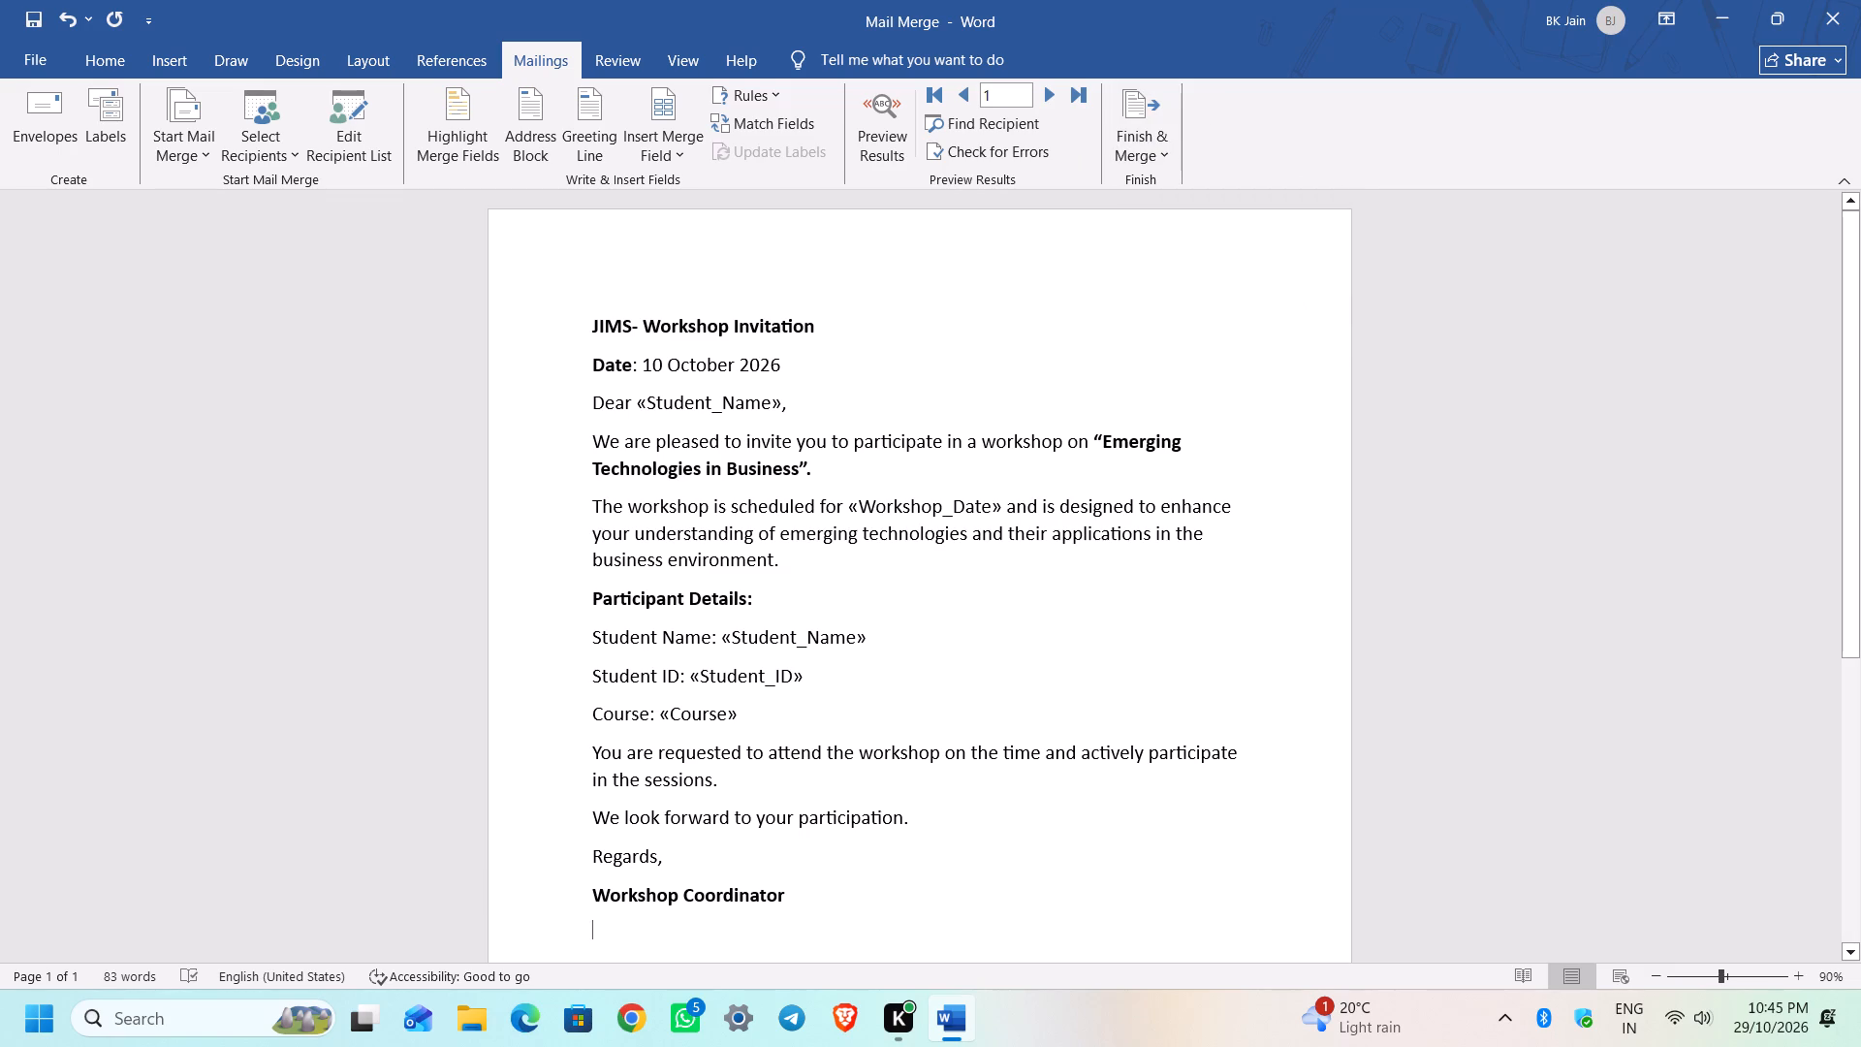
Finish the mail merge by merging all records into a new document of individual letters.
left_click(1160, 146)
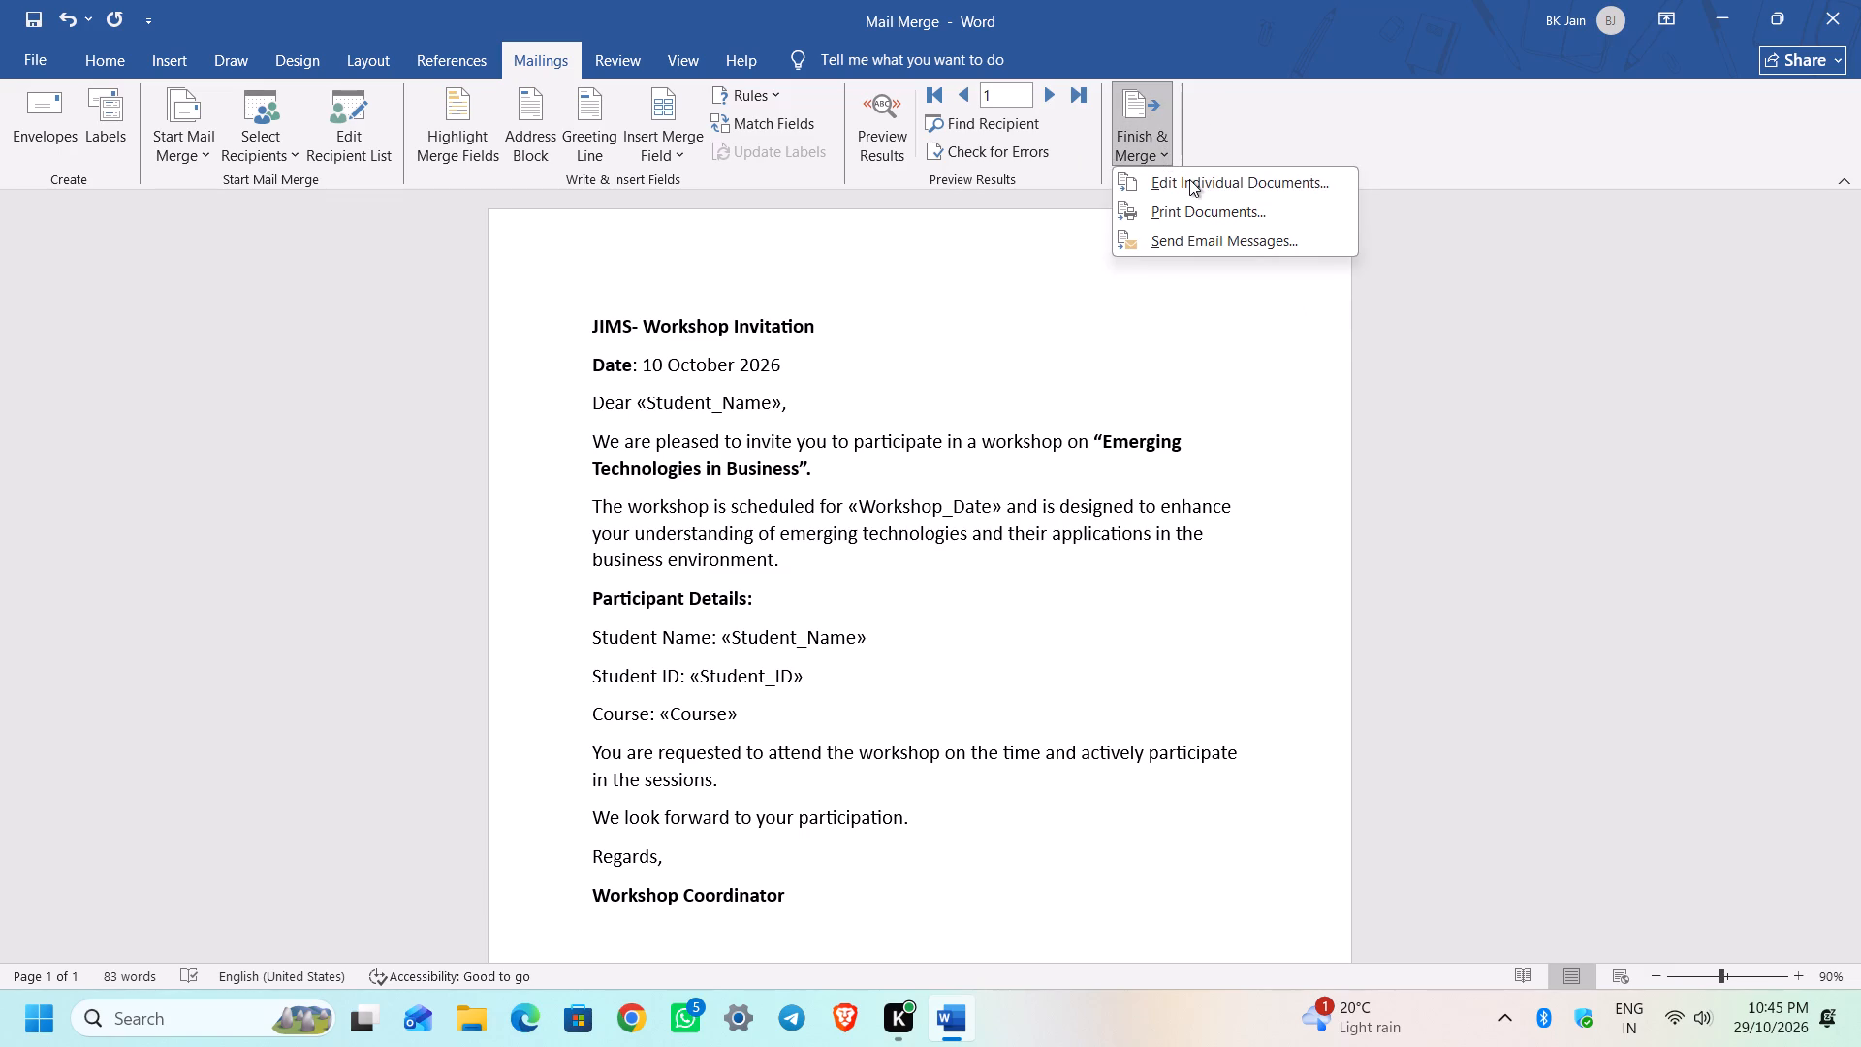
left_click(1189, 179)
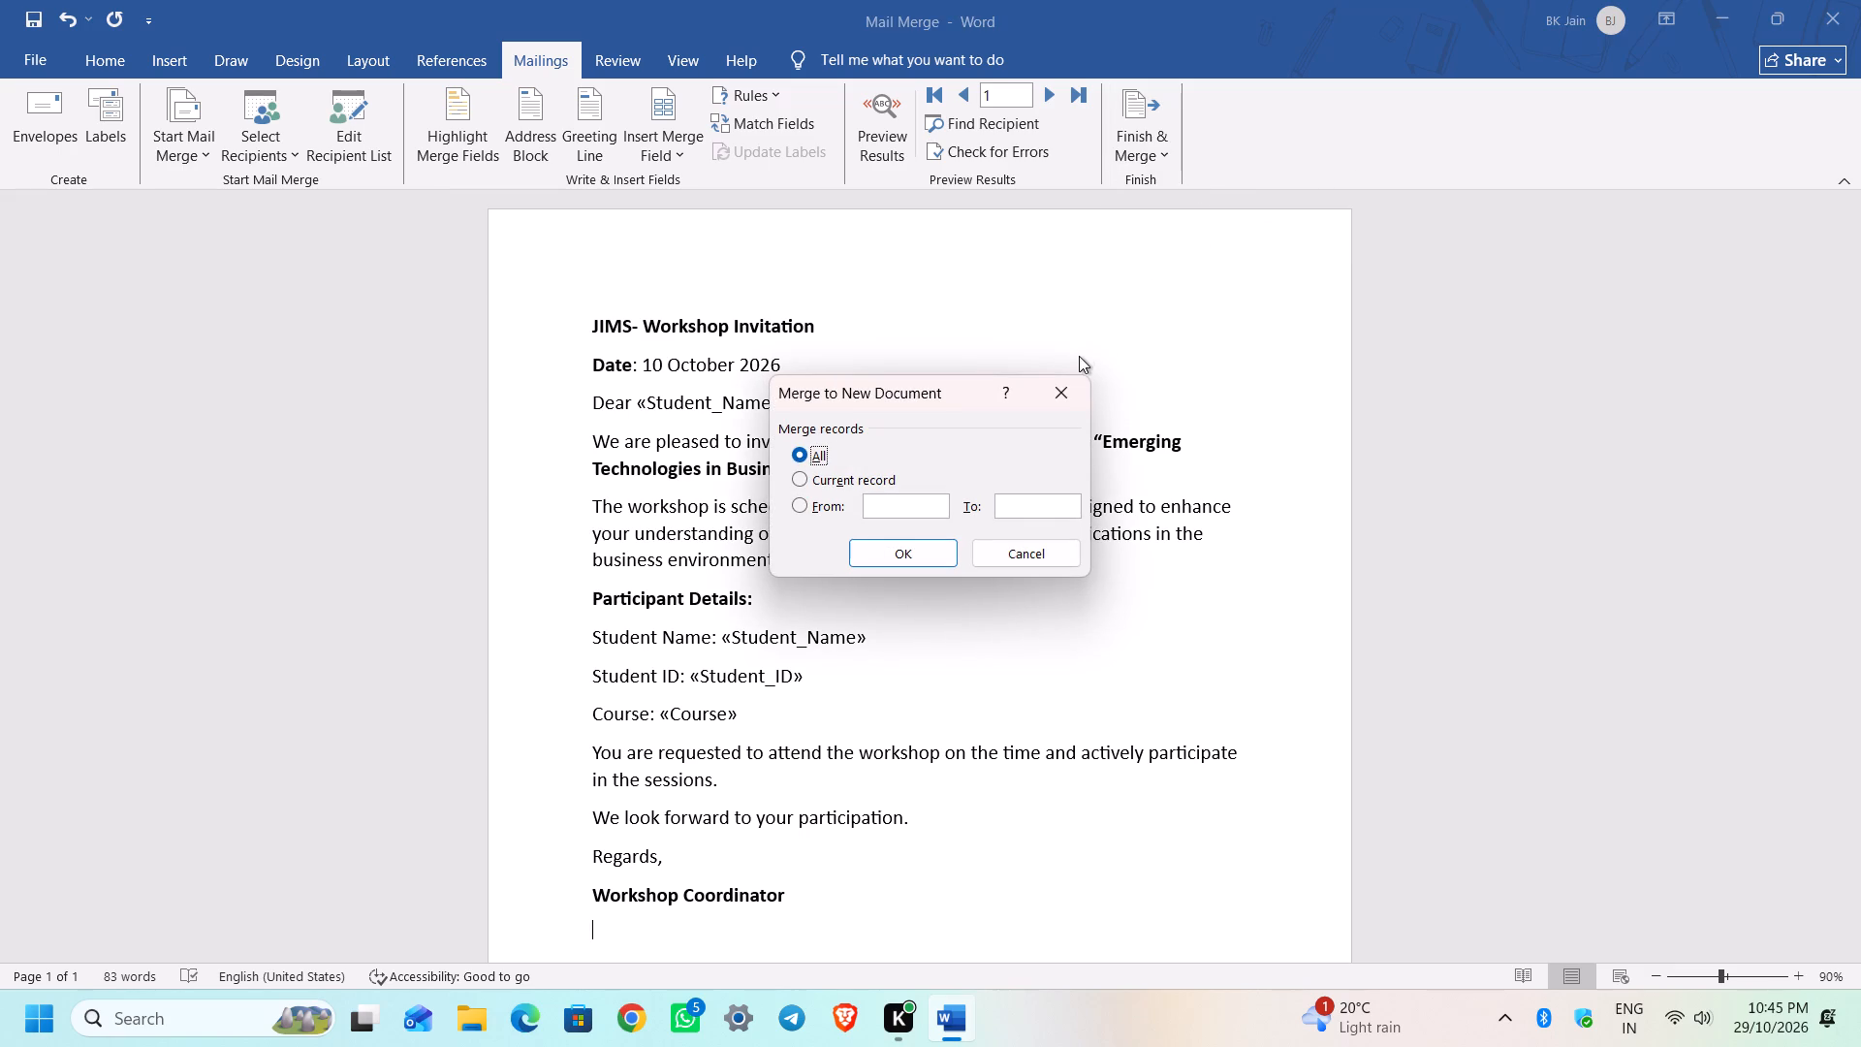
left_click(819, 445)
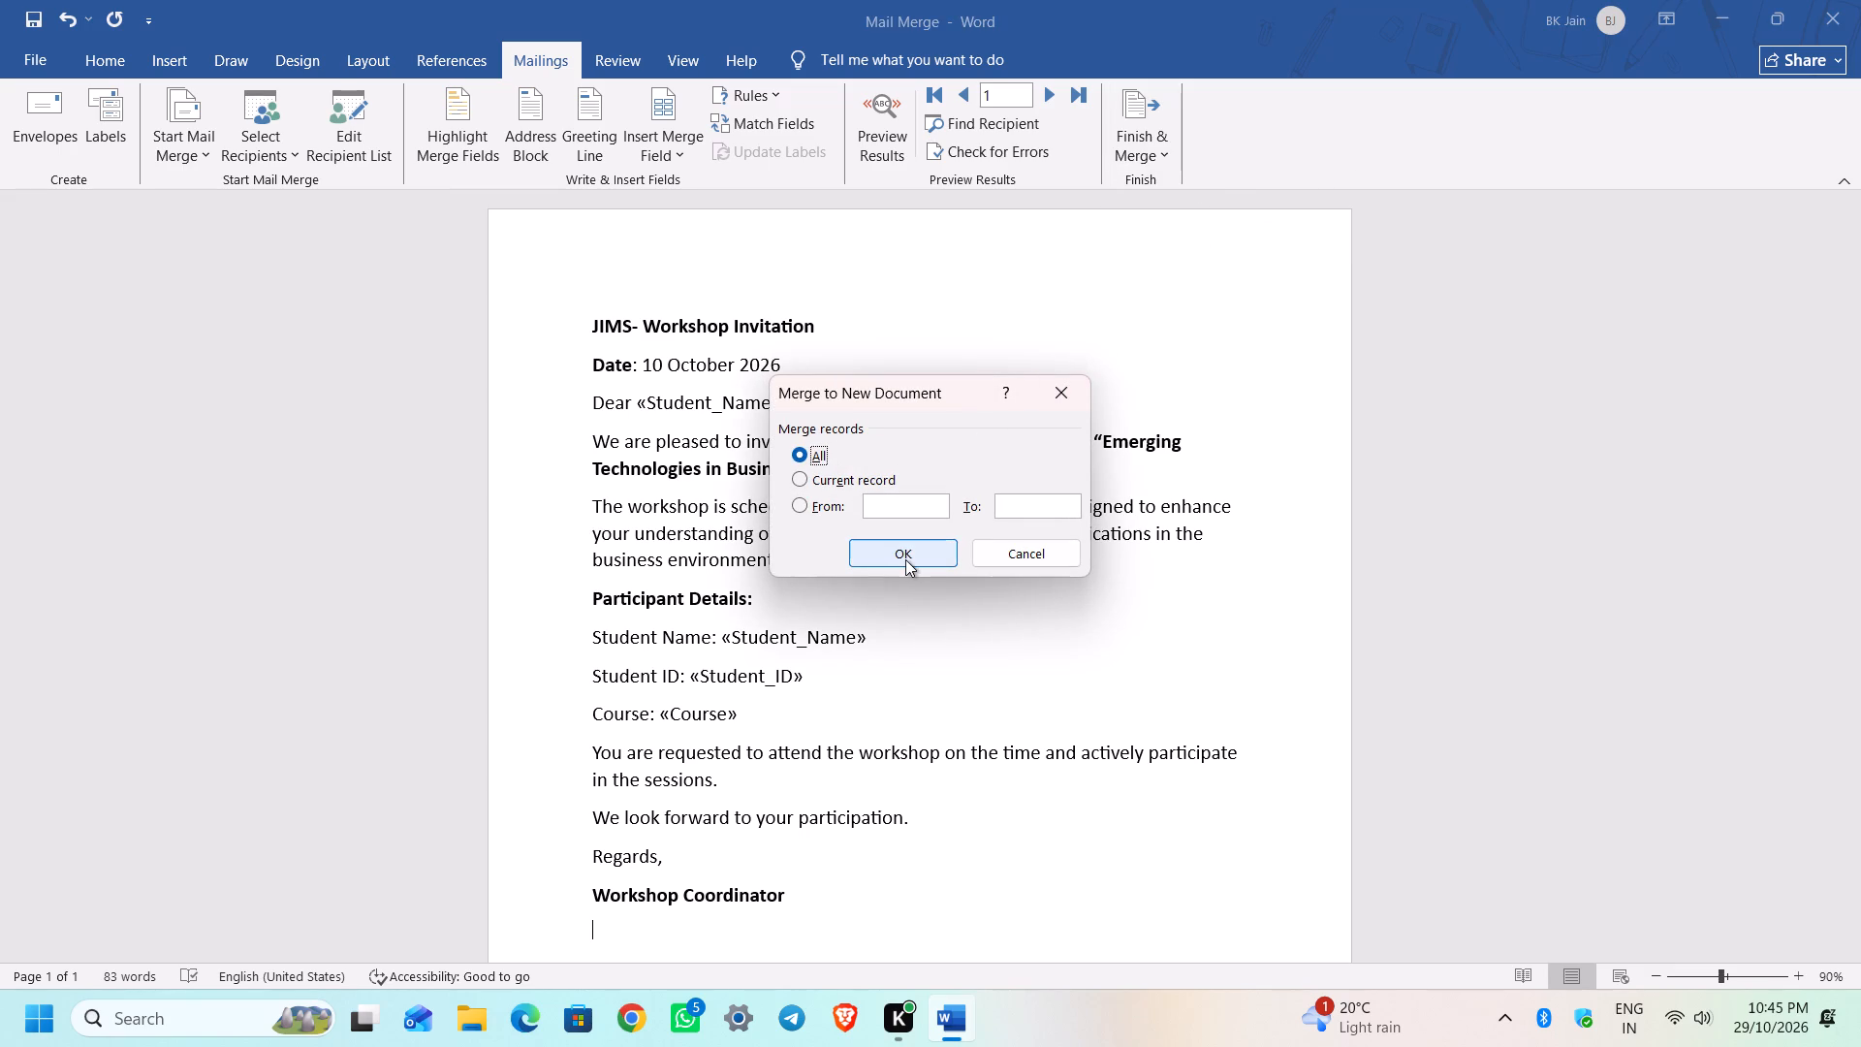
left_click(905, 559)
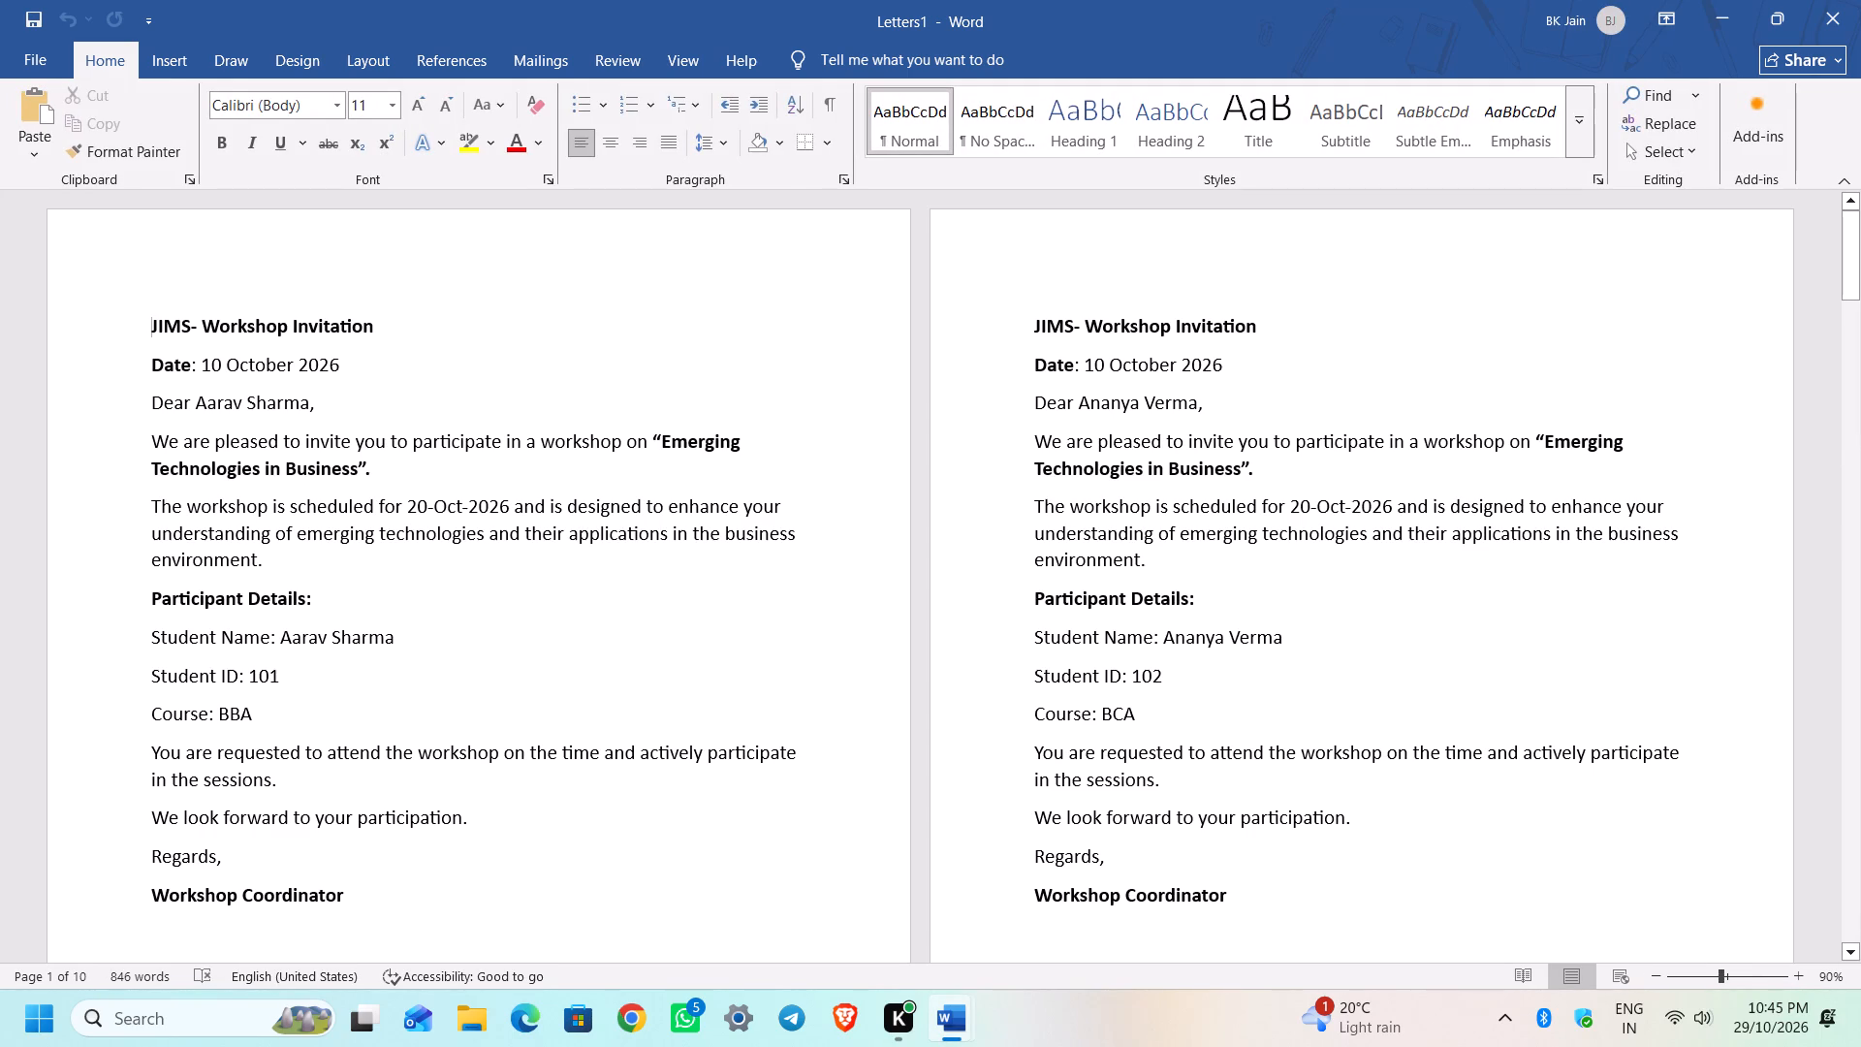
Review the merged letters from the first page to the last, checking each recipient's name, student ID and course, and return to the first letter.
left_click(1575, 974)
scroll(1538, 946, "up", 2, "ctrl")
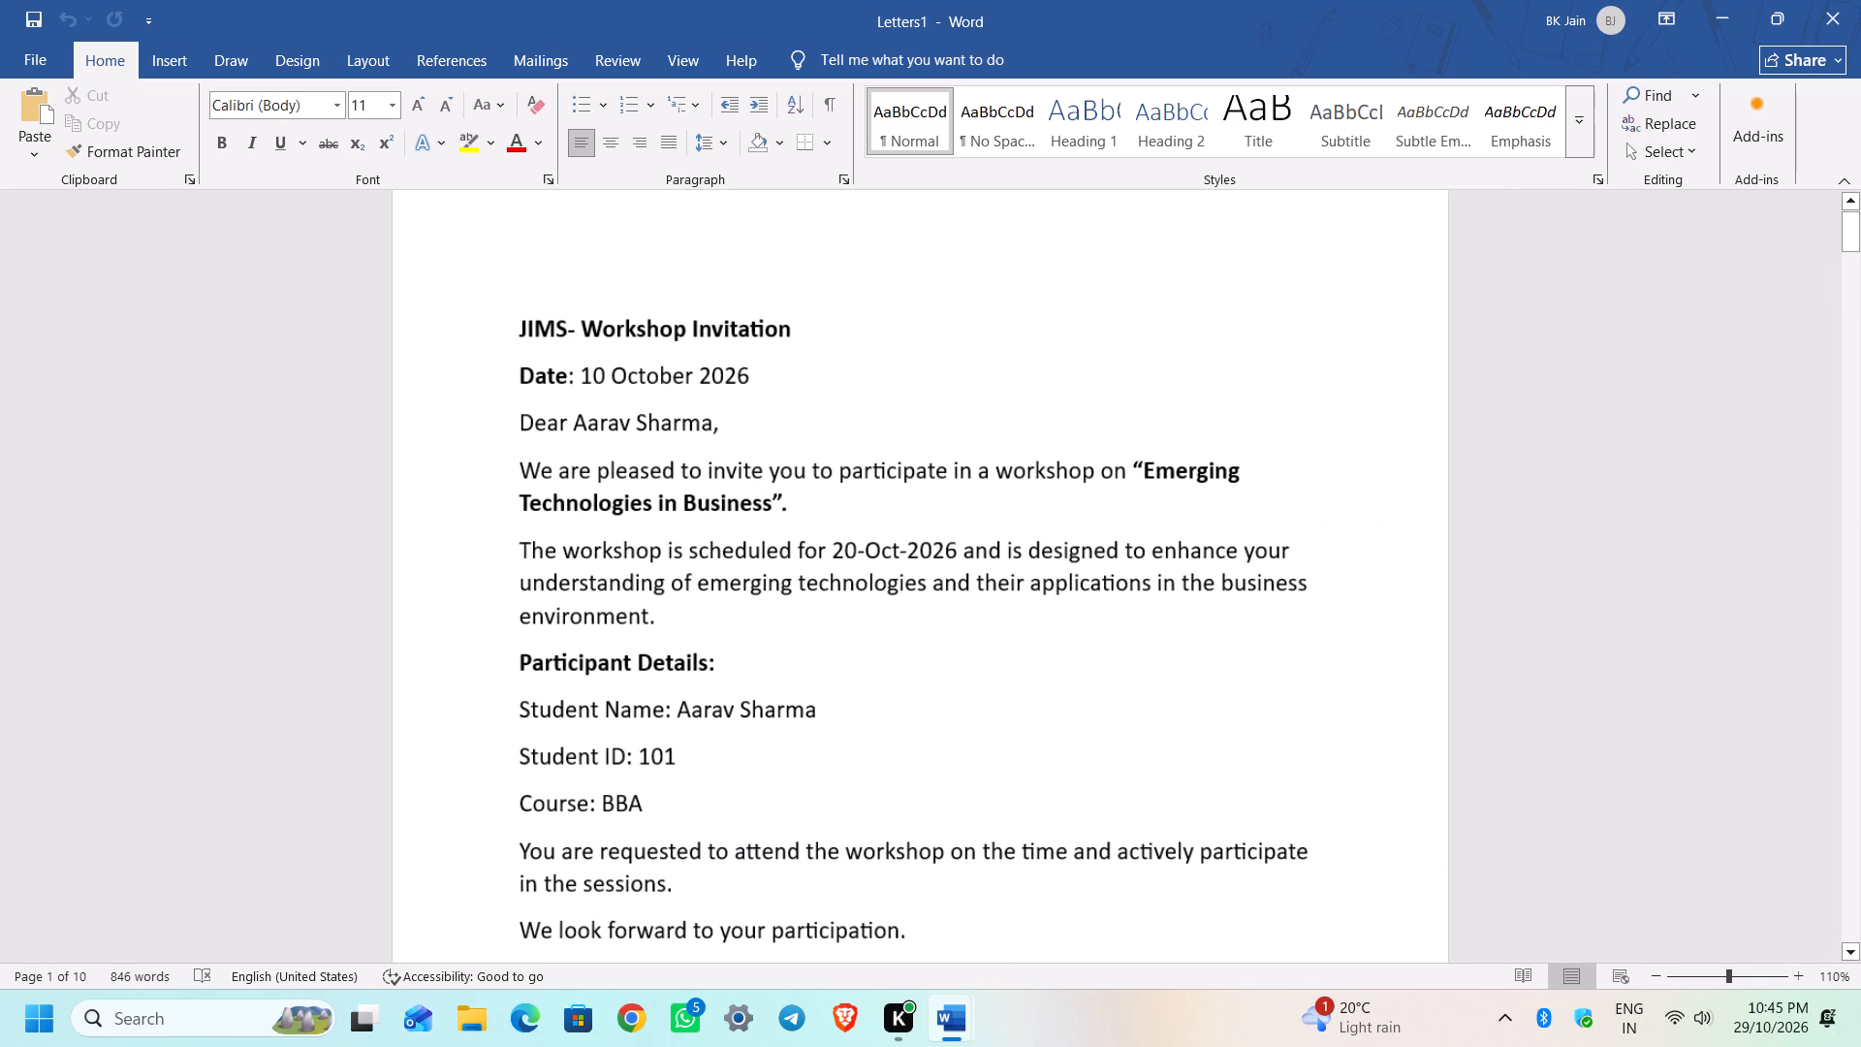
scroll(776, 366, "down", 1)
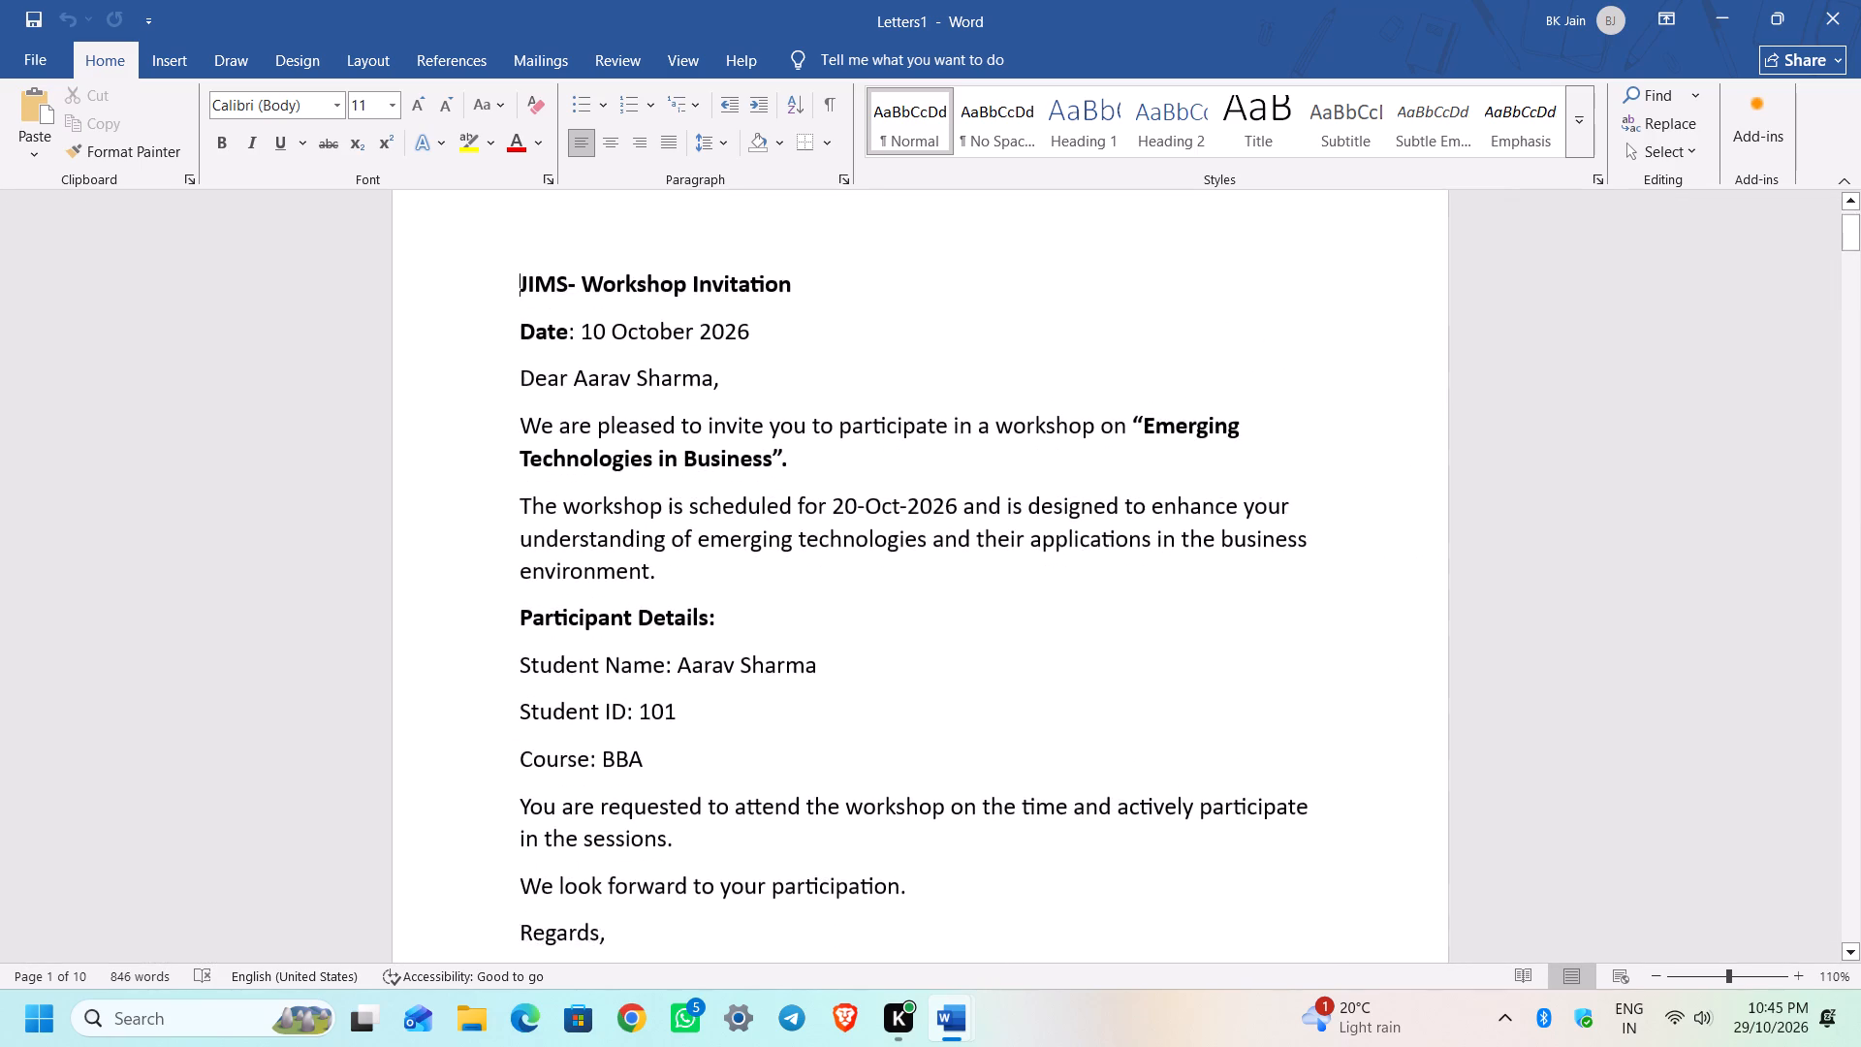
scroll(776, 366, "down", 2)
scroll(899, 428, "down", 17)
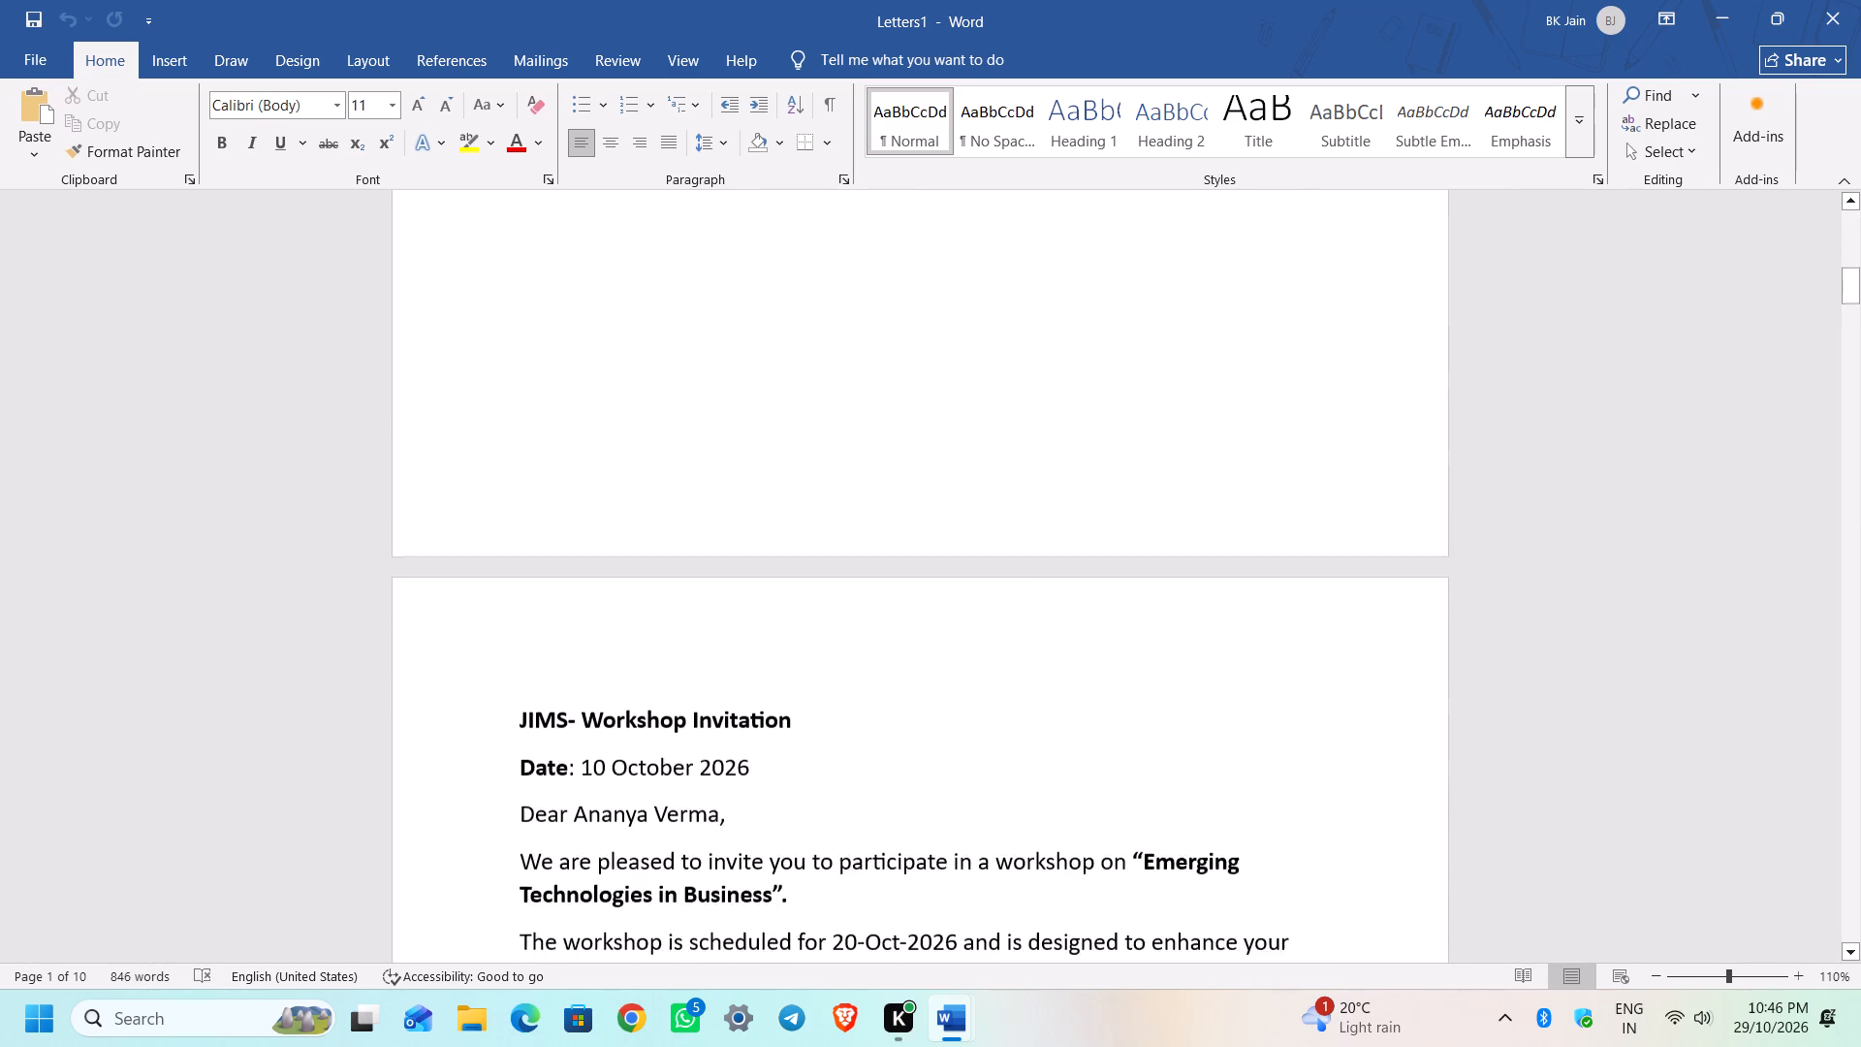
scroll(898, 433, "down", 17)
scroll(898, 433, "down", 20)
scroll(898, 433, "down", 8)
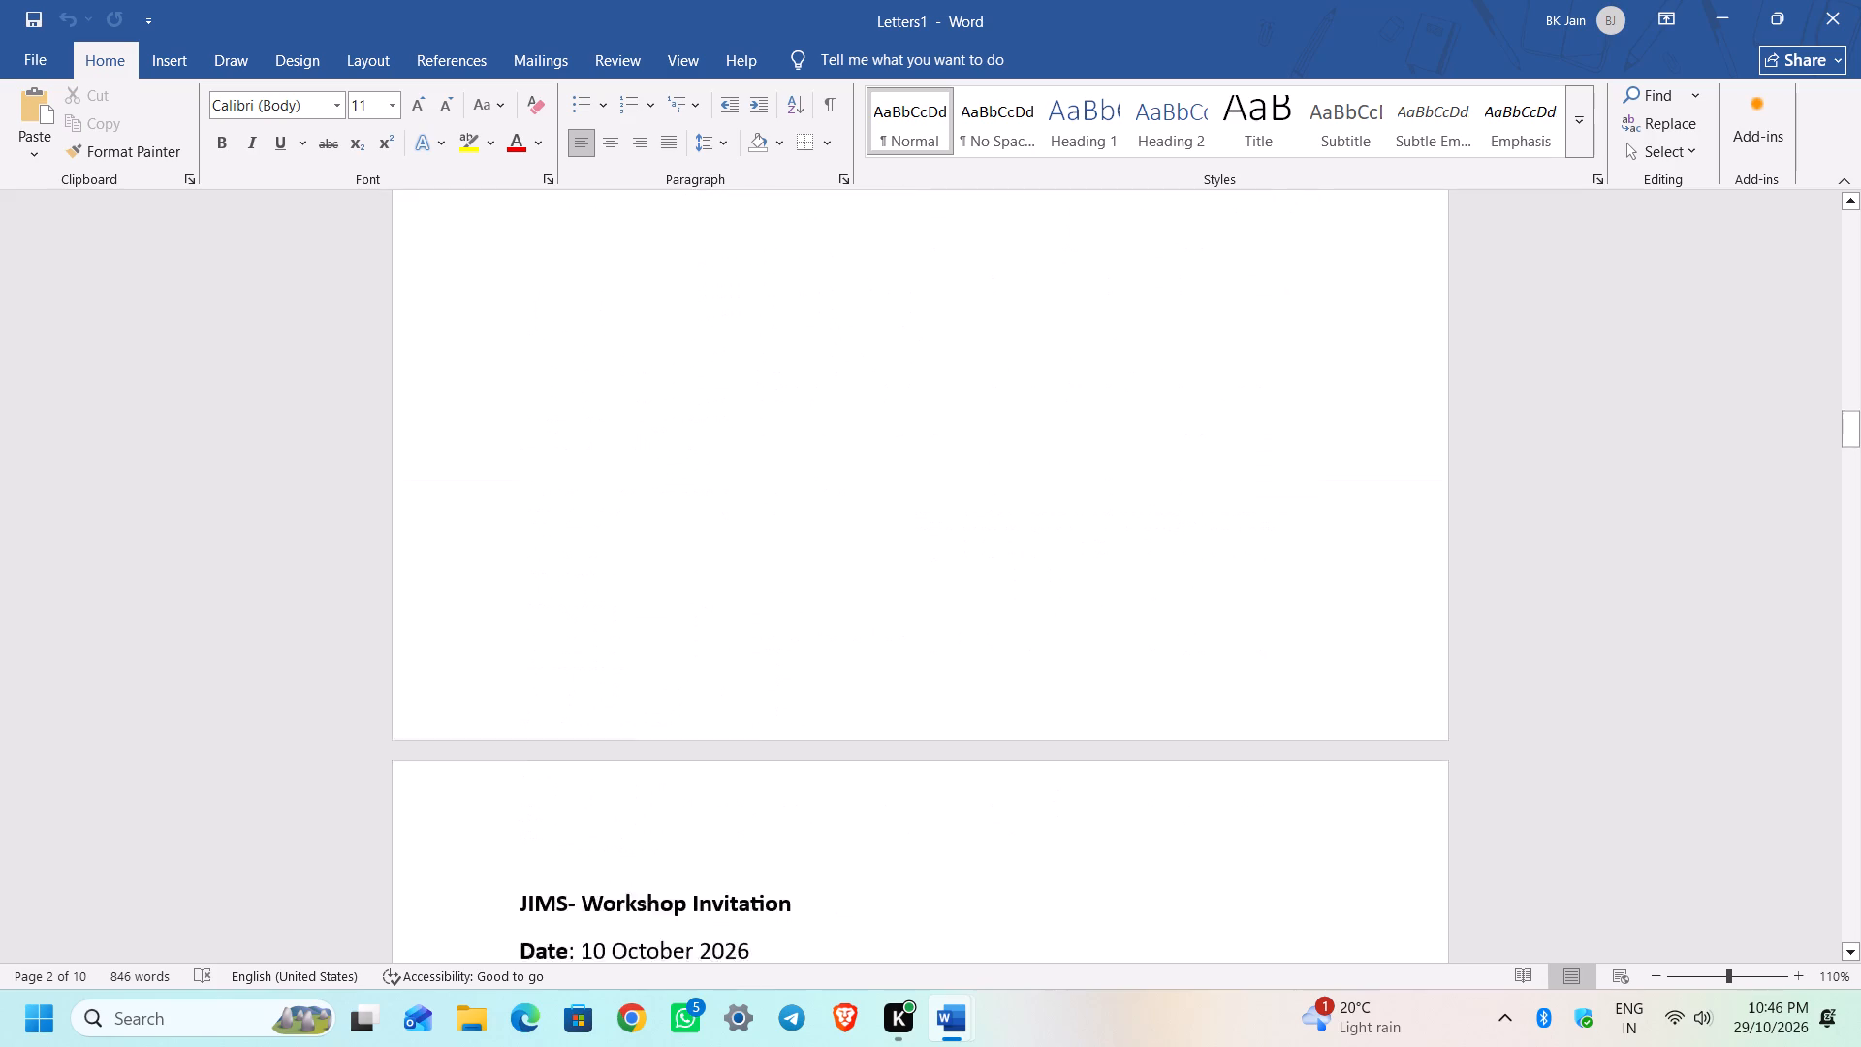
scroll(898, 433, "down", 11)
scroll(898, 433, "down", 20)
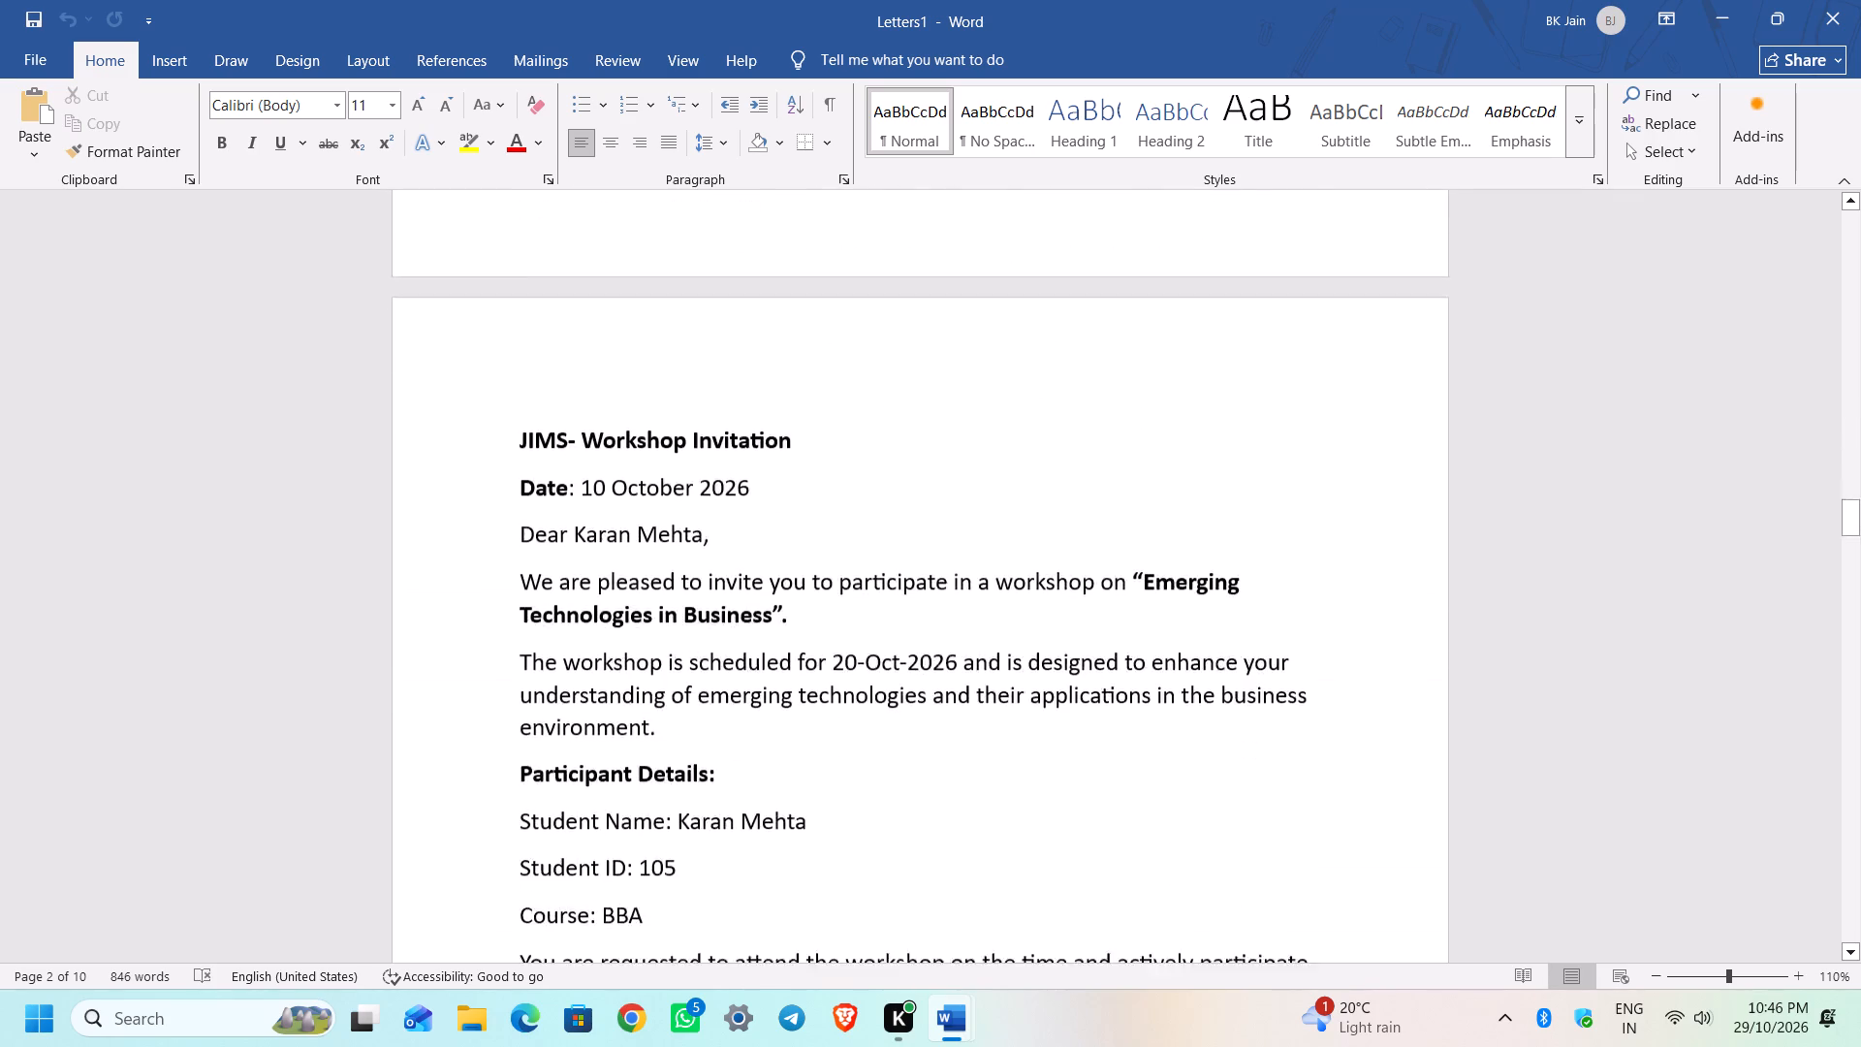
scroll(898, 433, "down", 2)
scroll(898, 433, "down", 20)
scroll(898, 433, "down", 9)
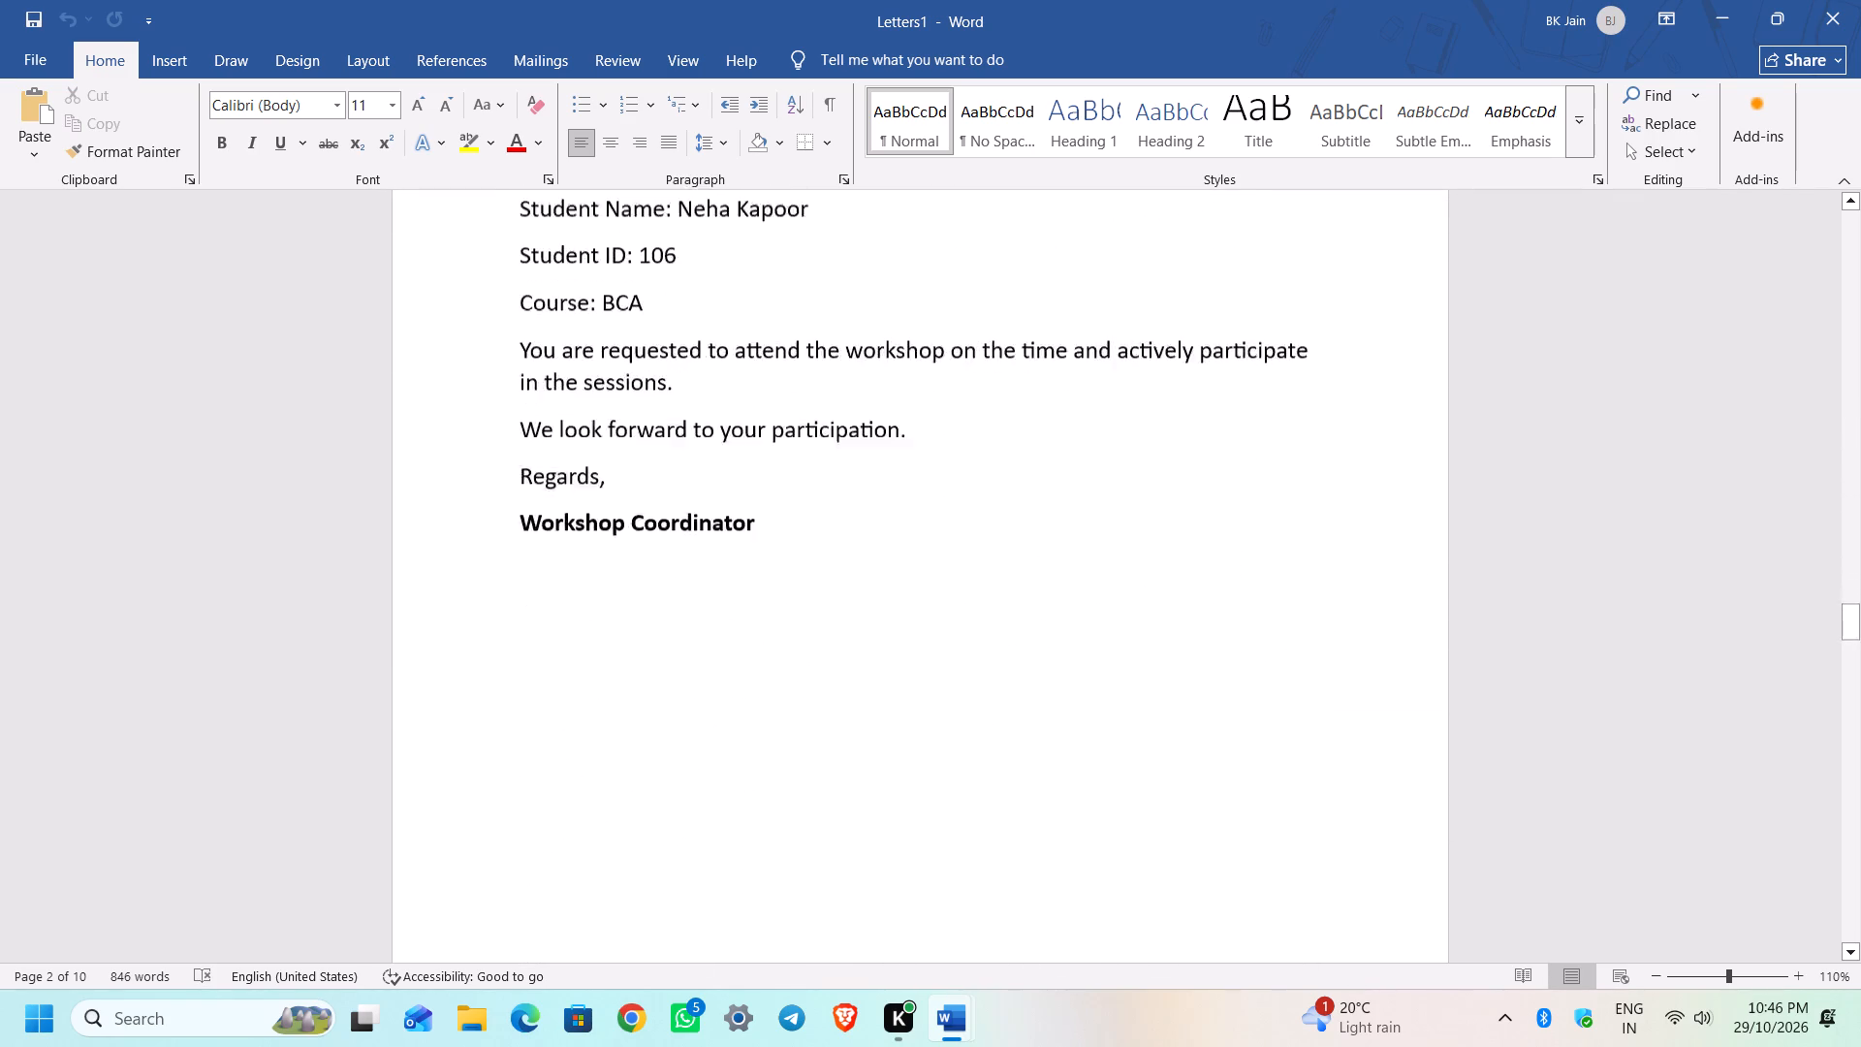
scroll(898, 433, "down", 19)
scroll(898, 433, "down", 5)
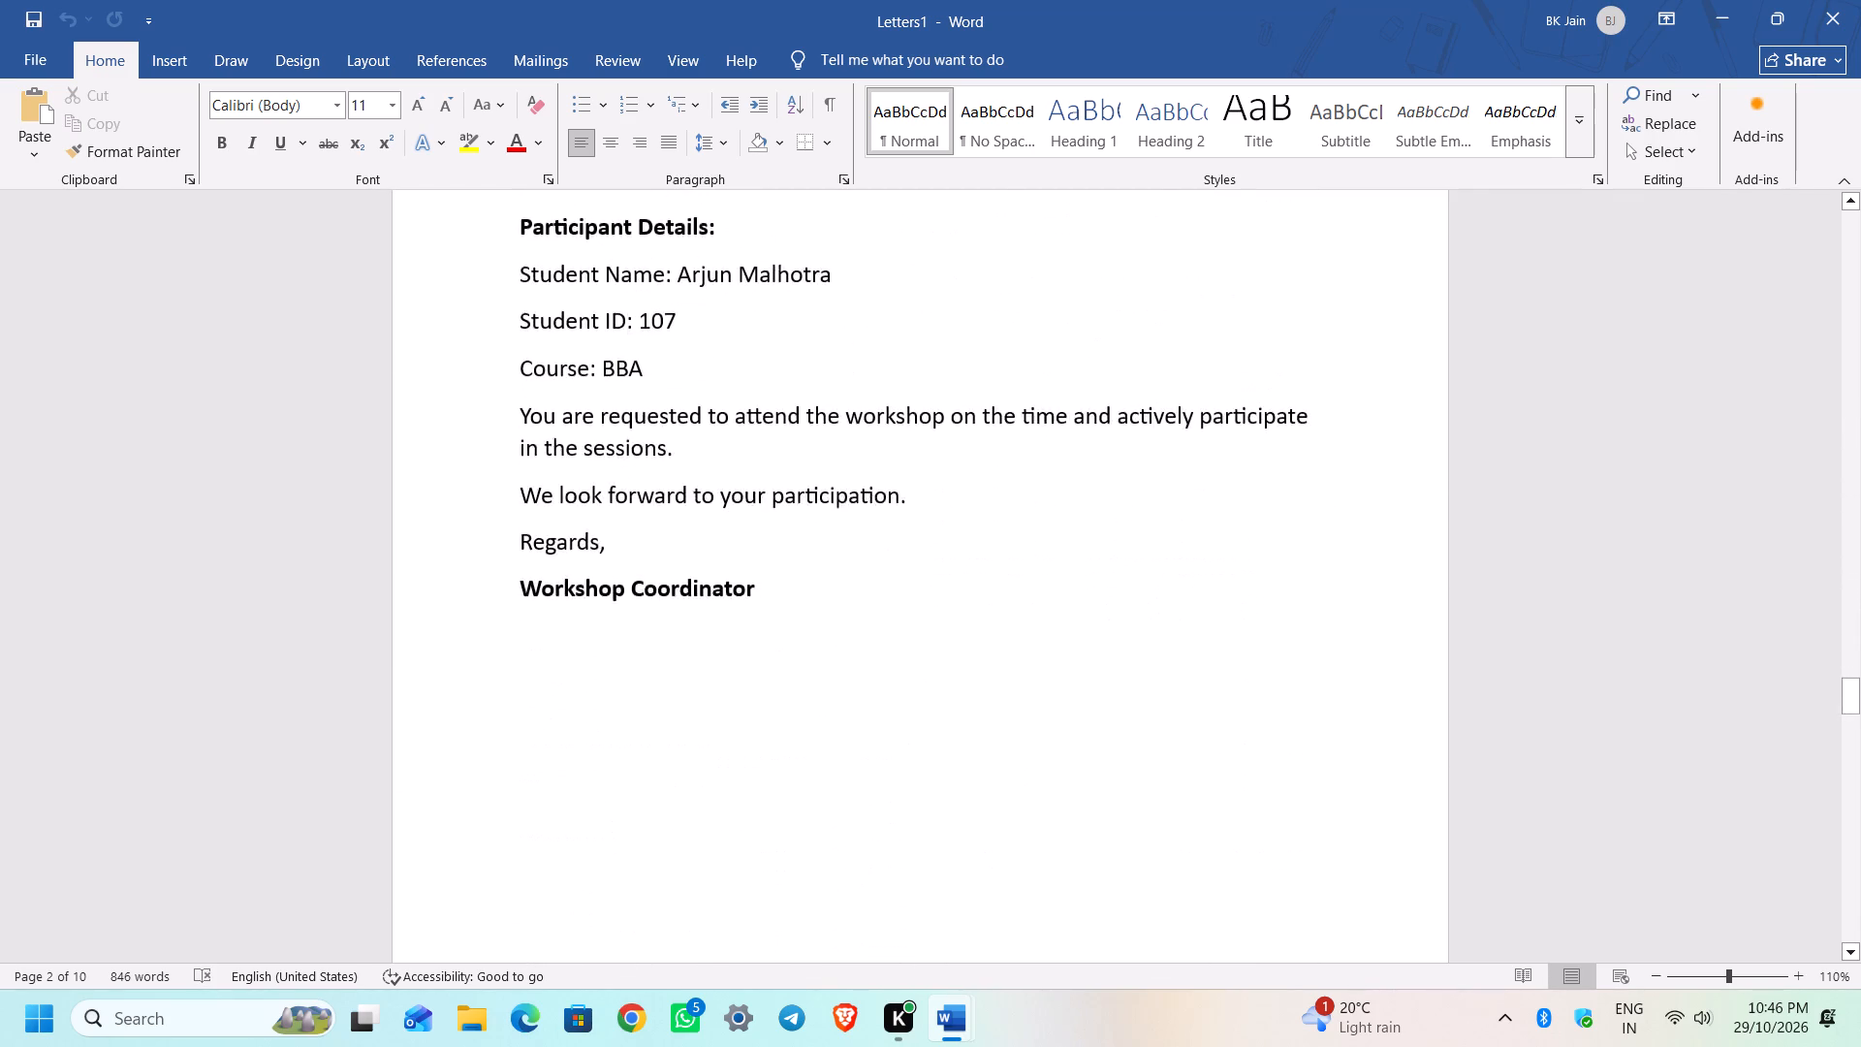
scroll(898, 433, "down", 5)
scroll(898, 433, "down", 20)
scroll(898, 433, "down", 3)
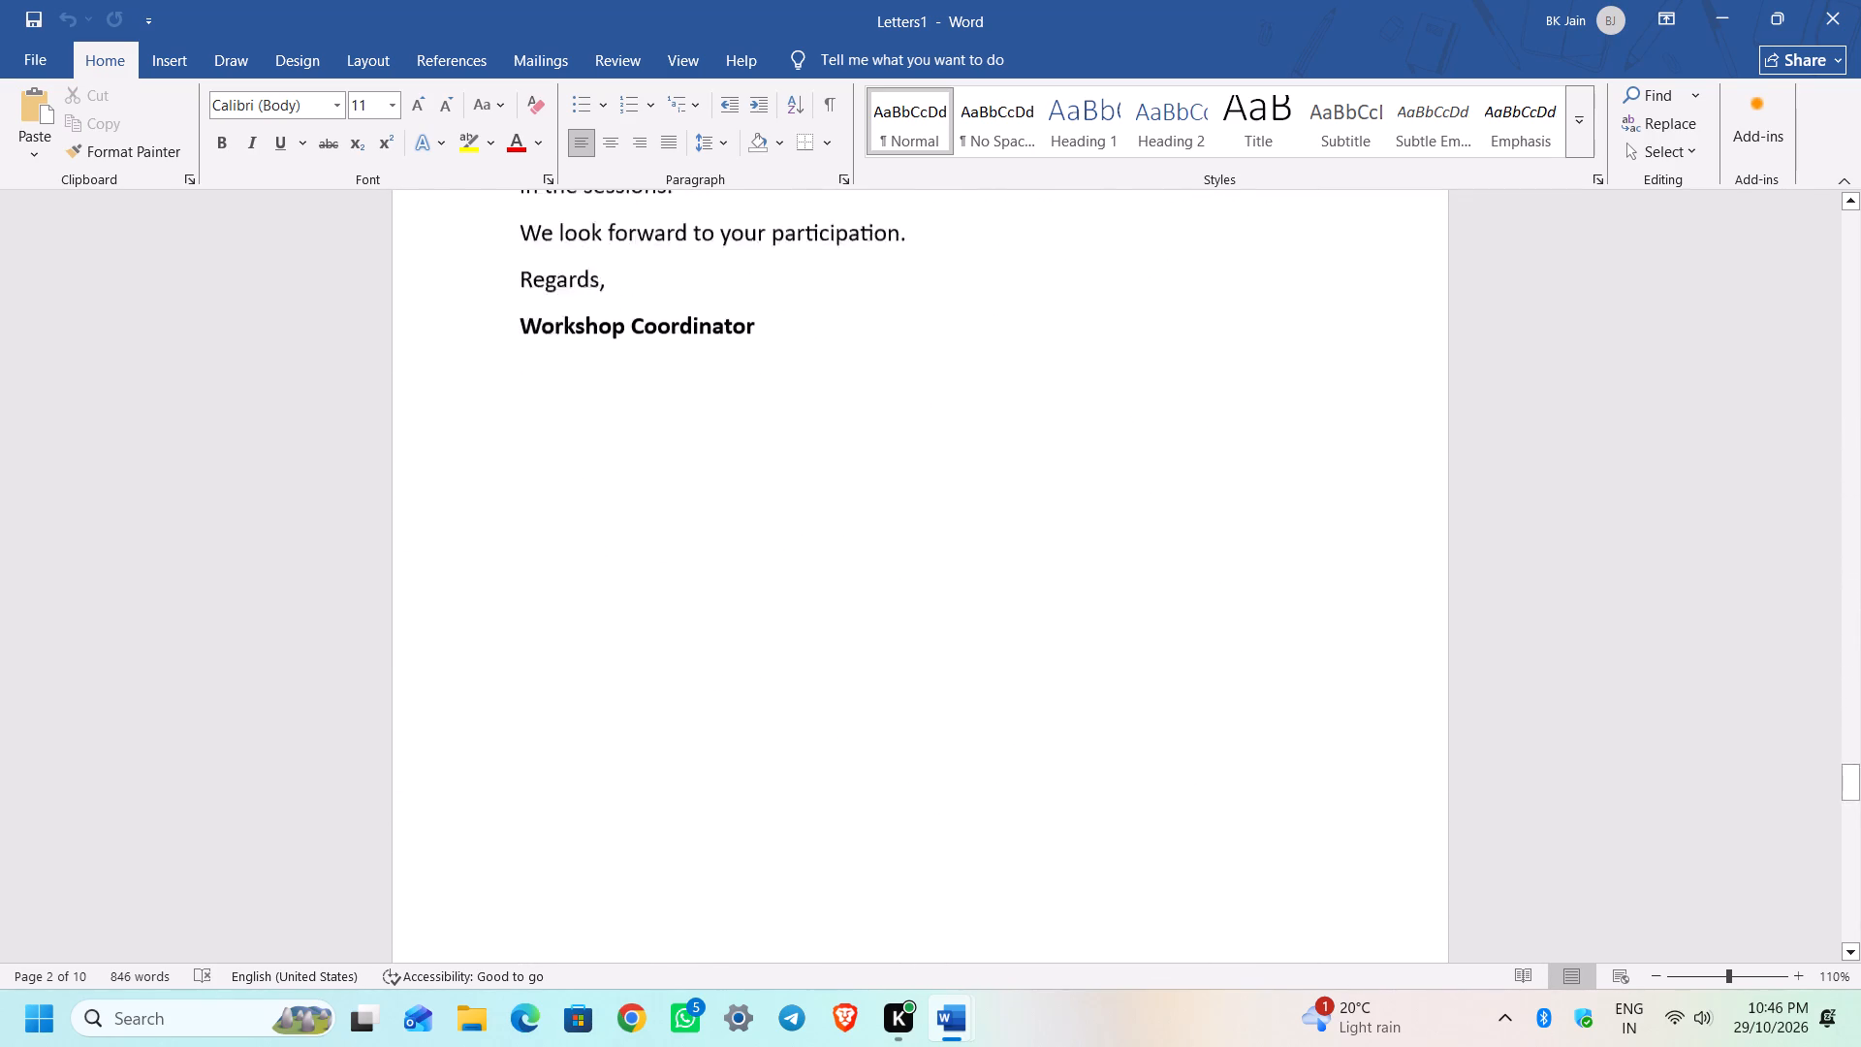
scroll(898, 433, "down", 20)
scroll(898, 433, "down", 7)
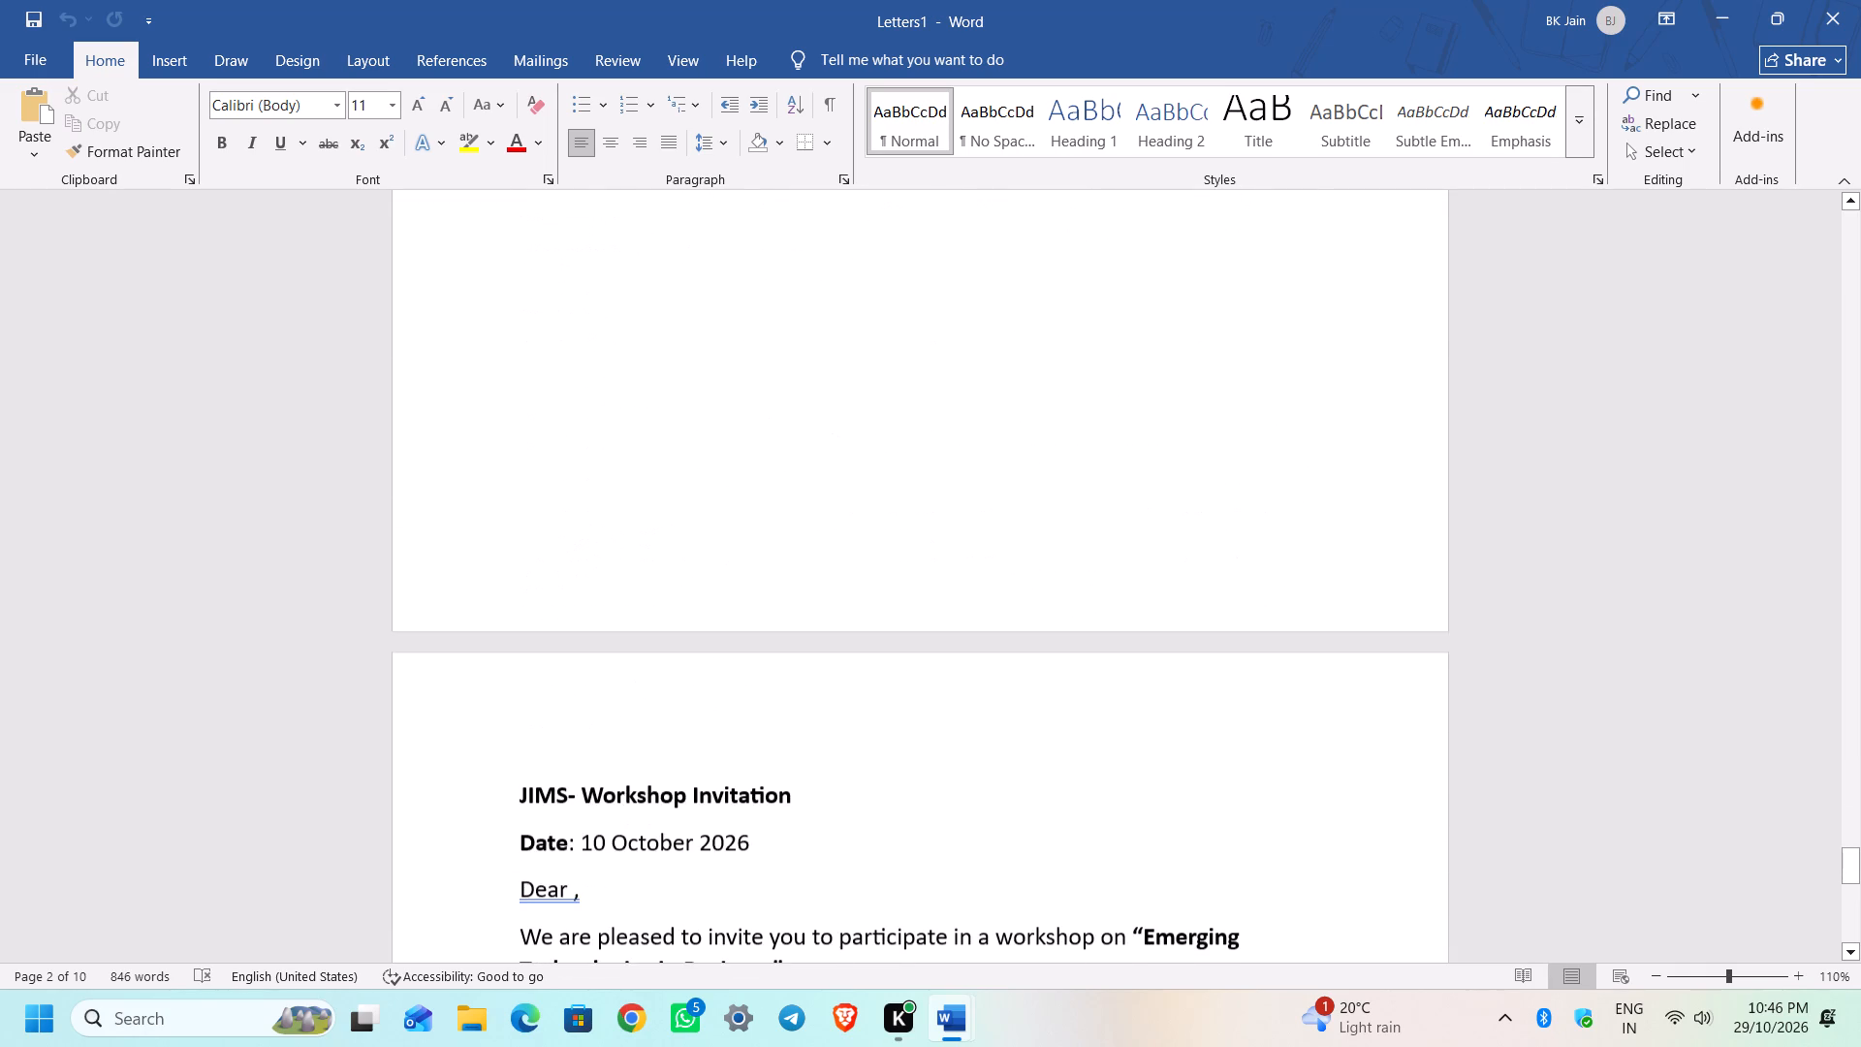
left_click(949, 515)
scroll(1508, 551, "down", 6)
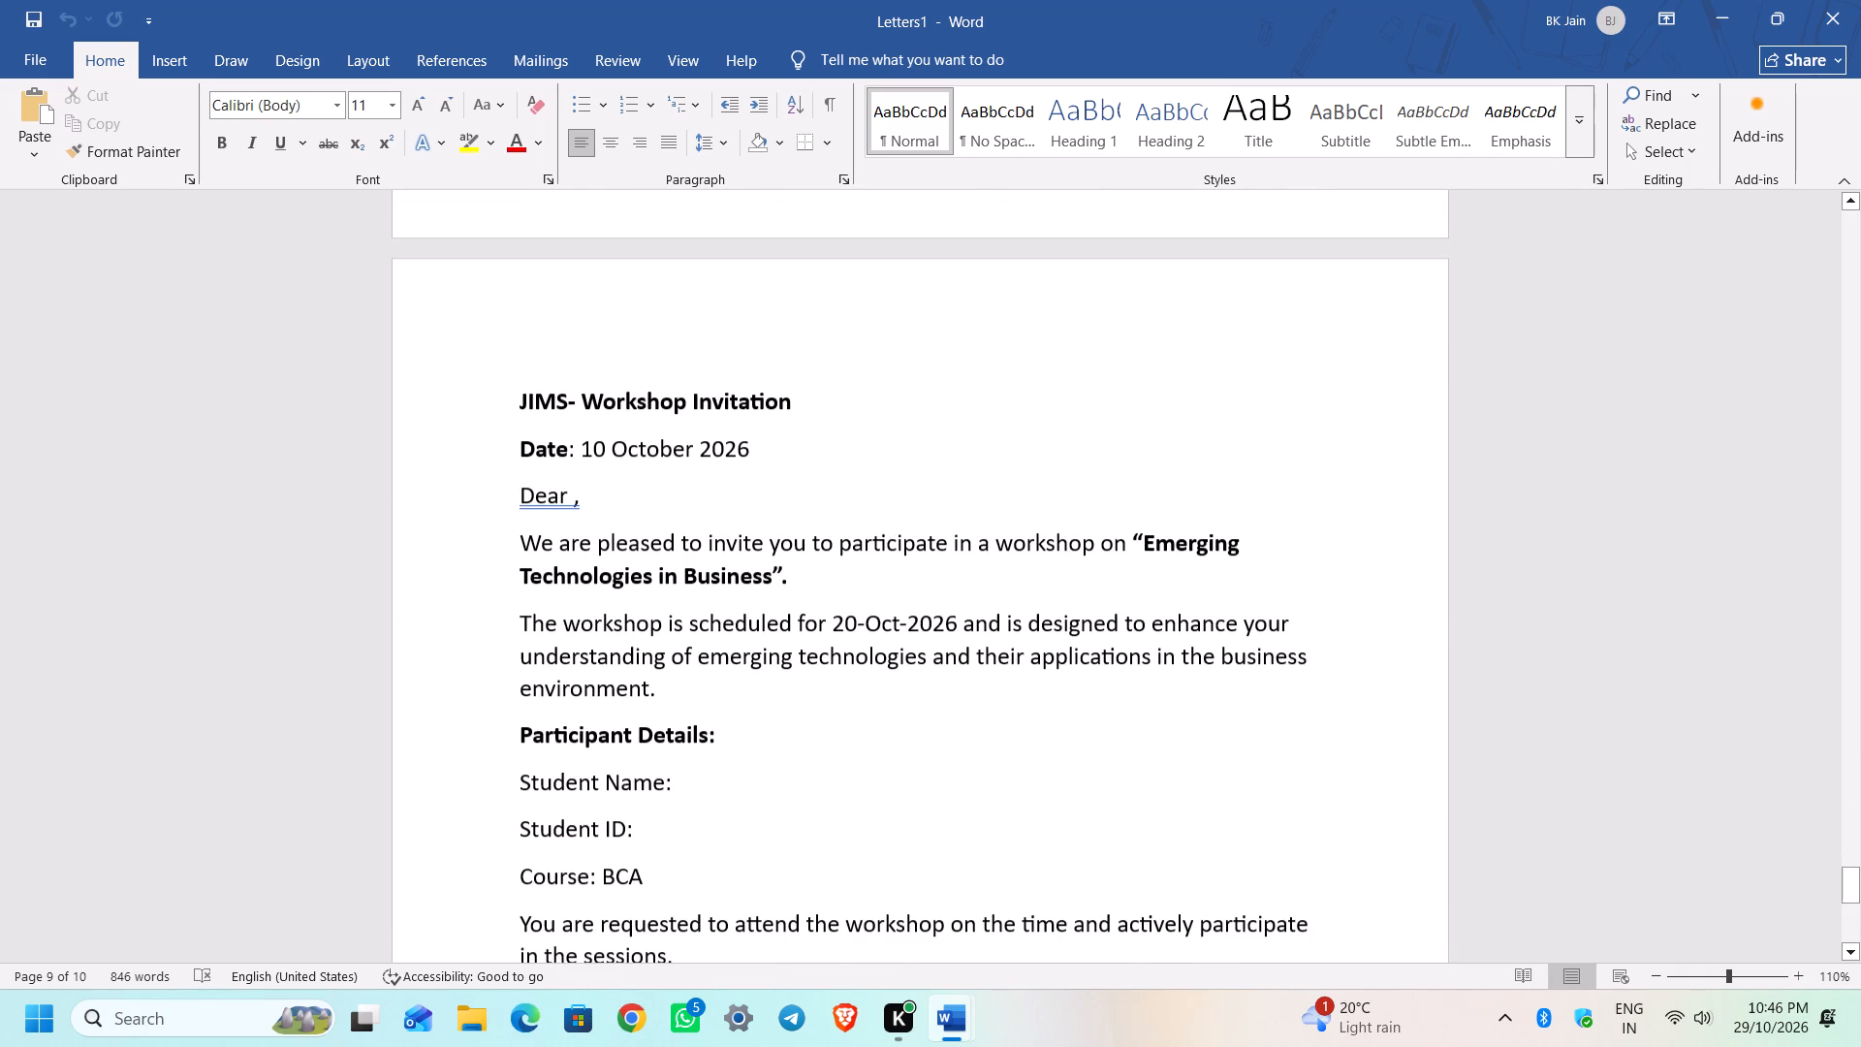
scroll(1216, 496, "down", 13)
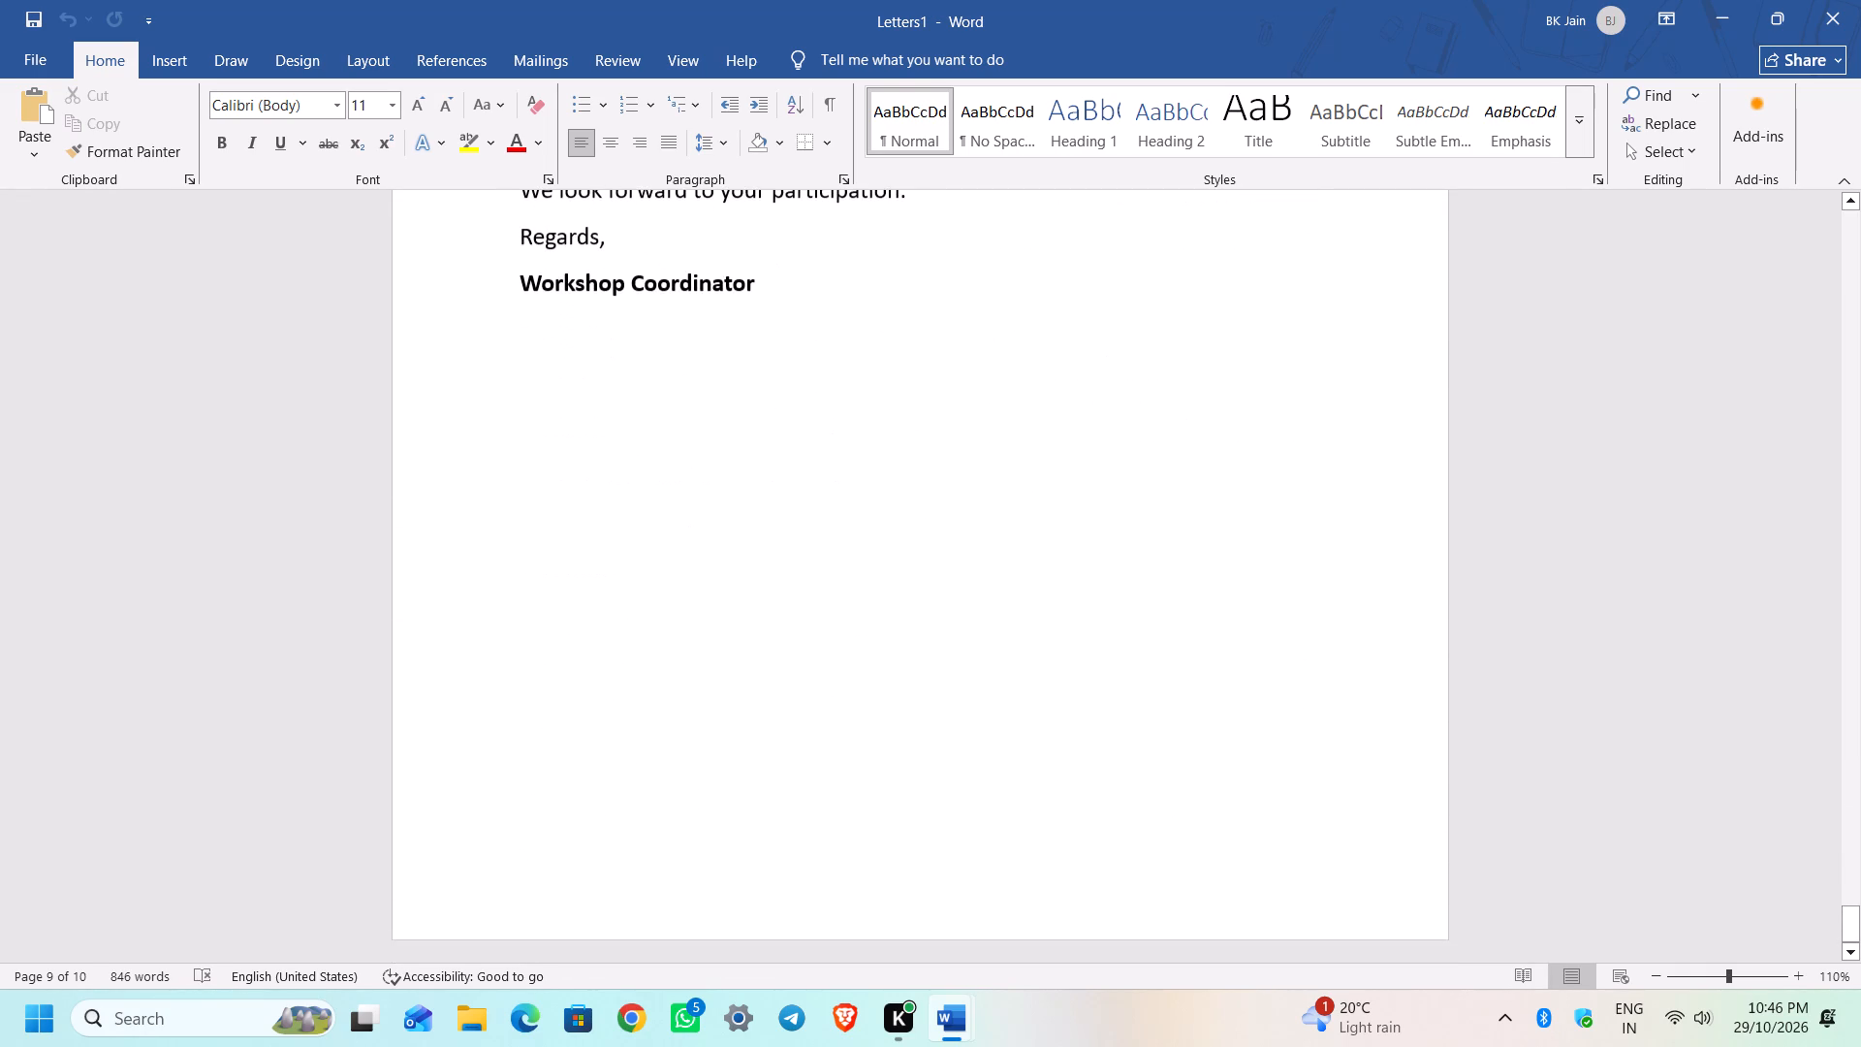
scroll(1216, 496, "down", 6)
scroll(1216, 496, "up", 11)
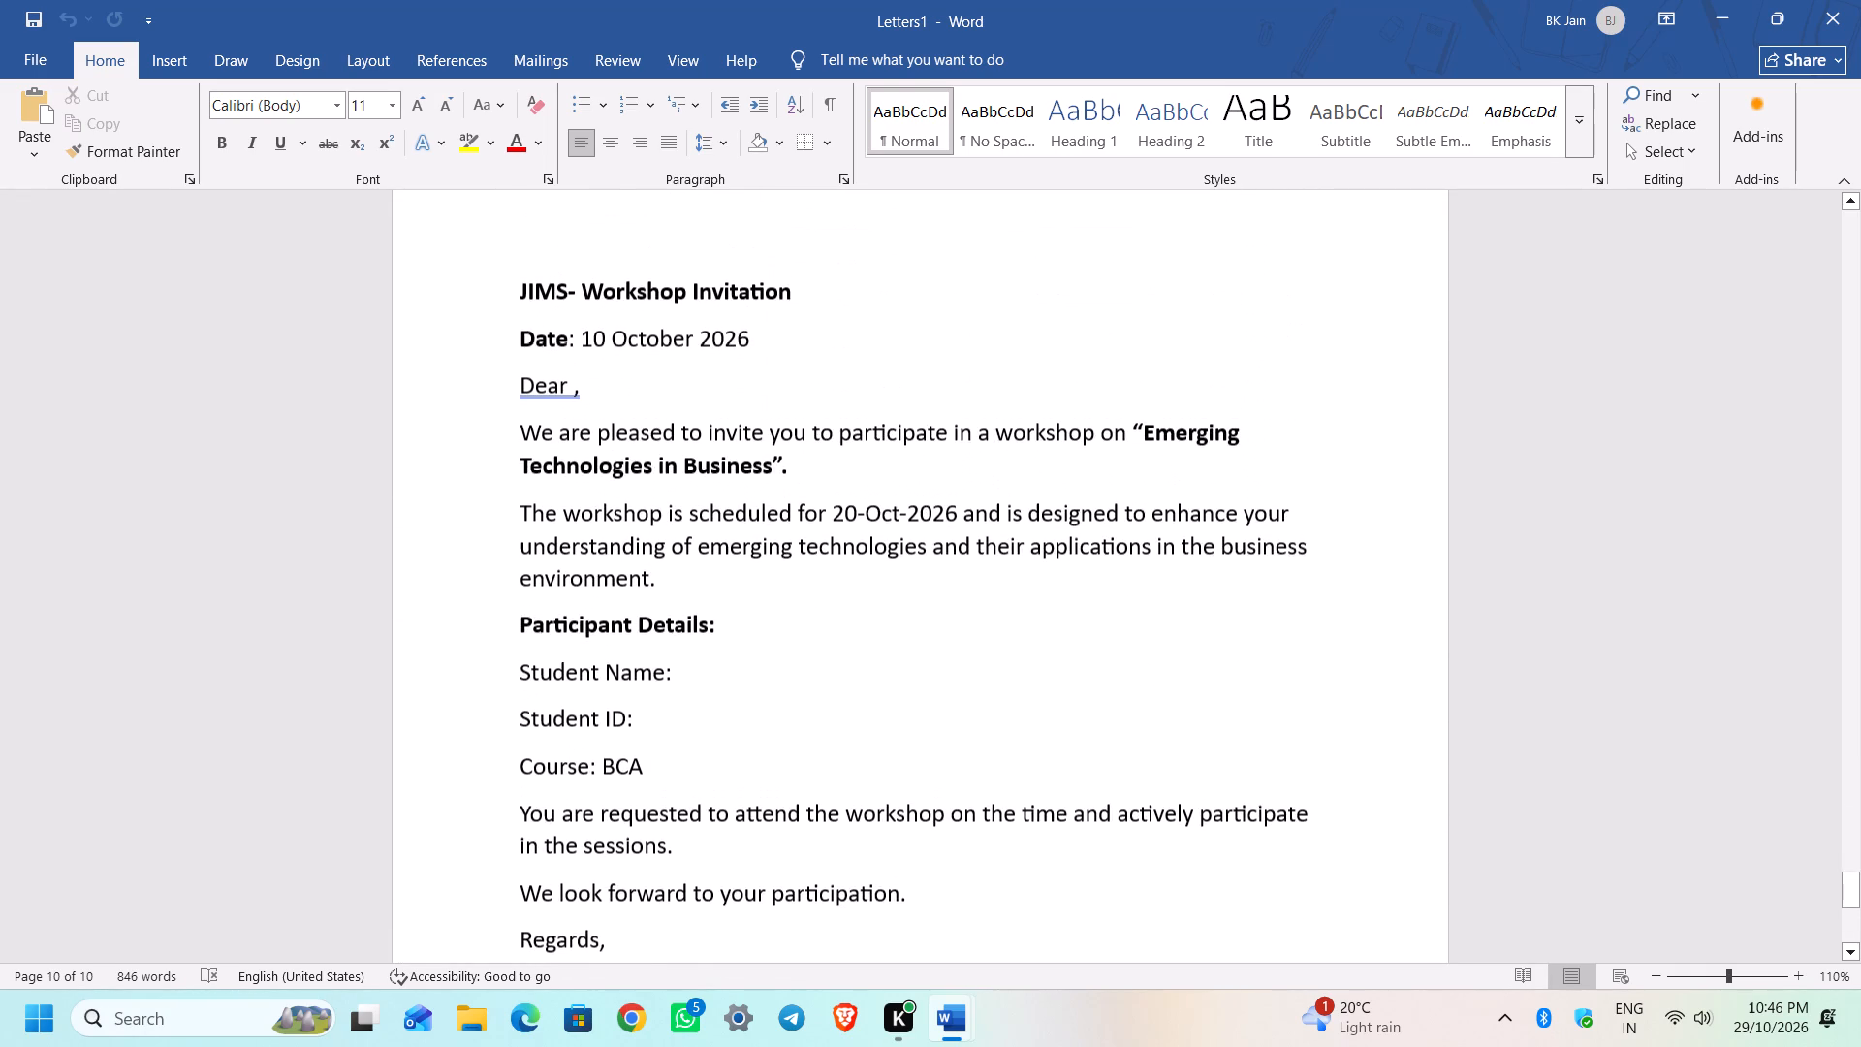
scroll(1236, 485, "up", 20)
scroll(1236, 485, "up", 6)
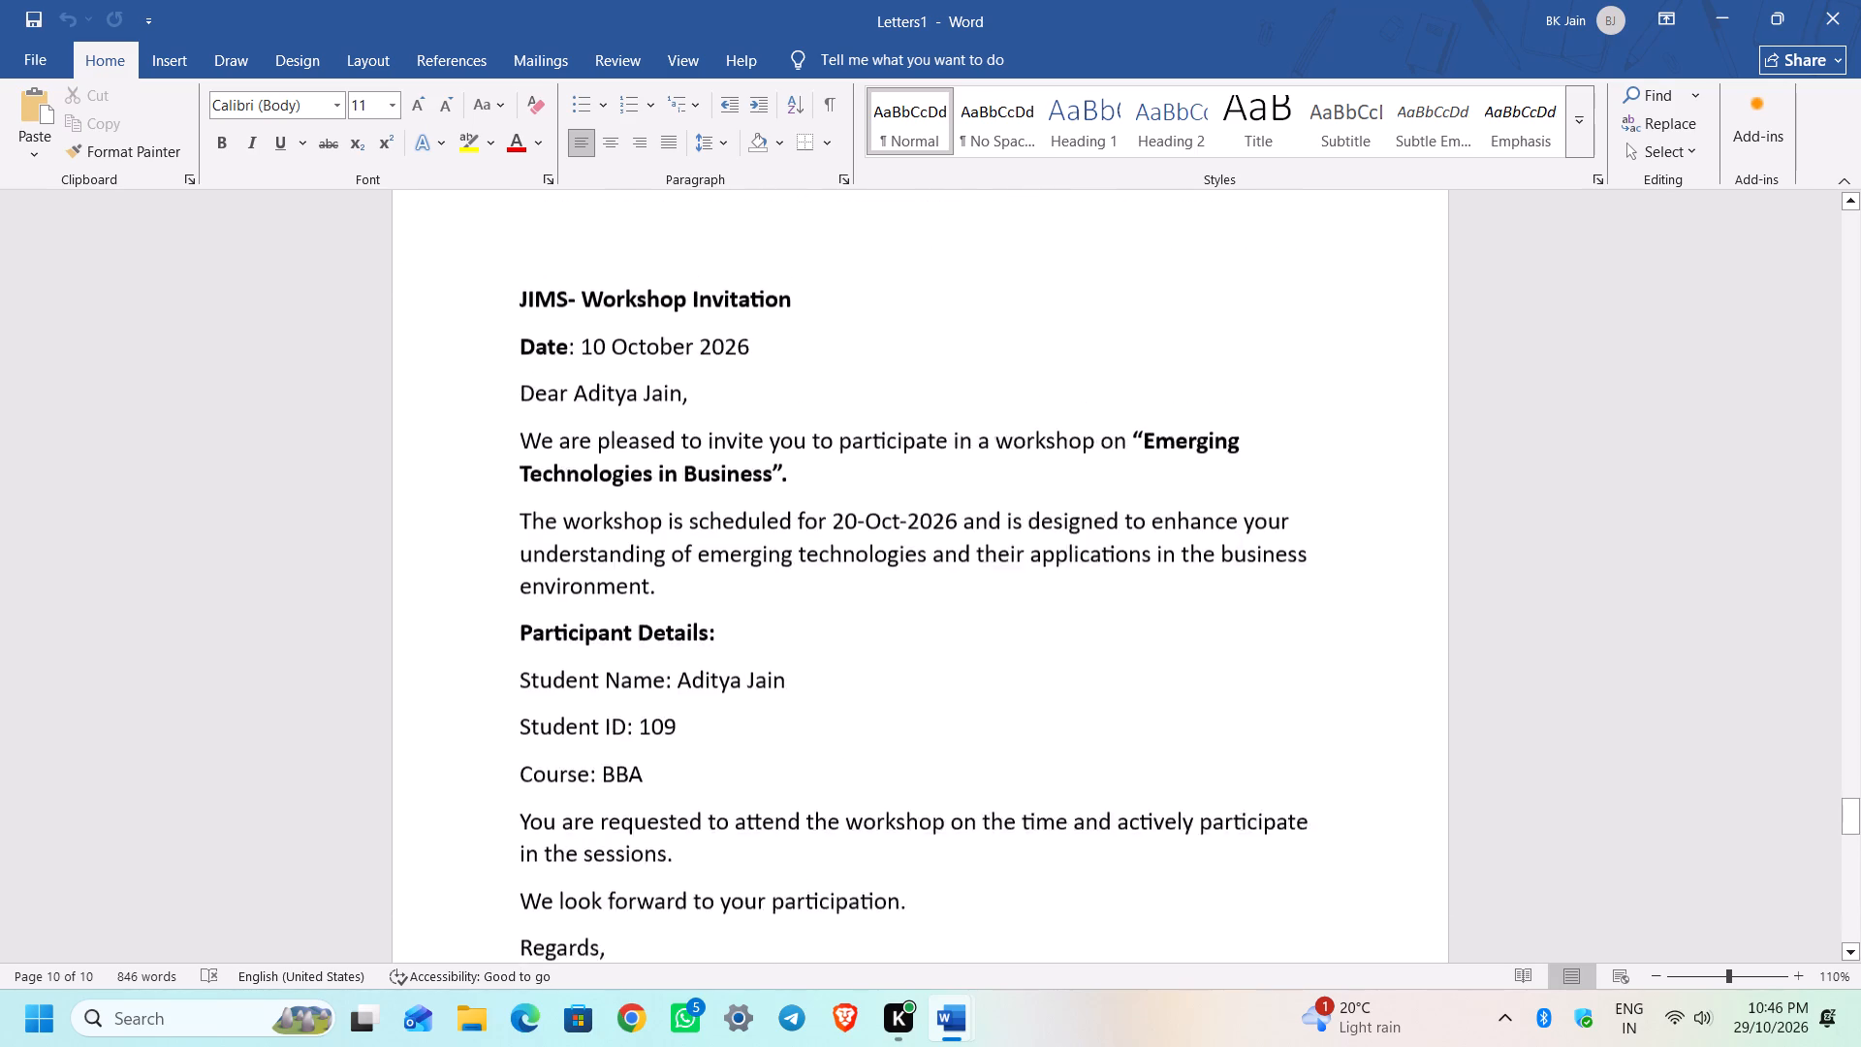
scroll(1814, 533, "up", 12)
left_click(1851, 490)
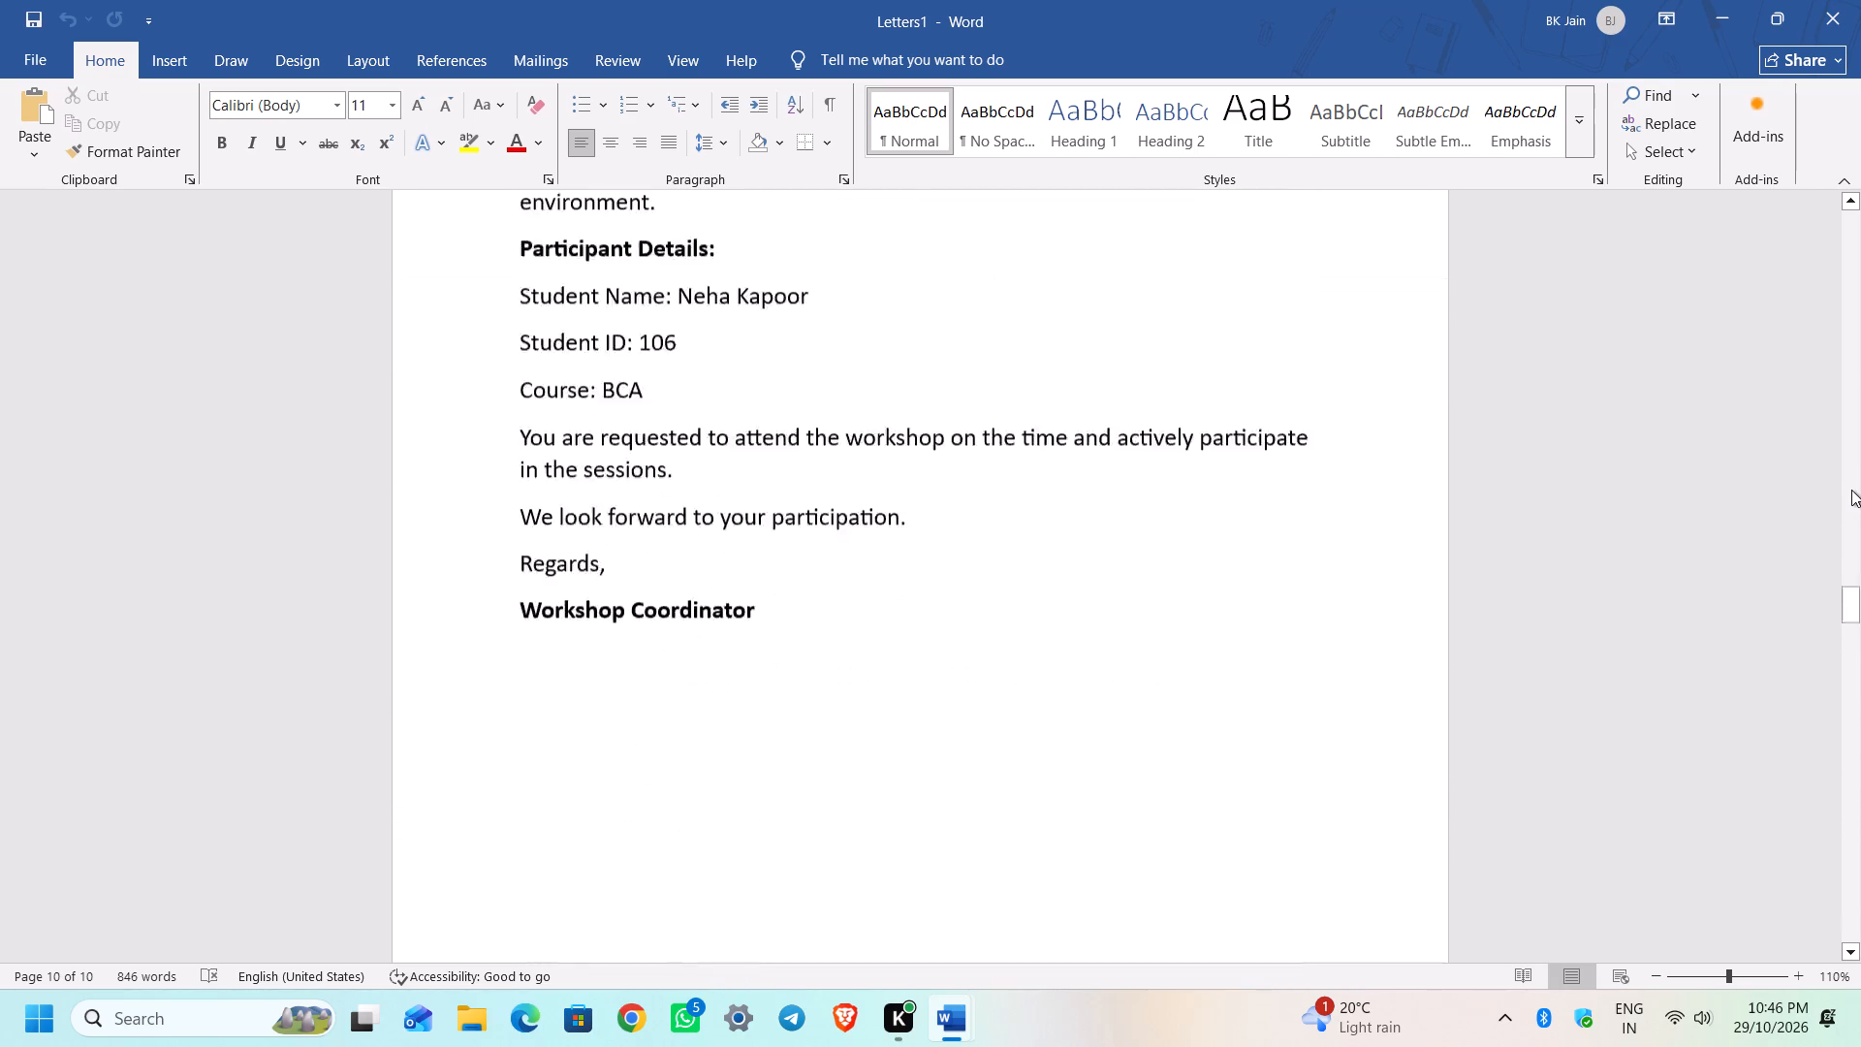
left_click_drag(1854, 486, 1860, 221)
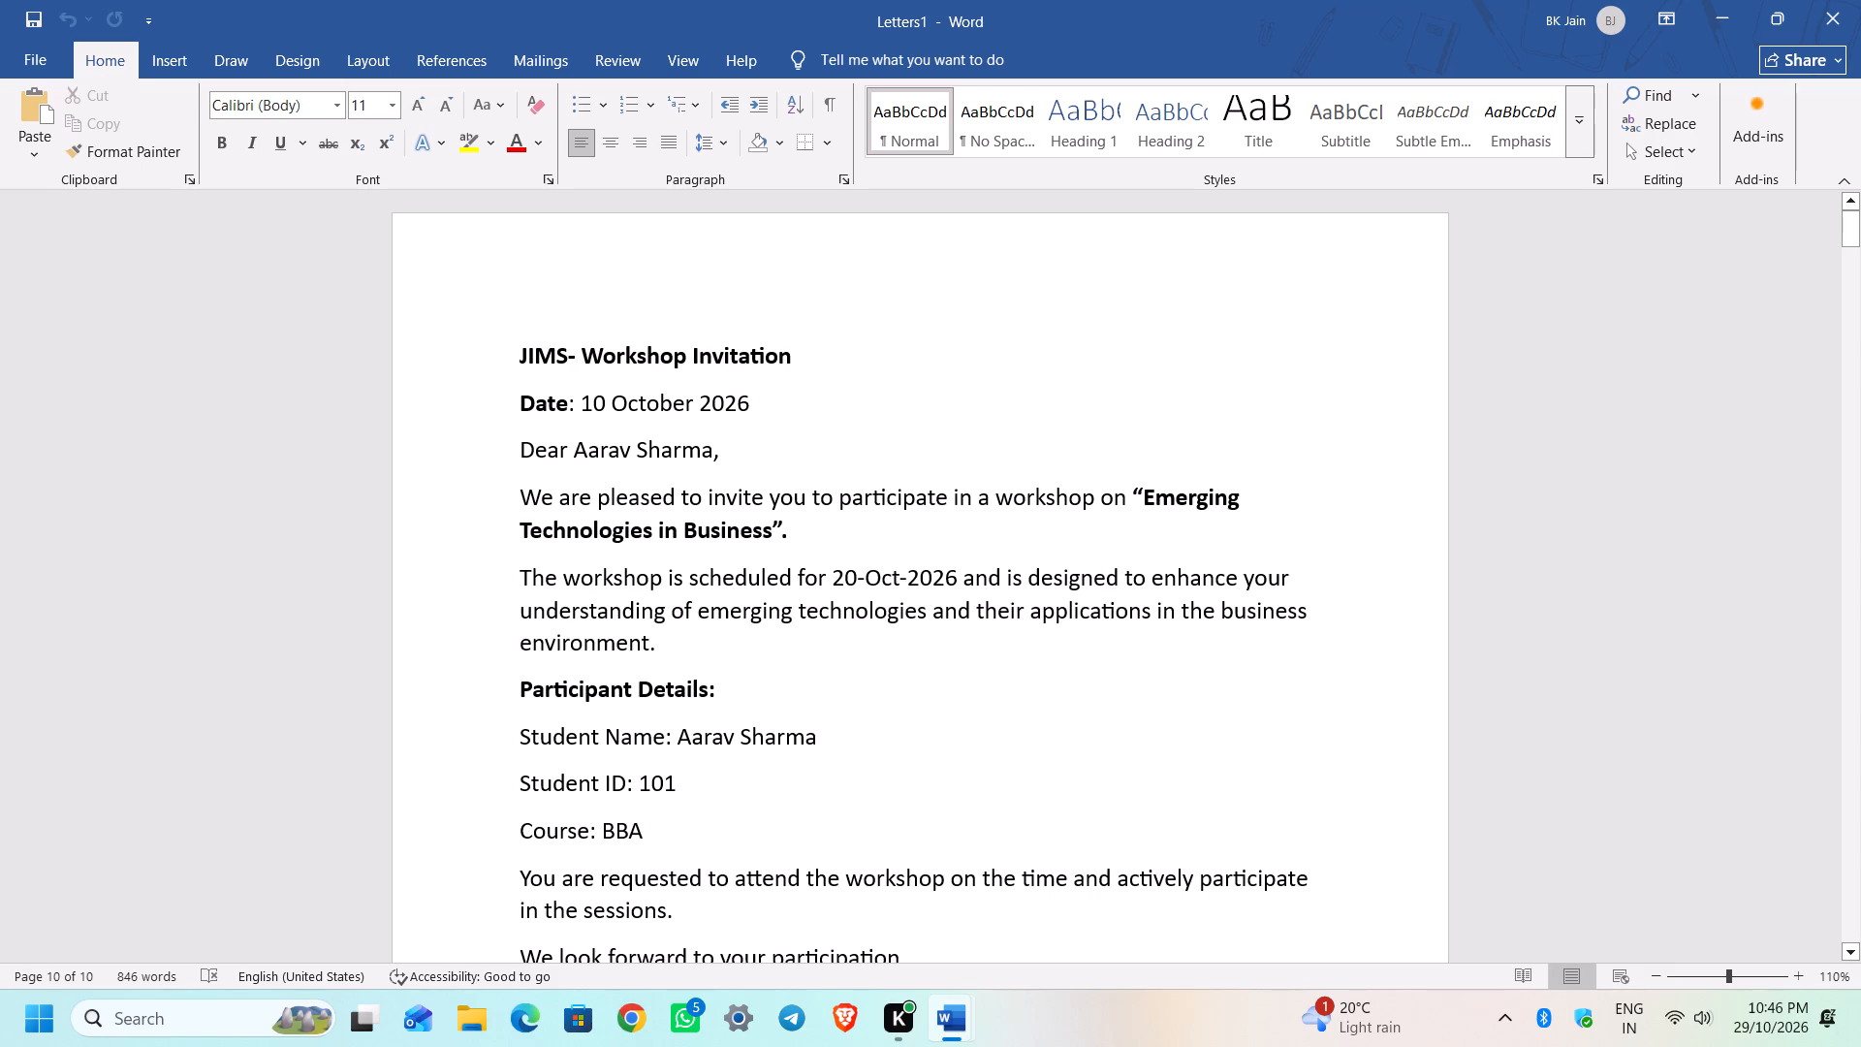
Show the desktop, leaving the merged letters document open.
left_click(1860, 1011)
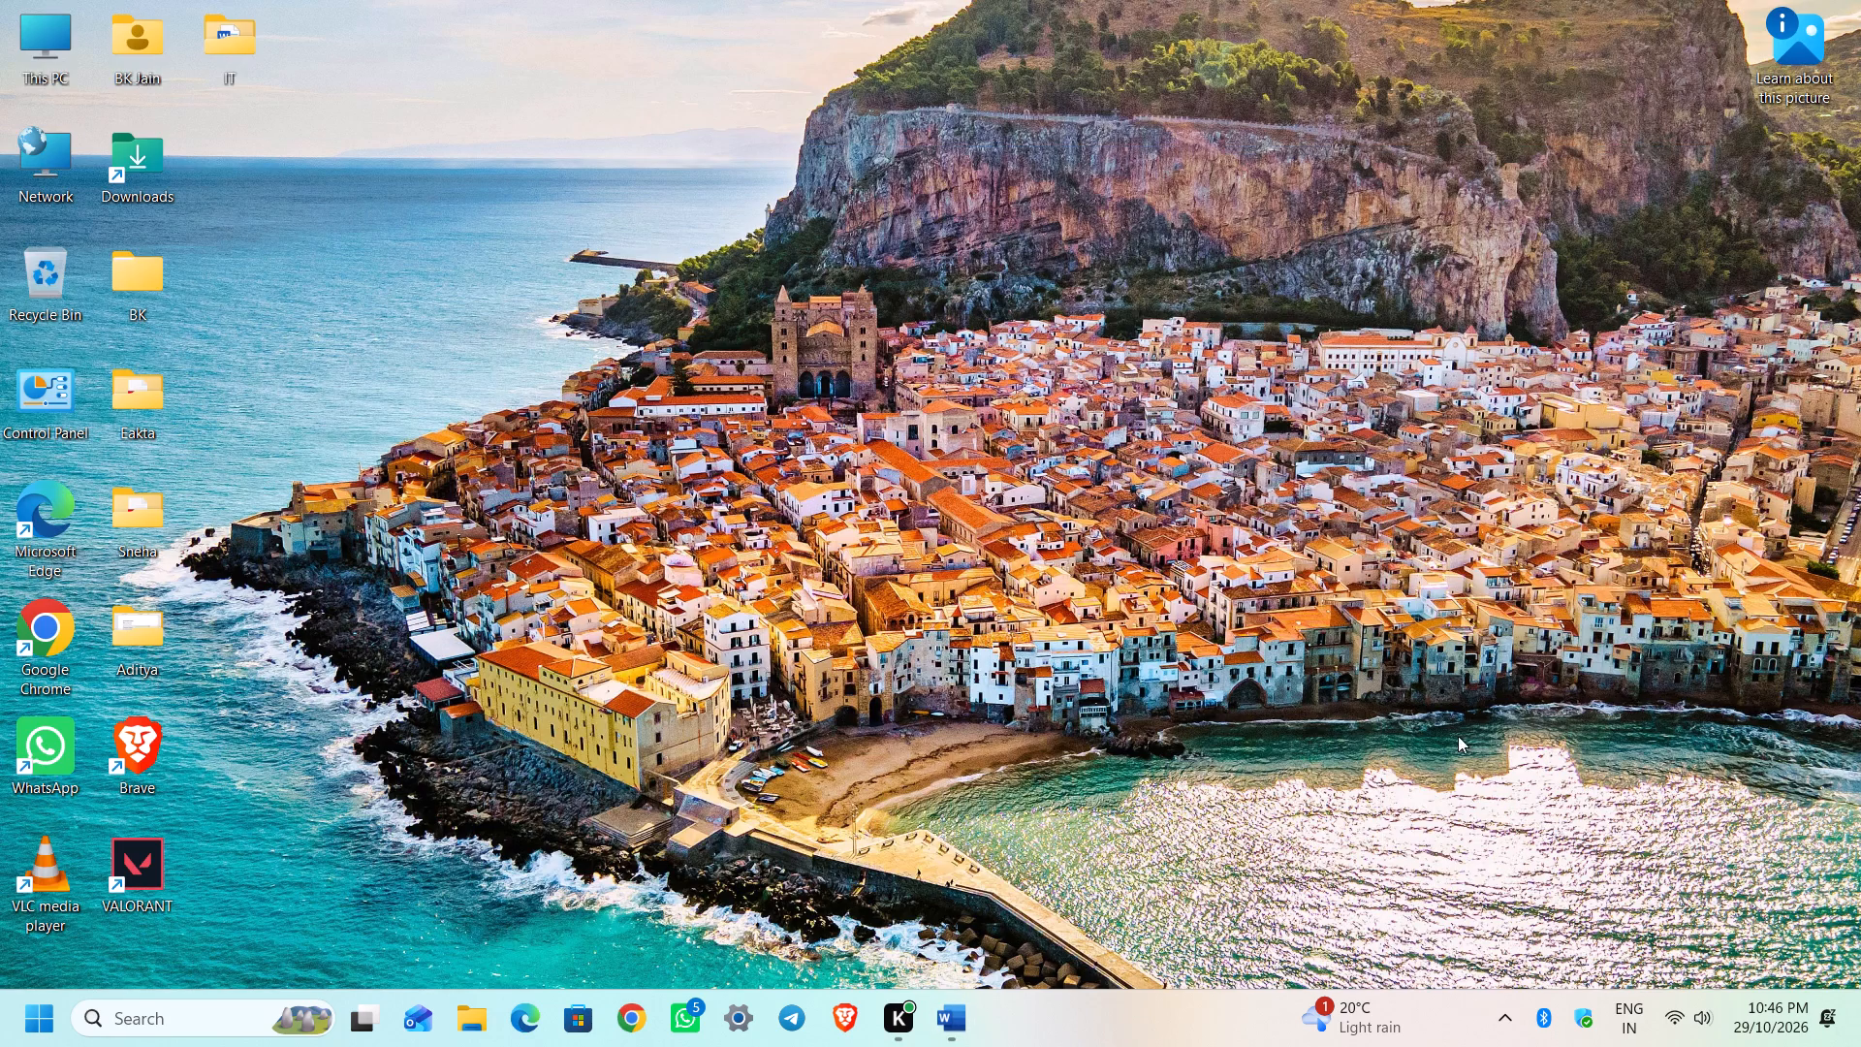